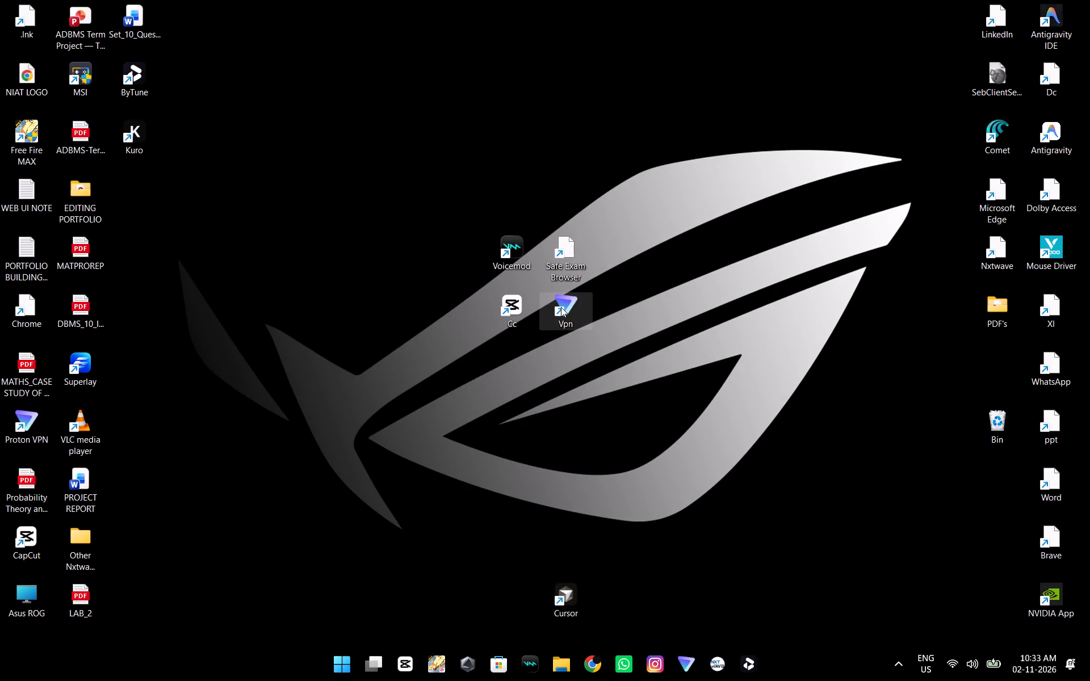
Launch Proton VPN, let it connect to the fastest free server, and minimise its window.
key("Return")
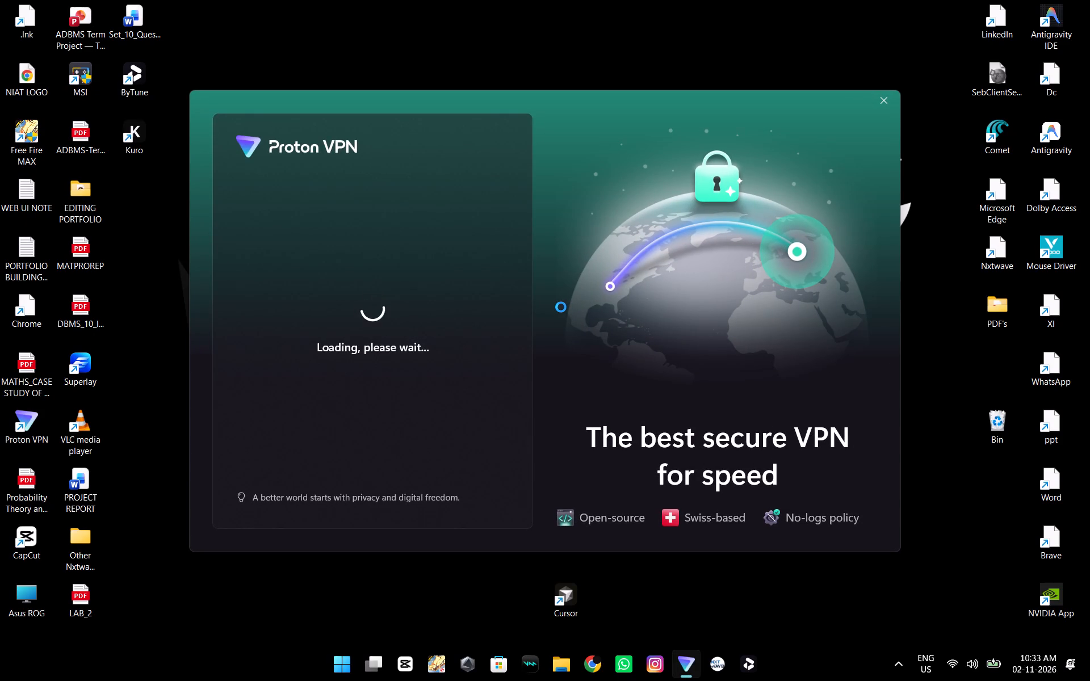
left_click(561, 307)
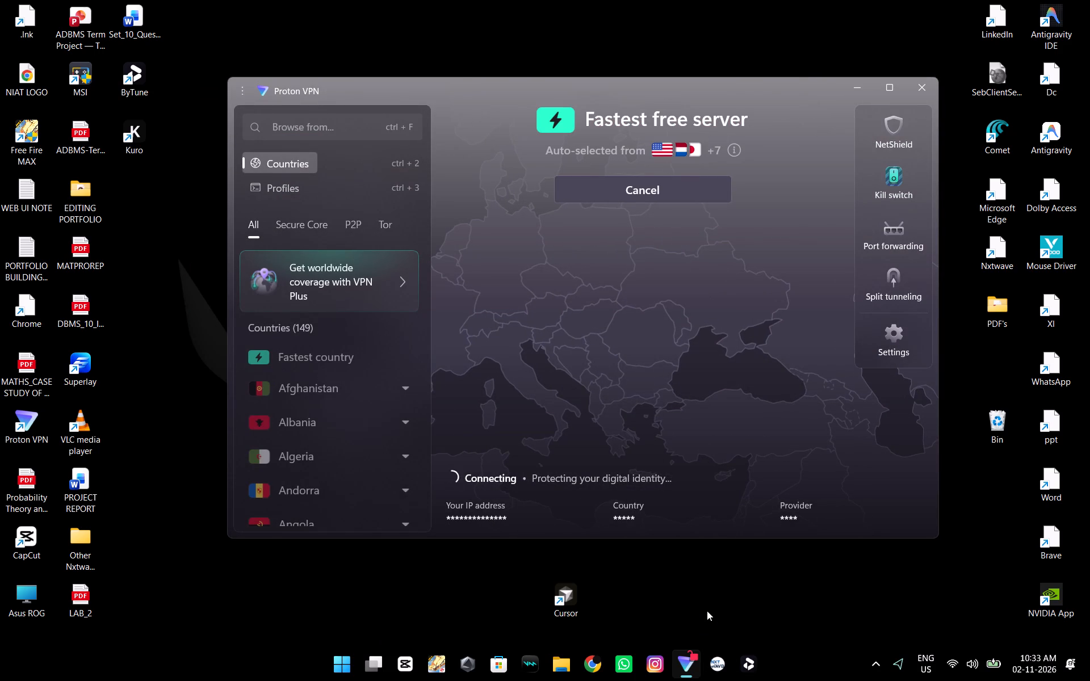
left_click(707, 611)
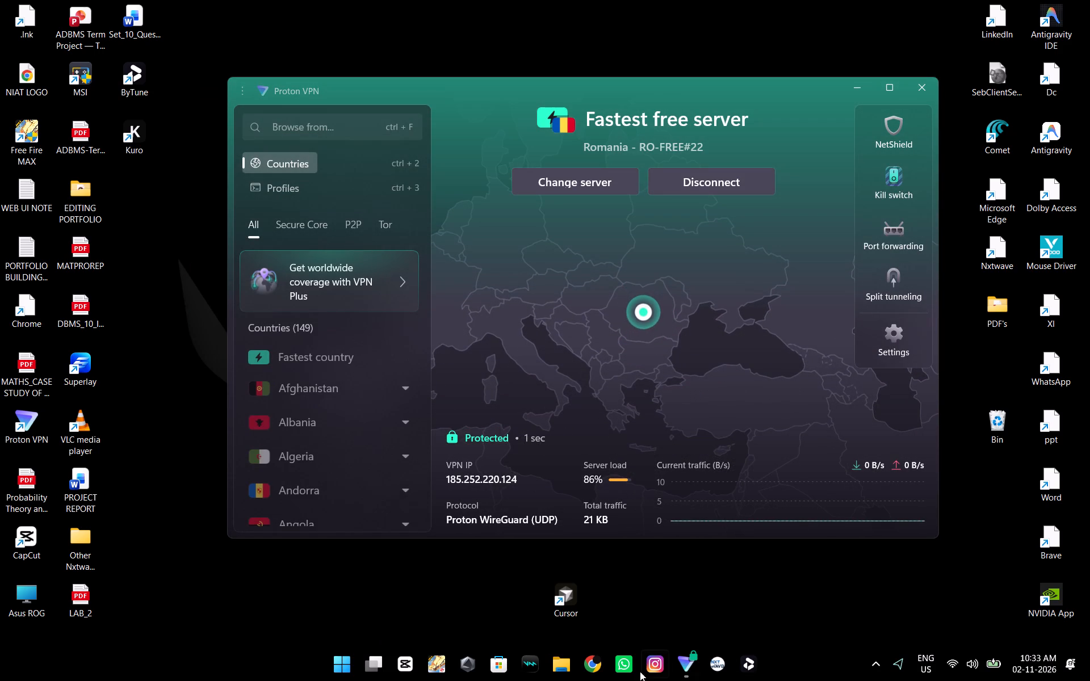
left_click(664, 627)
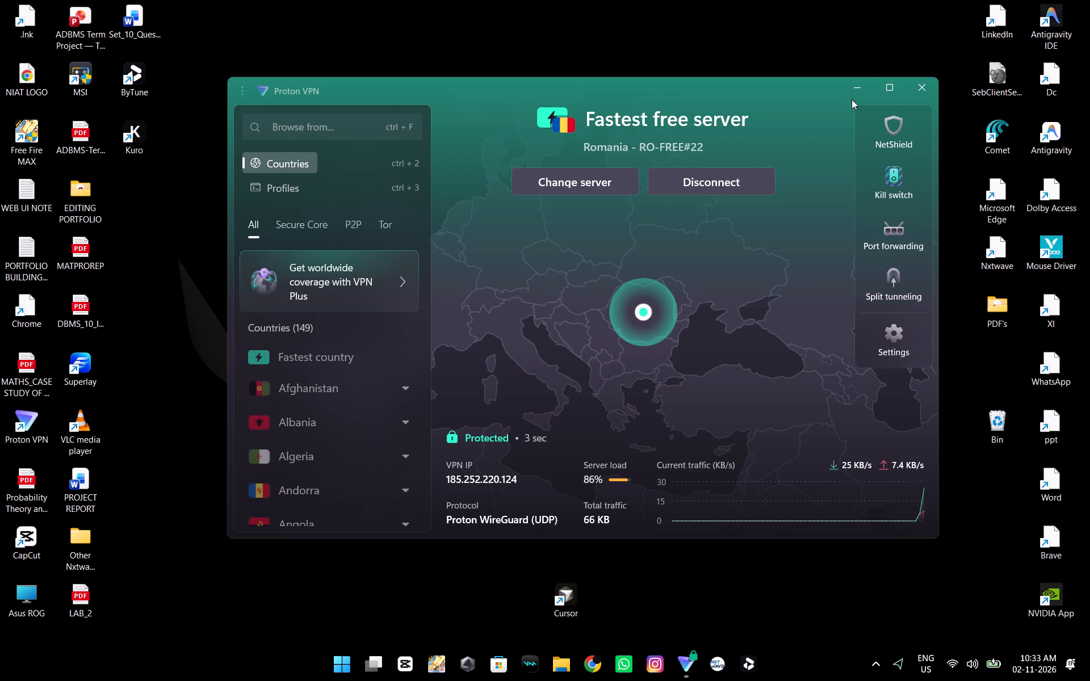
left_click(854, 87)
Launch CapCut using the desktop shortcut named Cc.
triple_click(510, 305)
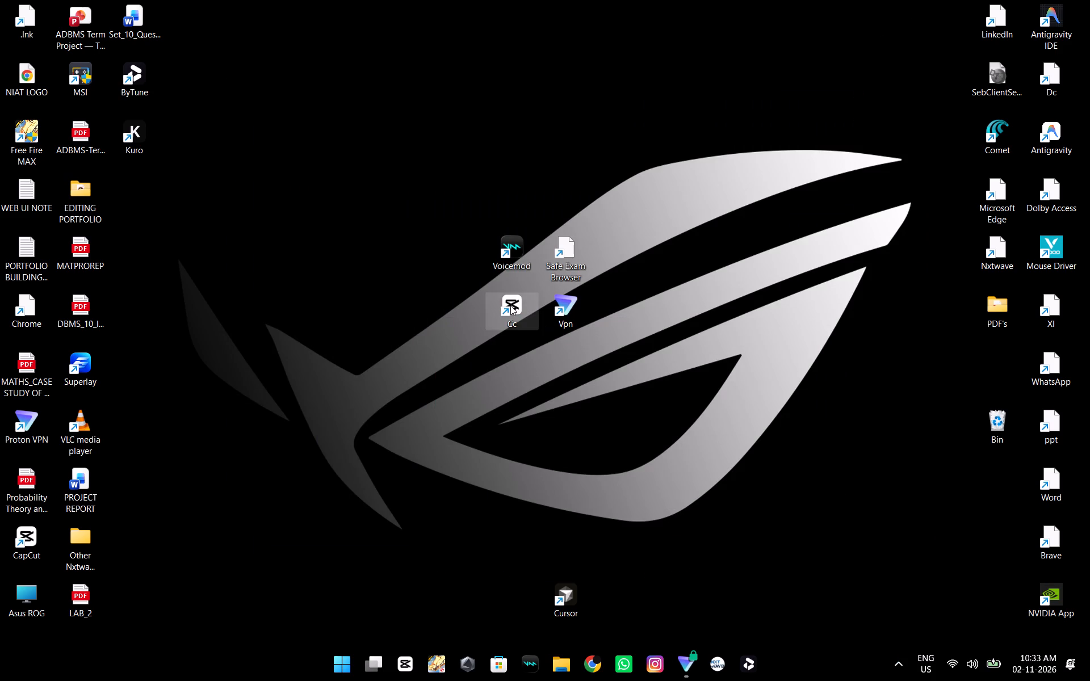
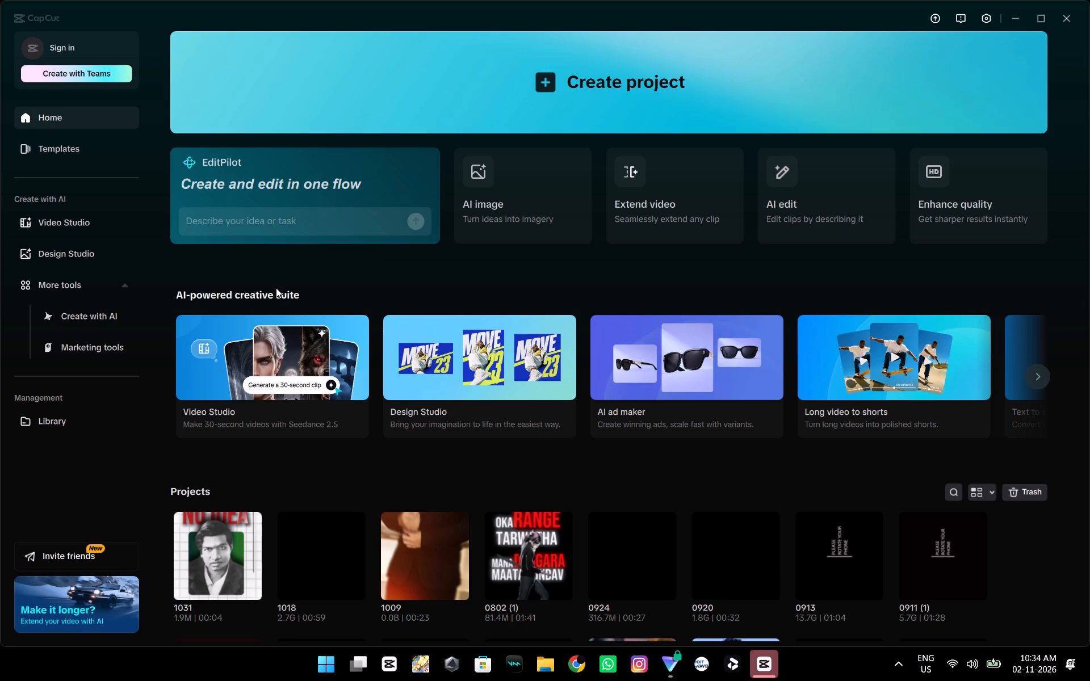
Open the existing project 1031 from the project list.
left_click(209, 576)
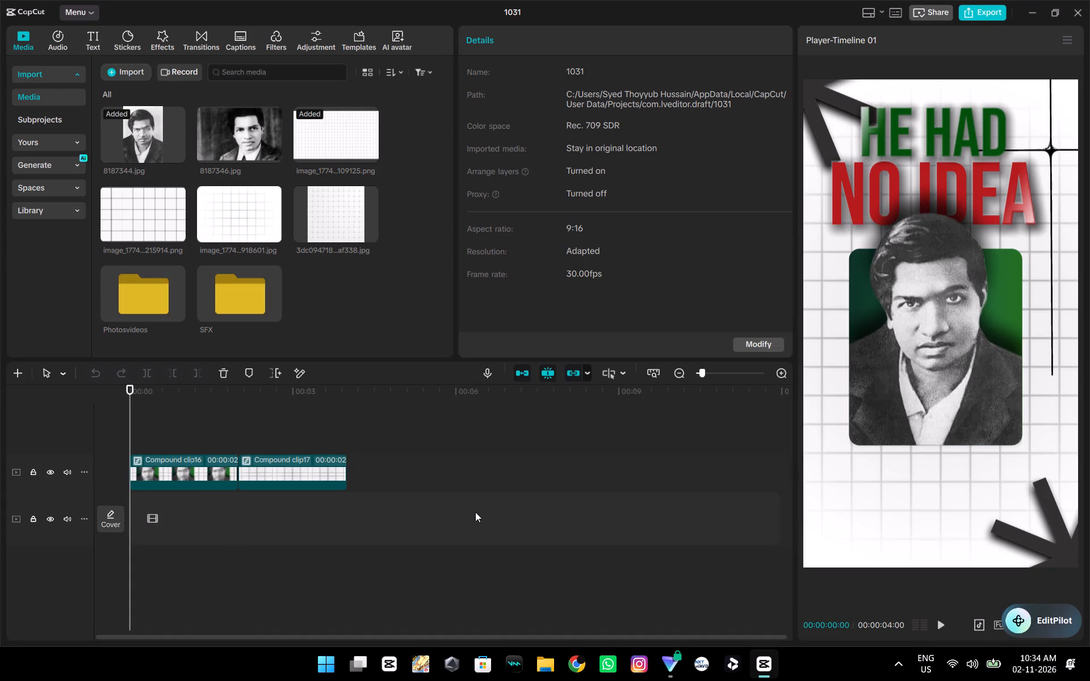
Play the timeline through from the start several times, ending with the playhead at 00:00:02:00, where the two compound clips meet.
key("space")
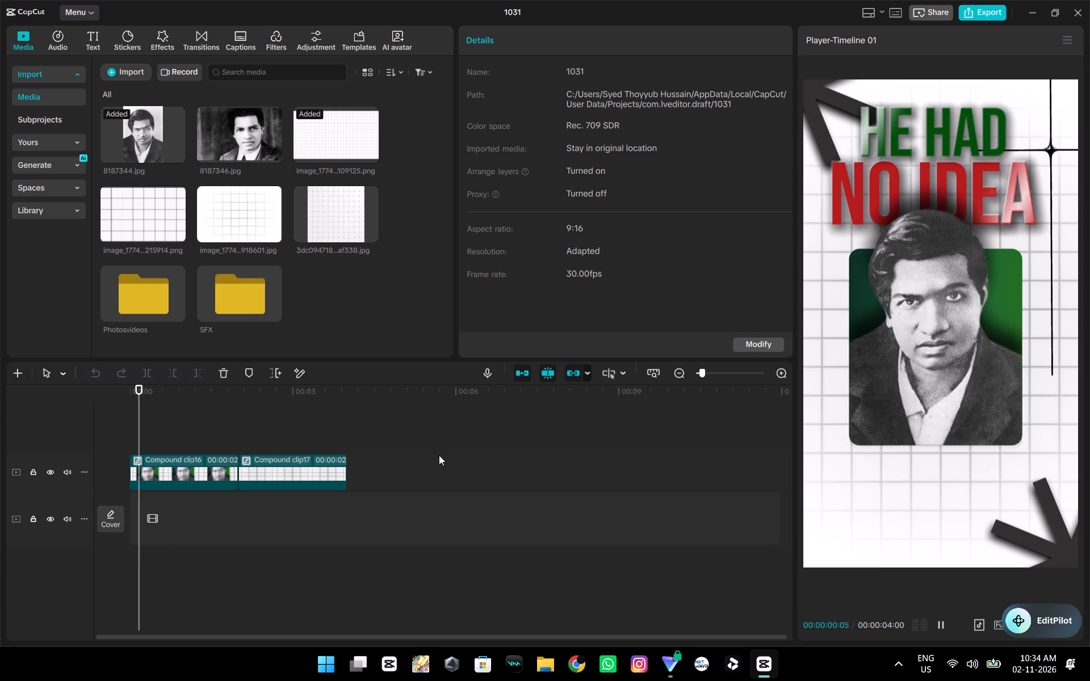
key("space")
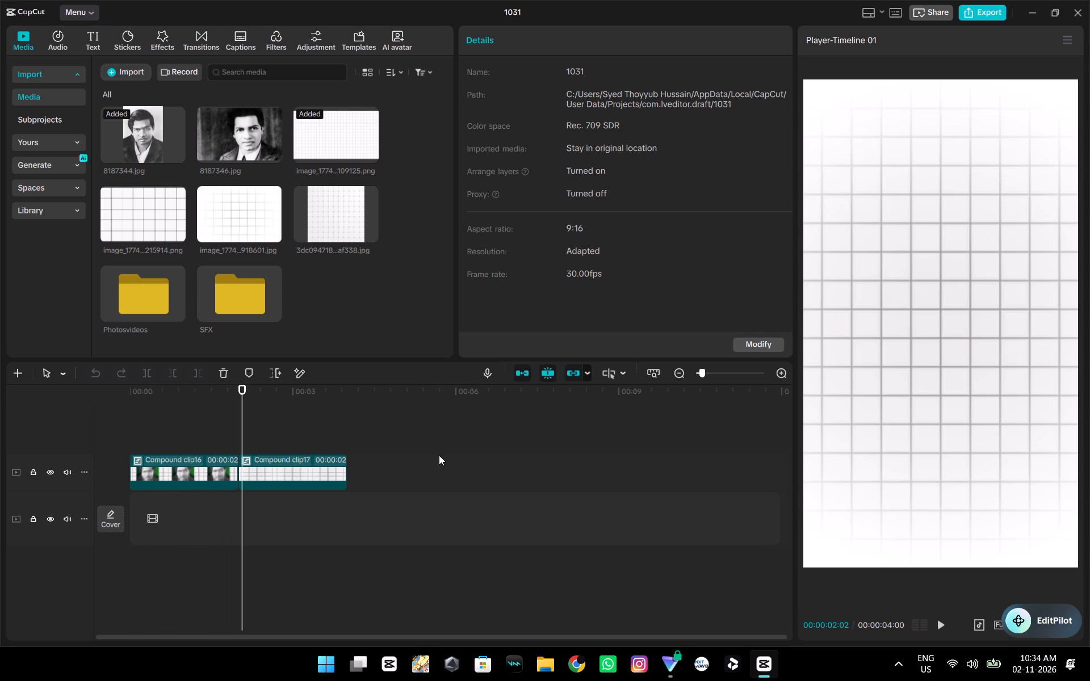
key("Up")
key("Up")
key("Up")
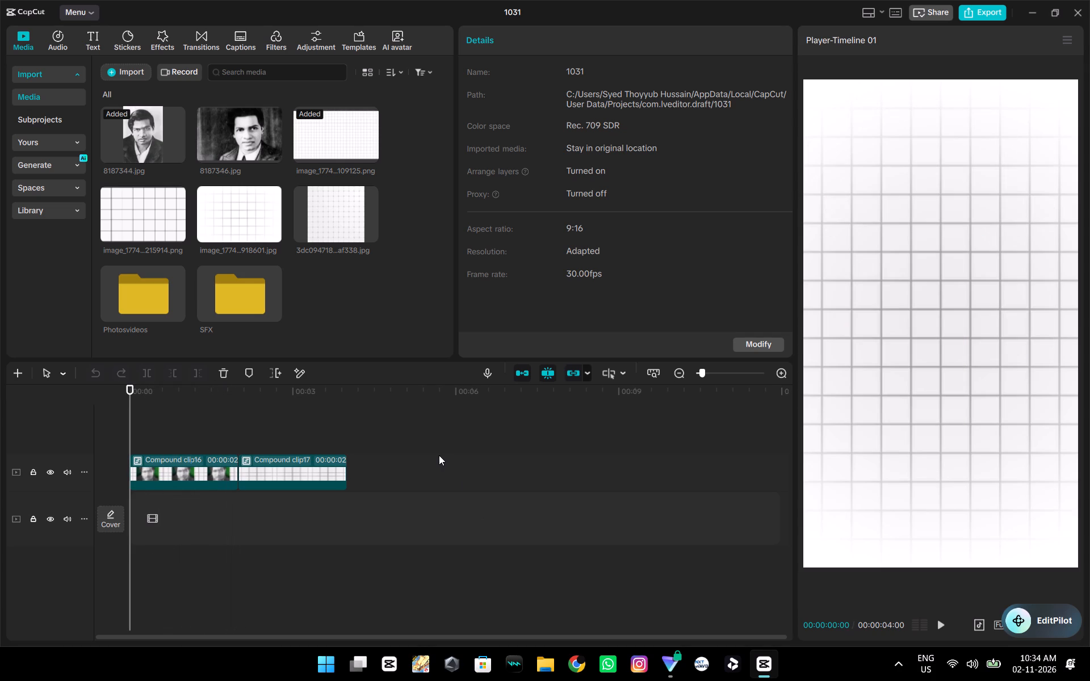
key("space")
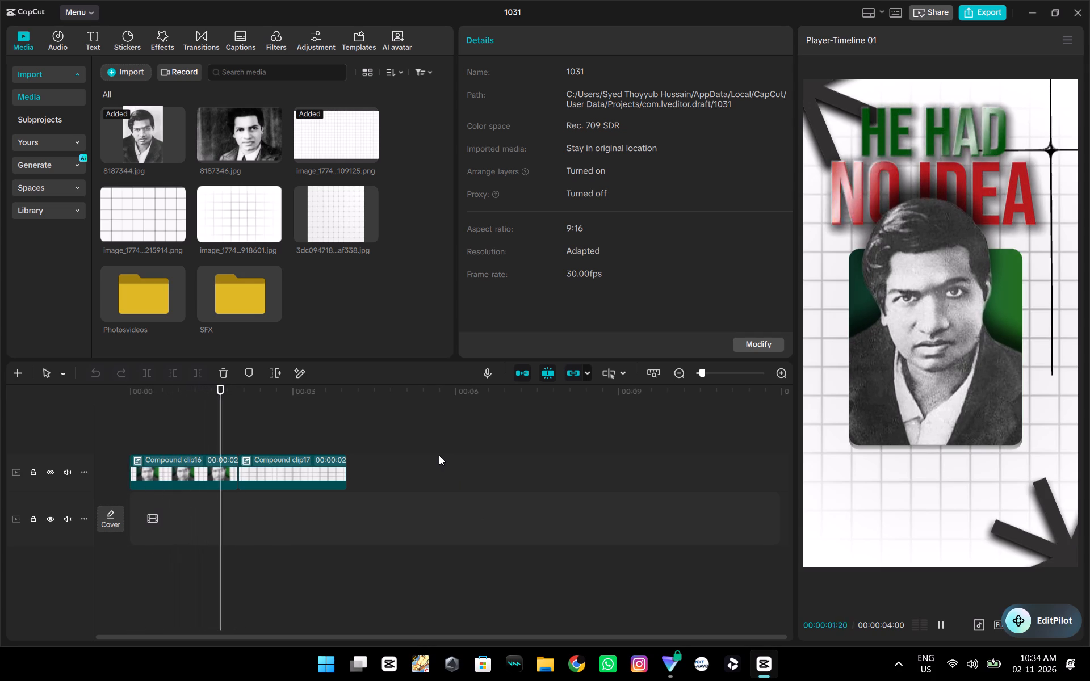
key("space")
key("Up")
key("Up")
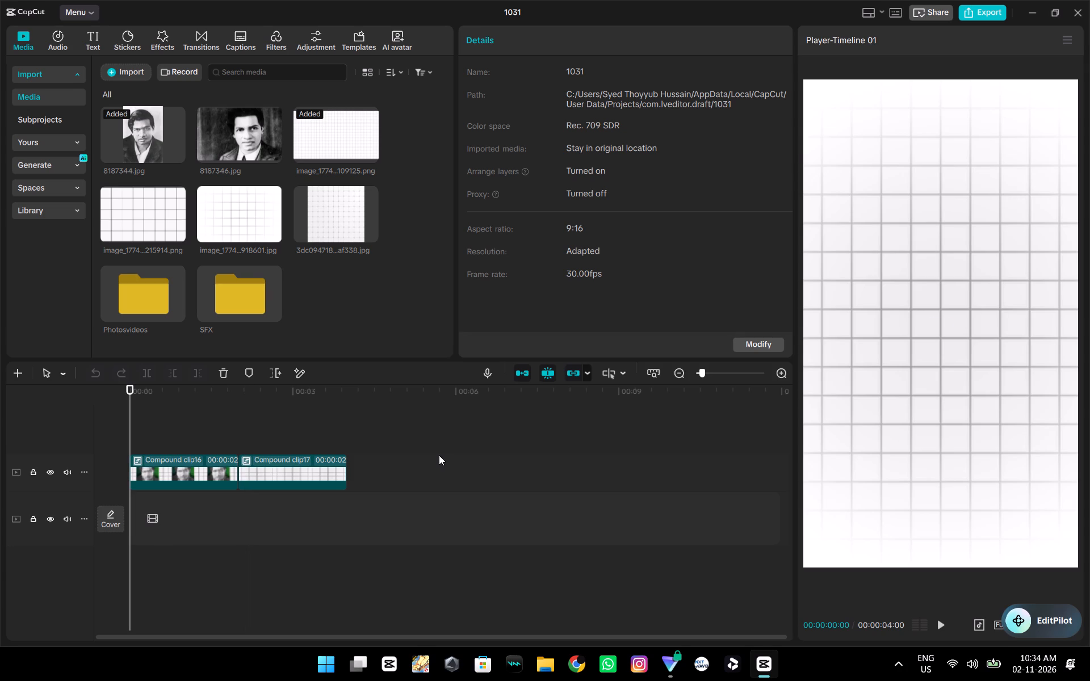
key("Down")
key("Up")
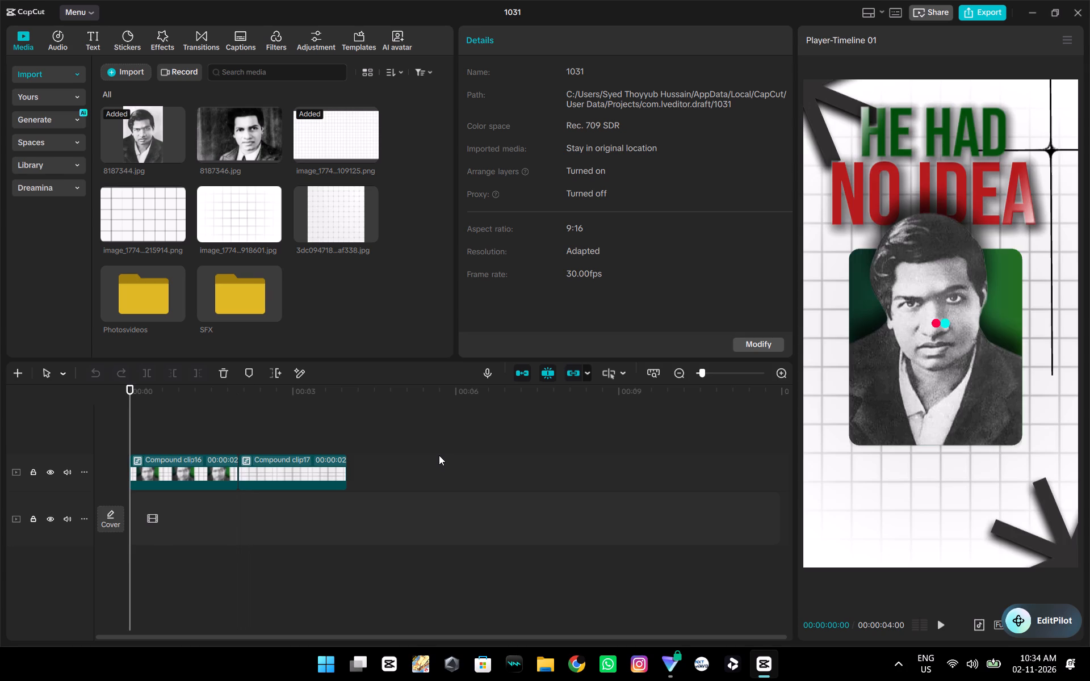
key("space")
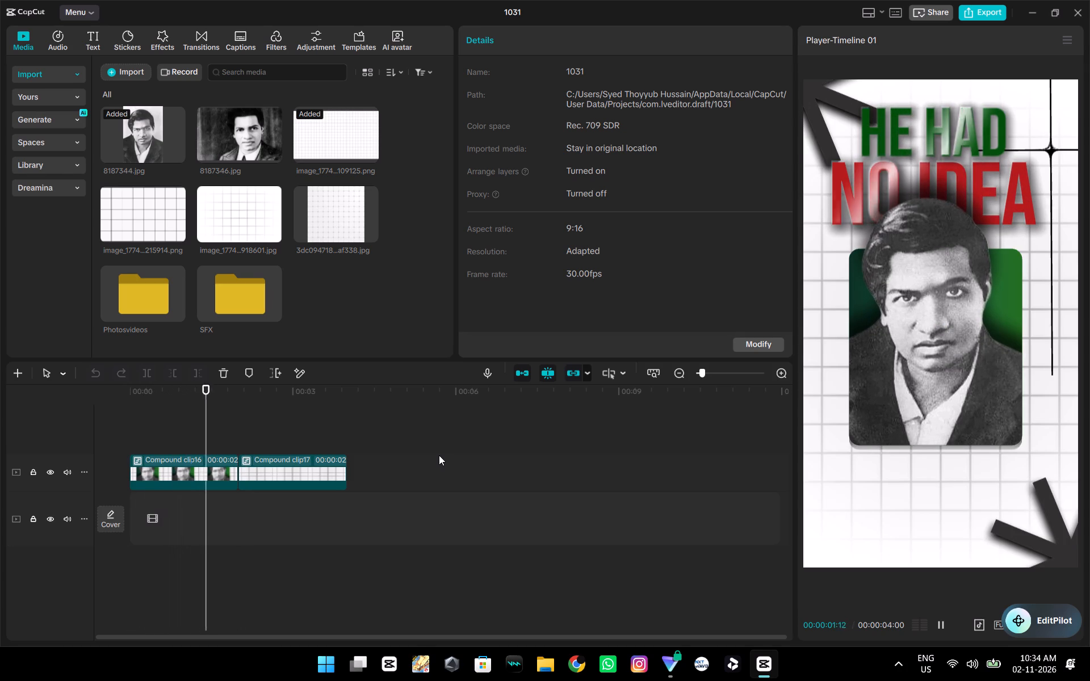
key("space")
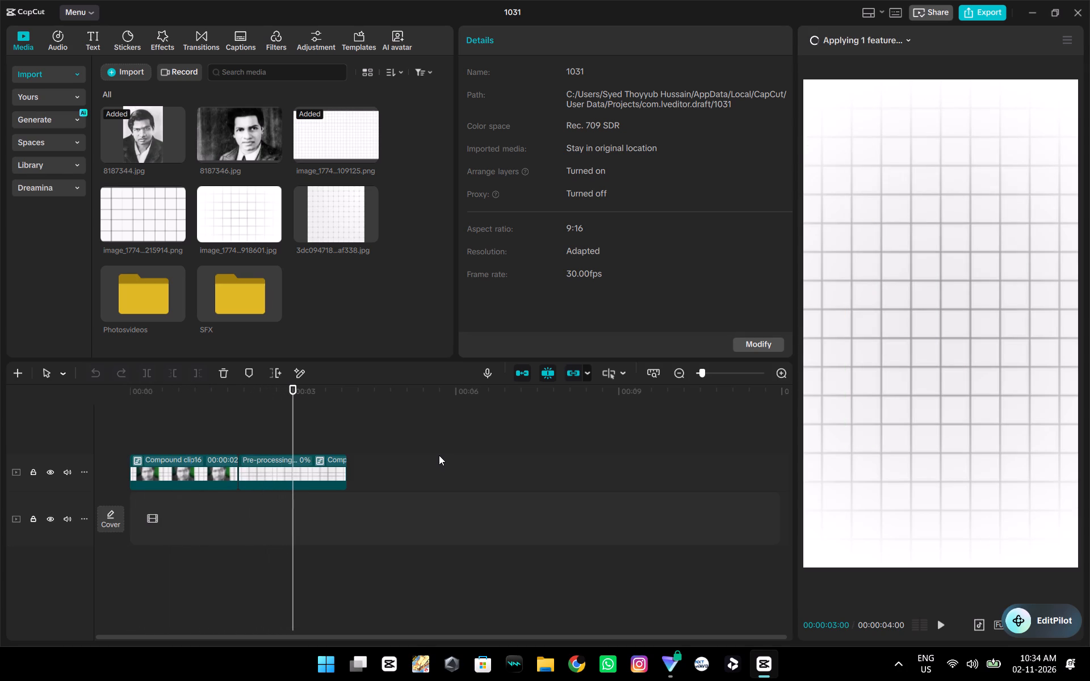
left_click(239, 420)
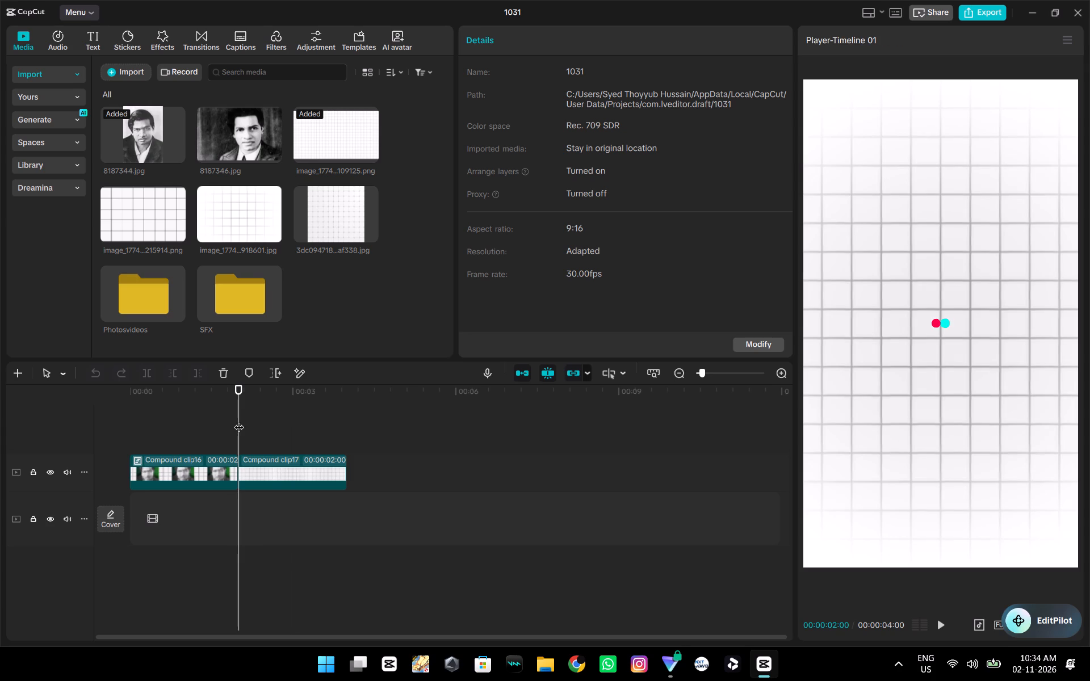
left_click(581, 671)
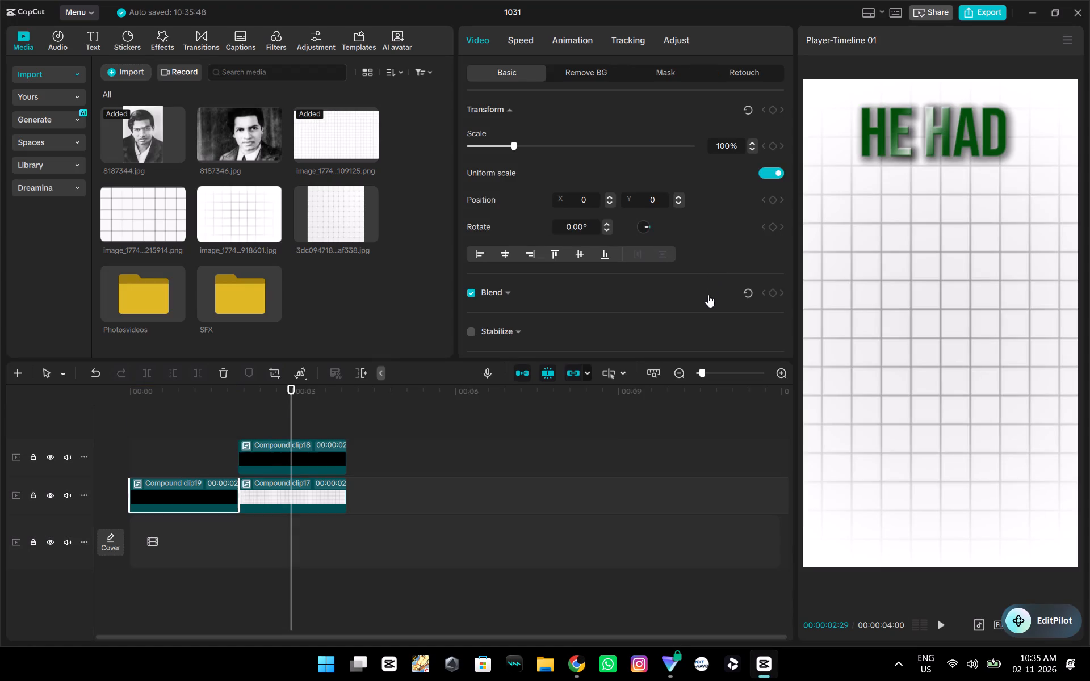
Break the pasted HE HAD compound clip above the second grid clip apart into its separate layers.
left_click(246, 433)
left_click(290, 451)
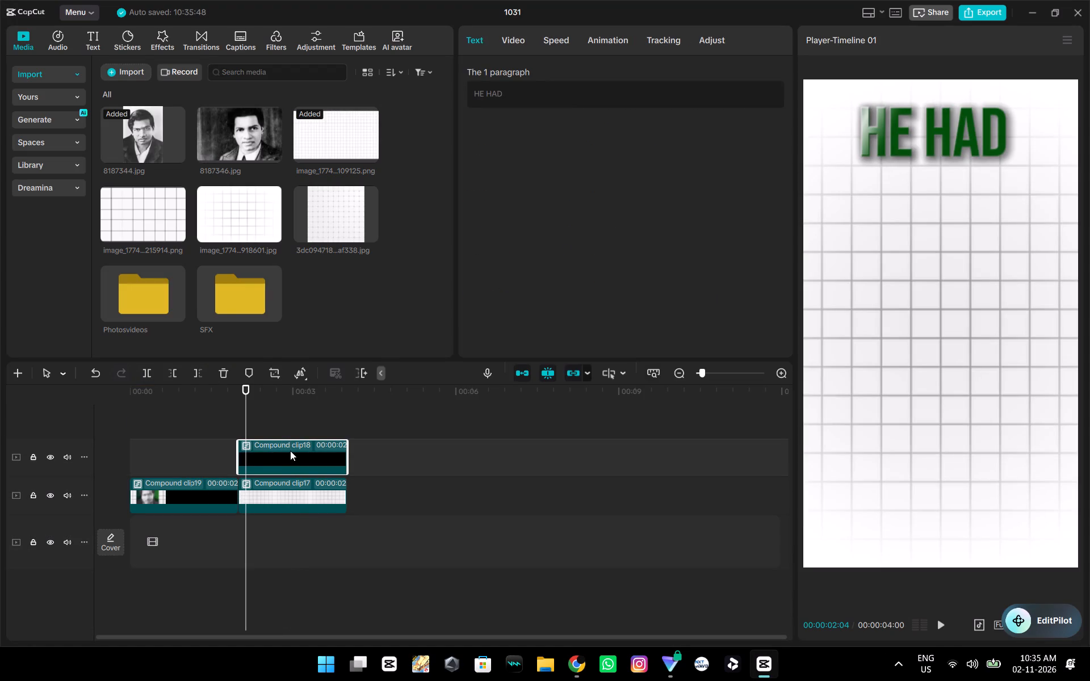
key("ctrl+alt+g")
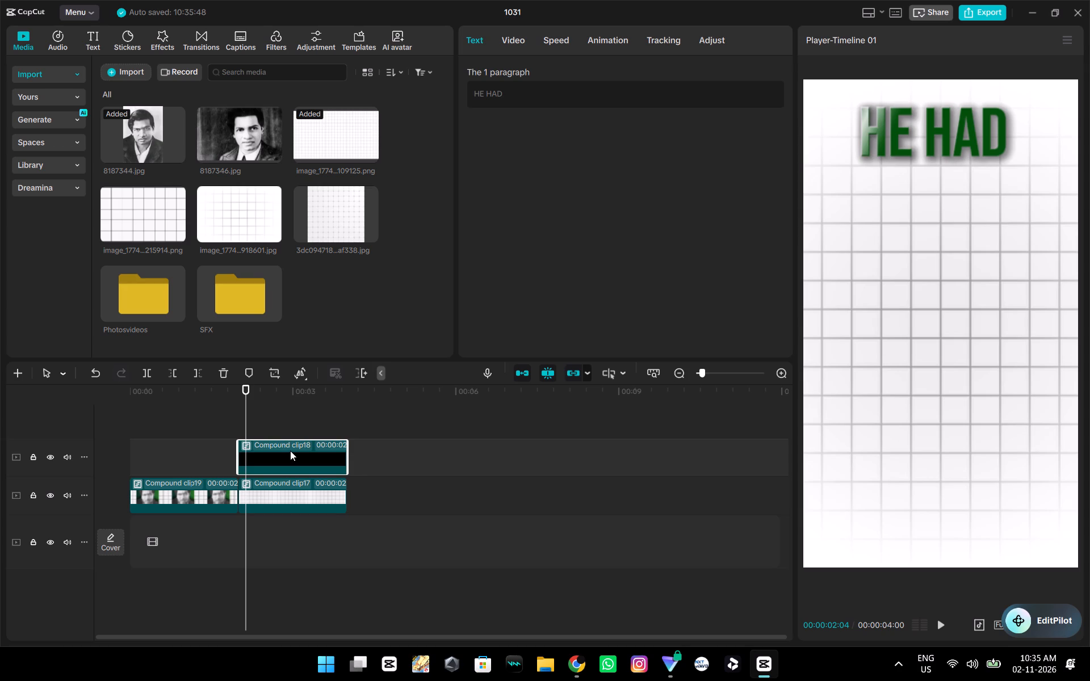
key("ctrl+shift+g")
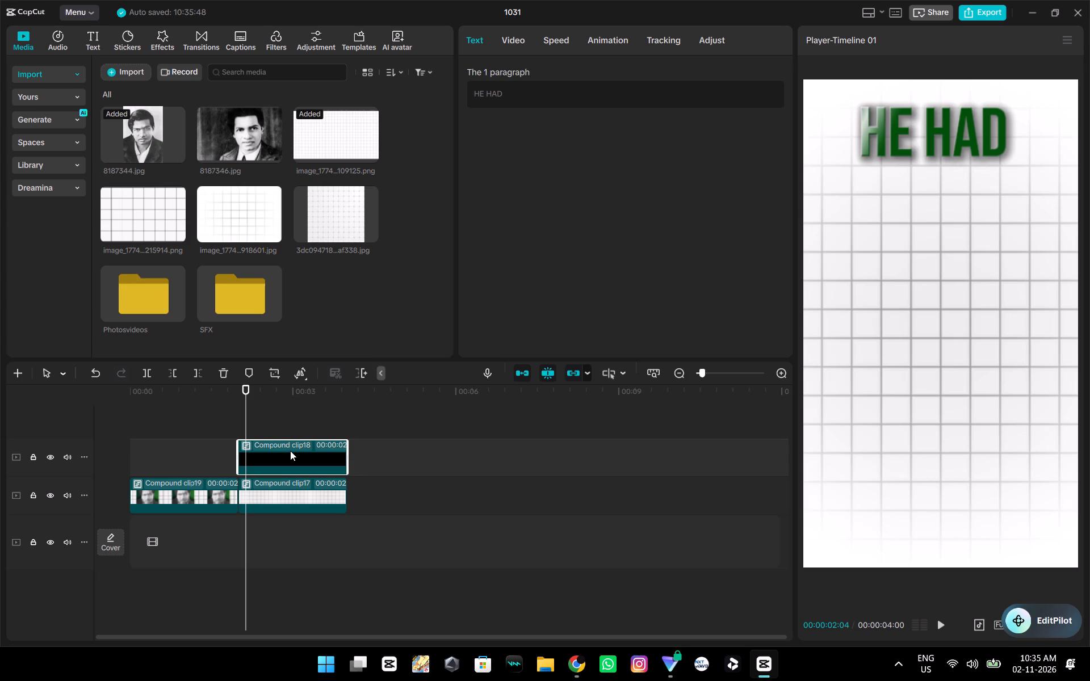
right_click(290, 451)
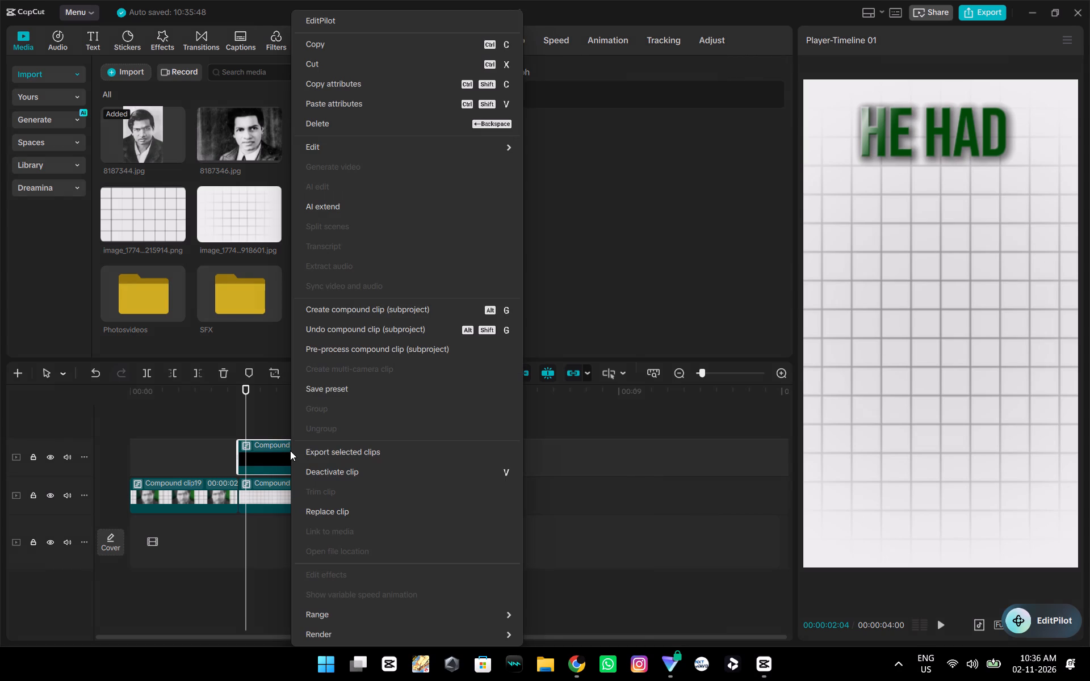
left_click(290, 451)
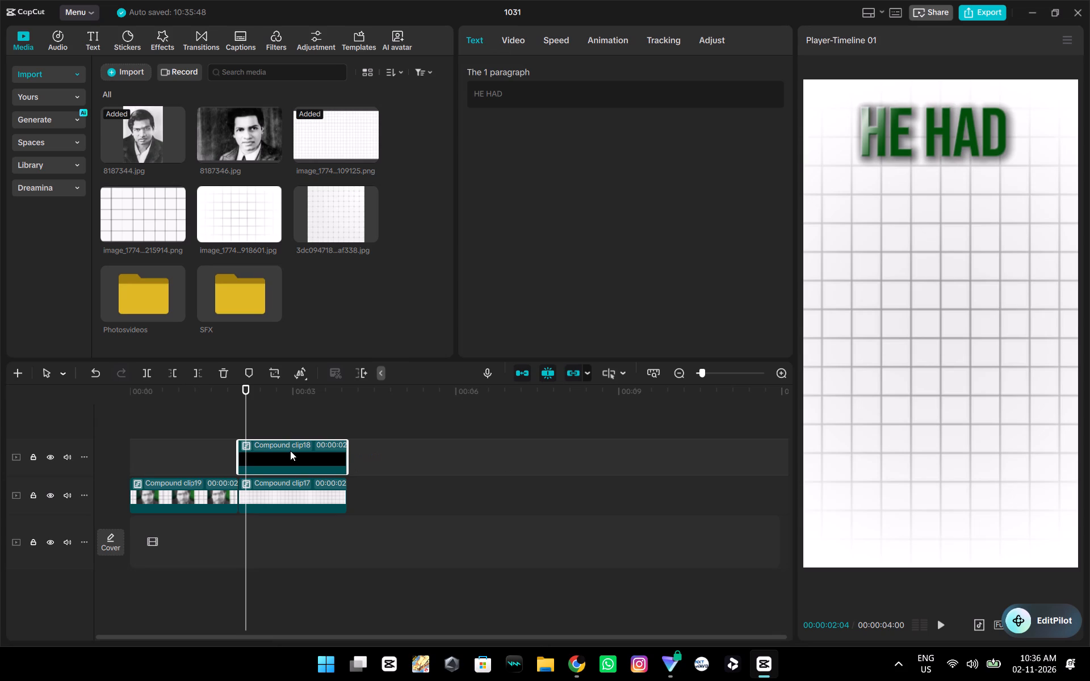
key("alt+shift+g")
Change the text in the top compound clip of the second scene to "But He".
left_click(290, 451)
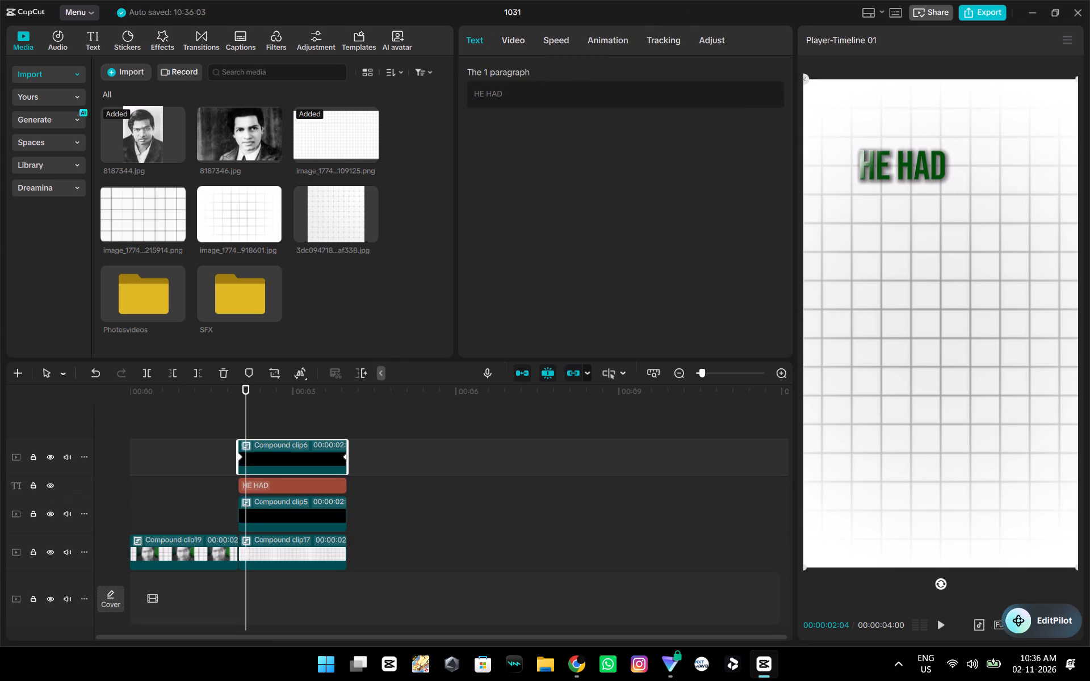
left_click(541, 105)
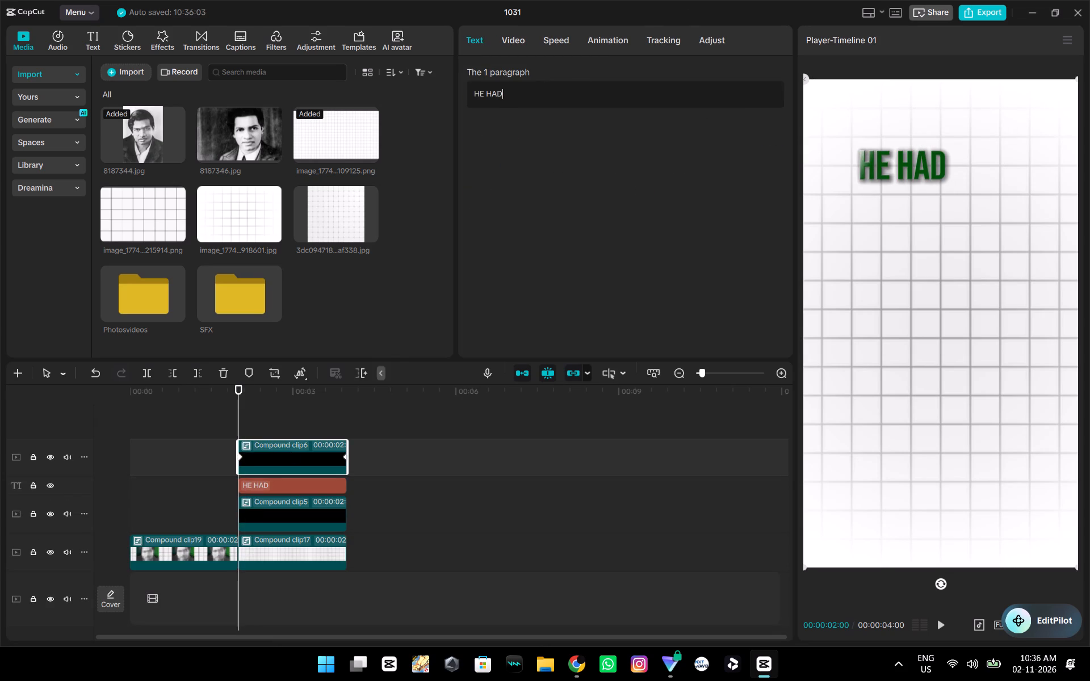
key("BackSpace")
key("BackSpace")
key("BackSpace")
key("BackSpace")
key("BackSpace")
key("BackSpace")
key("BackSpace")
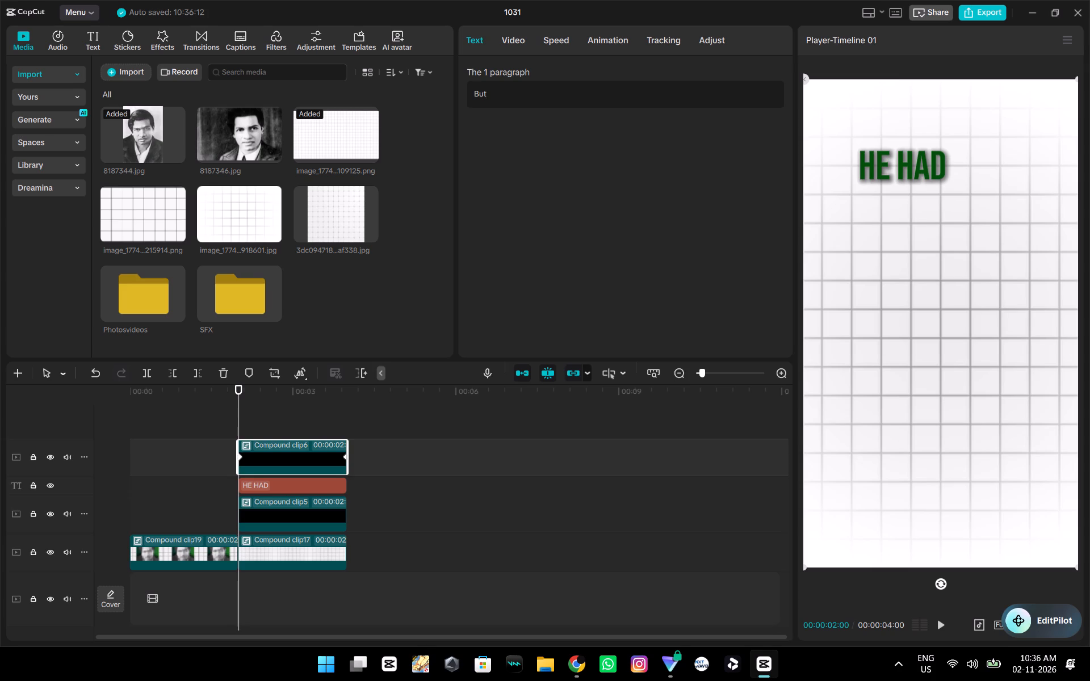
key("space")
type("He")
Replace the wording of the green HE HAD text layer between the two compound clips with "But He".
left_click(287, 487)
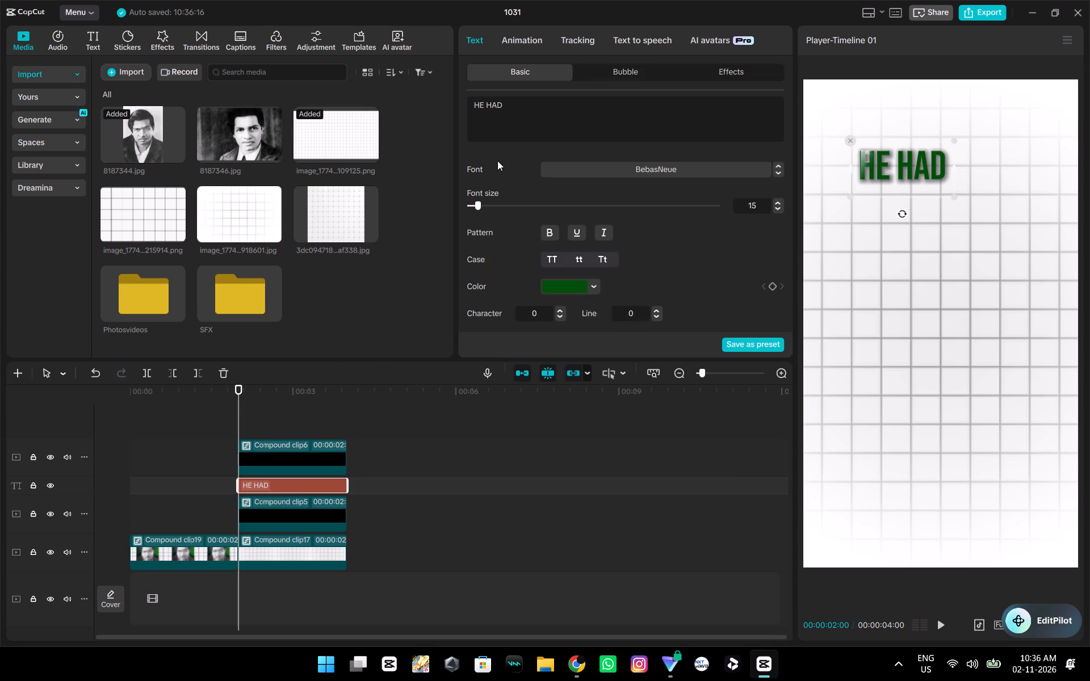
left_click_drag(508, 104, 438, 91)
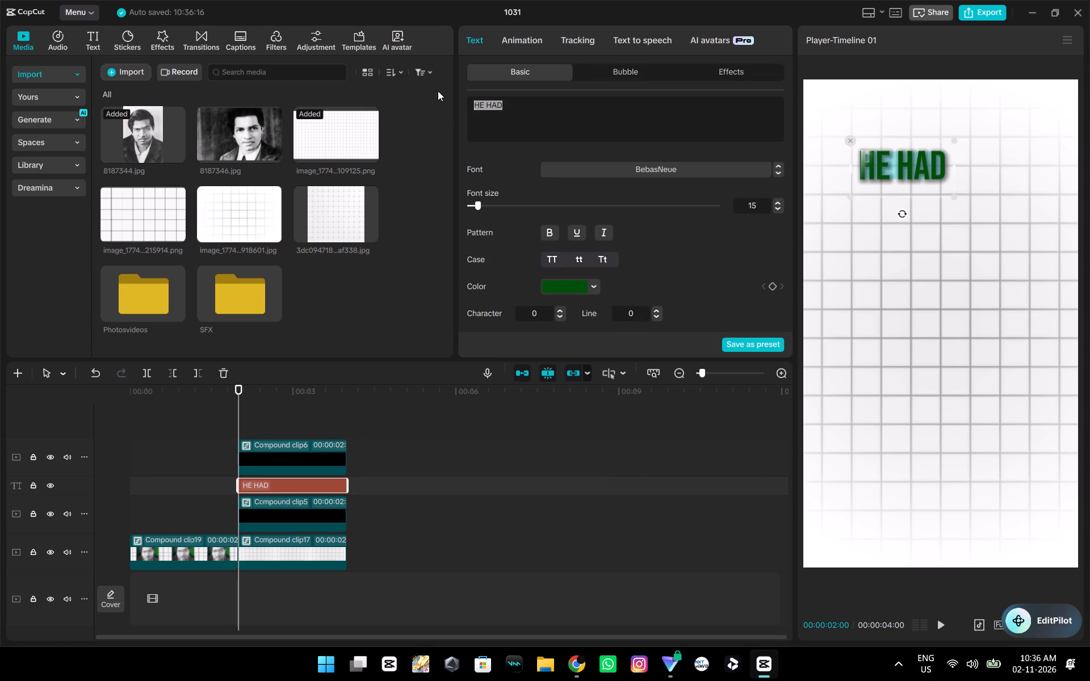
type("But He")
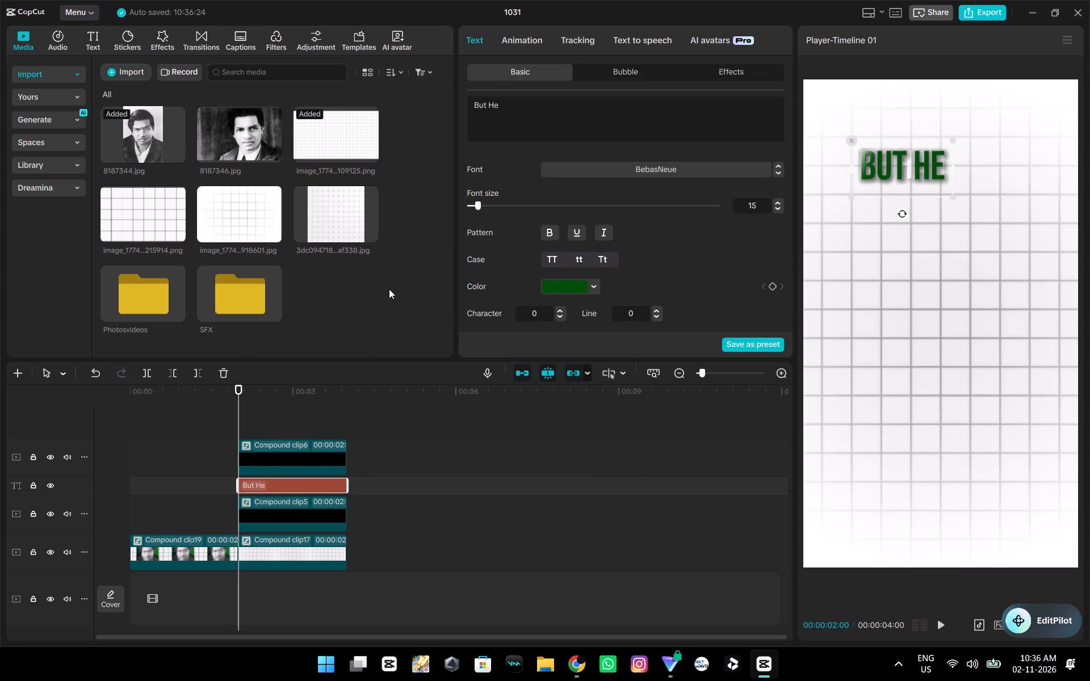
Change the text in the compound clip beneath the green text layer to "But He" and preview the second scene.
left_click(282, 515)
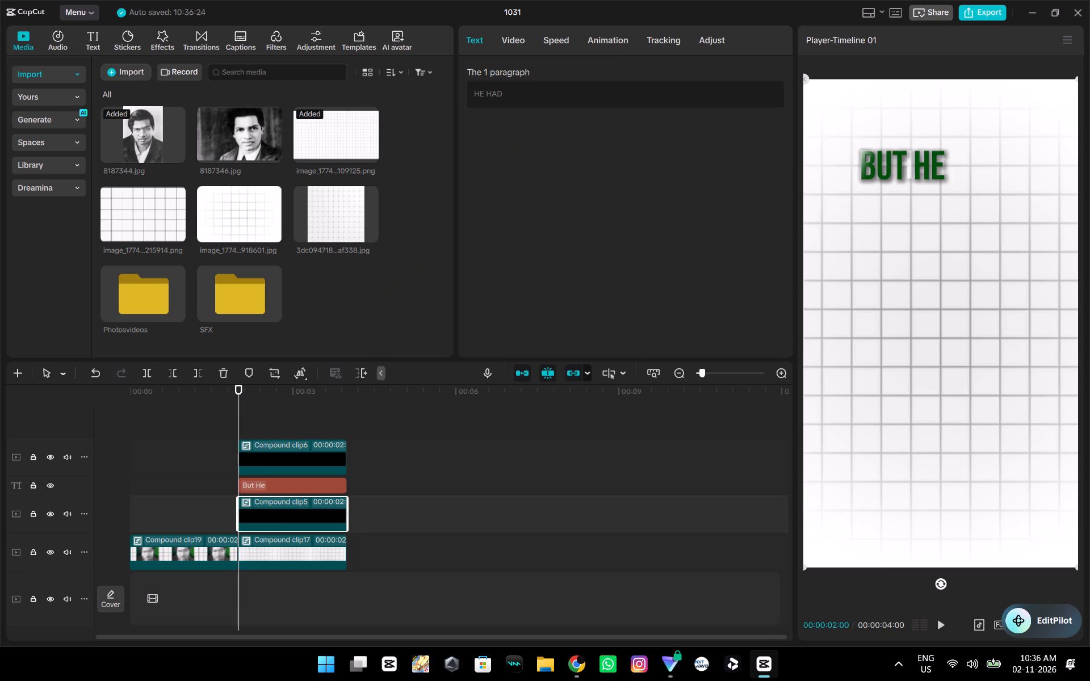
left_click(509, 95)
key("BackSpace")
key("BackSpace")
key("BackSpace")
key("BackSpace")
key("BackSpace")
key("BackSpace")
key("BackSpace")
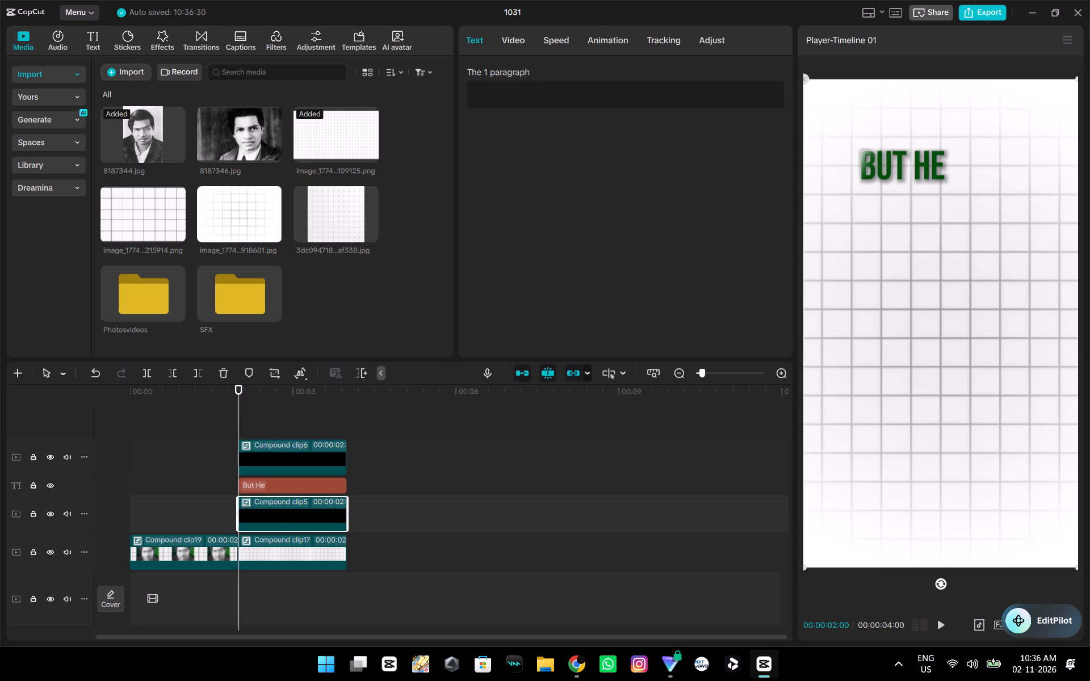
type("But")
key("space")
type("He")
left_click(320, 418)
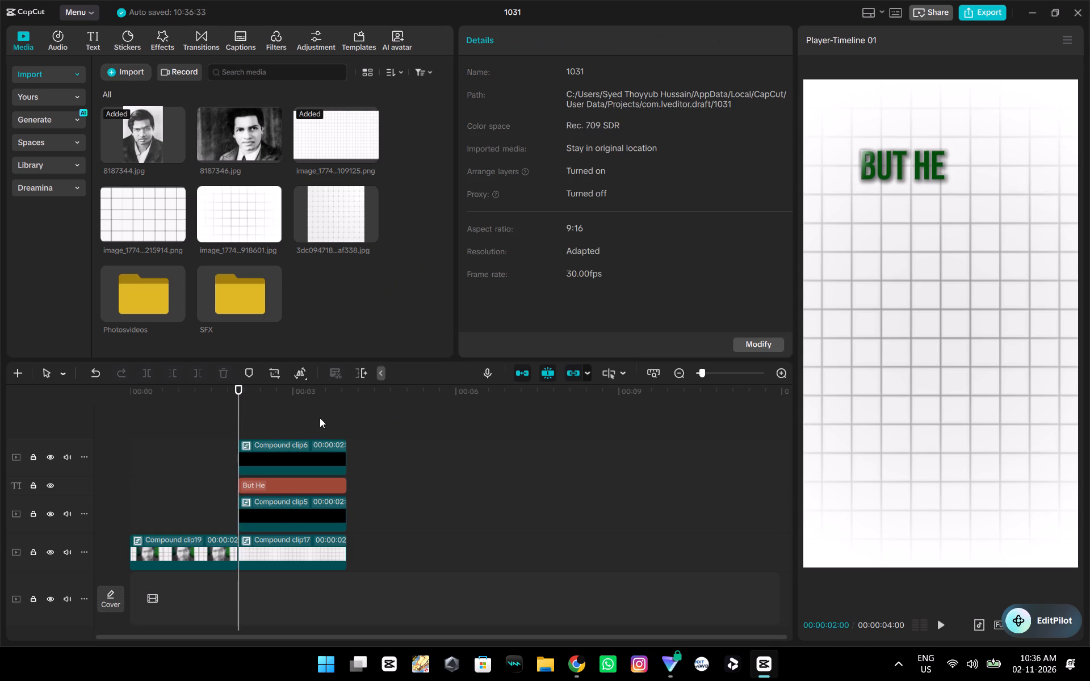
left_click(233, 408)
key("space")
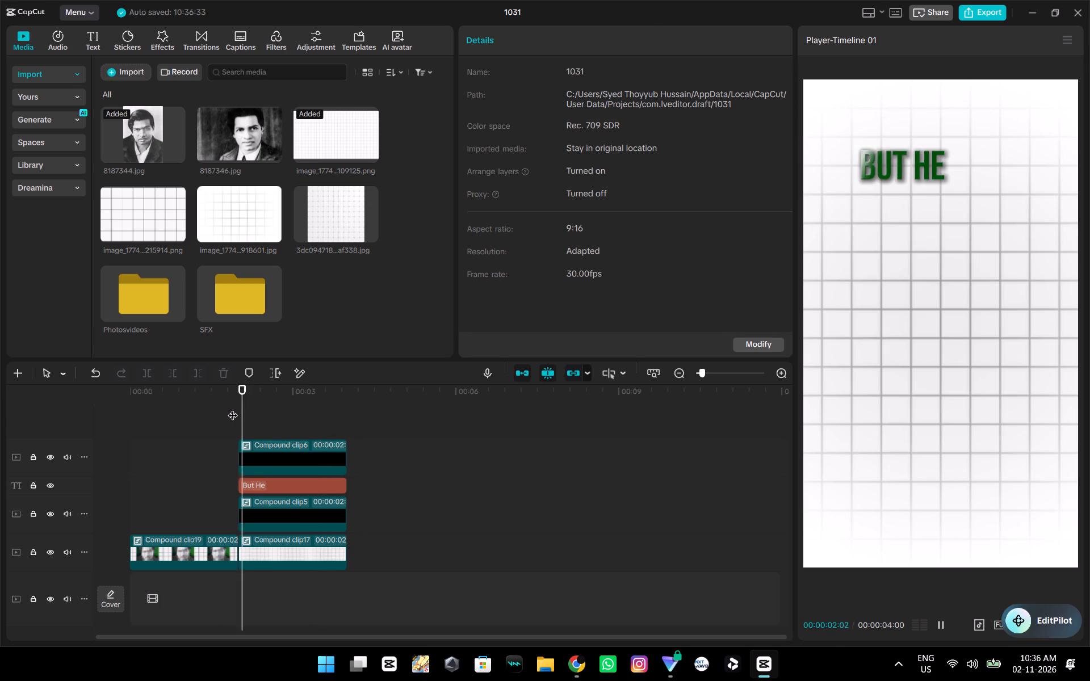
key("space")
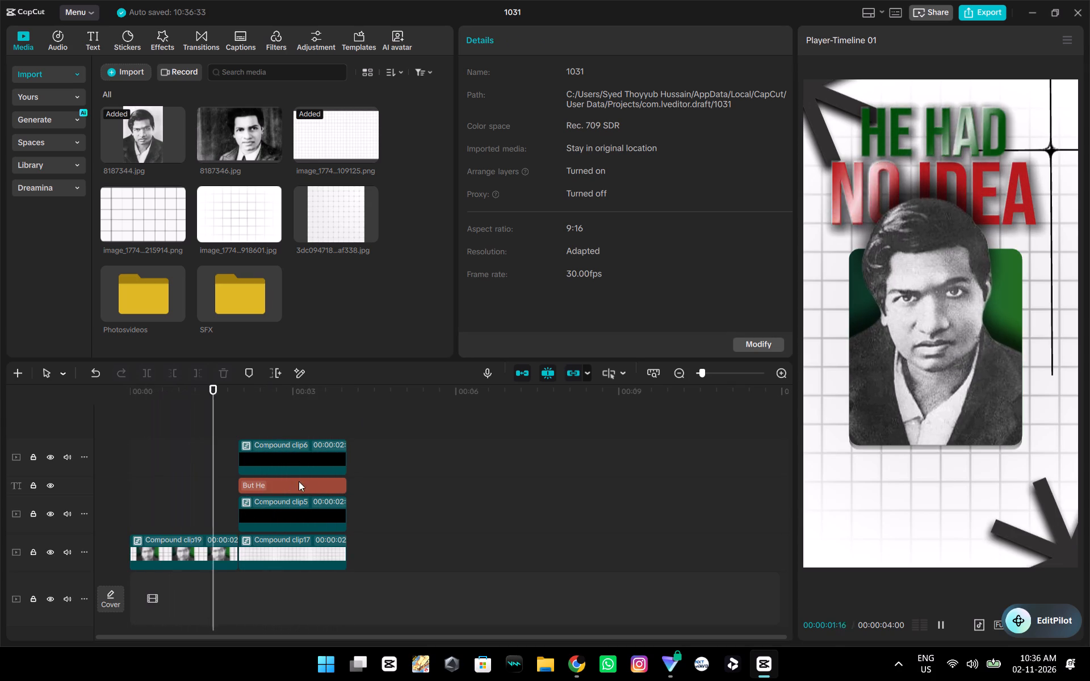
key("space")
Search the fonts for "cool" and set the green But He text layer to Coolvetica Regular.
left_click(307, 481)
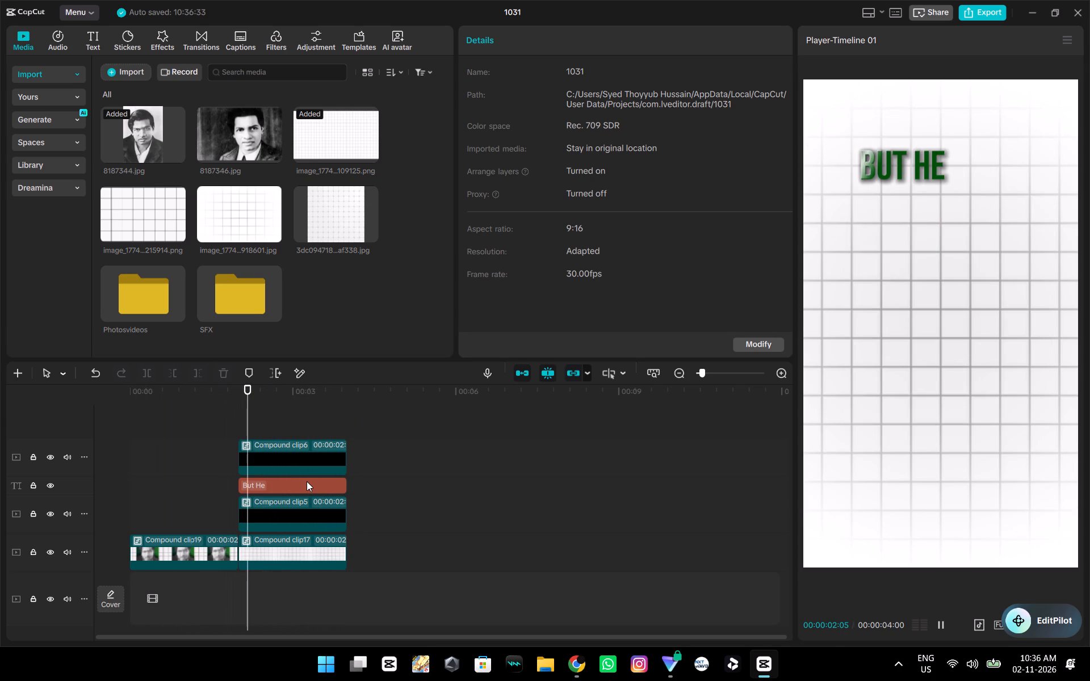
left_click(759, 168)
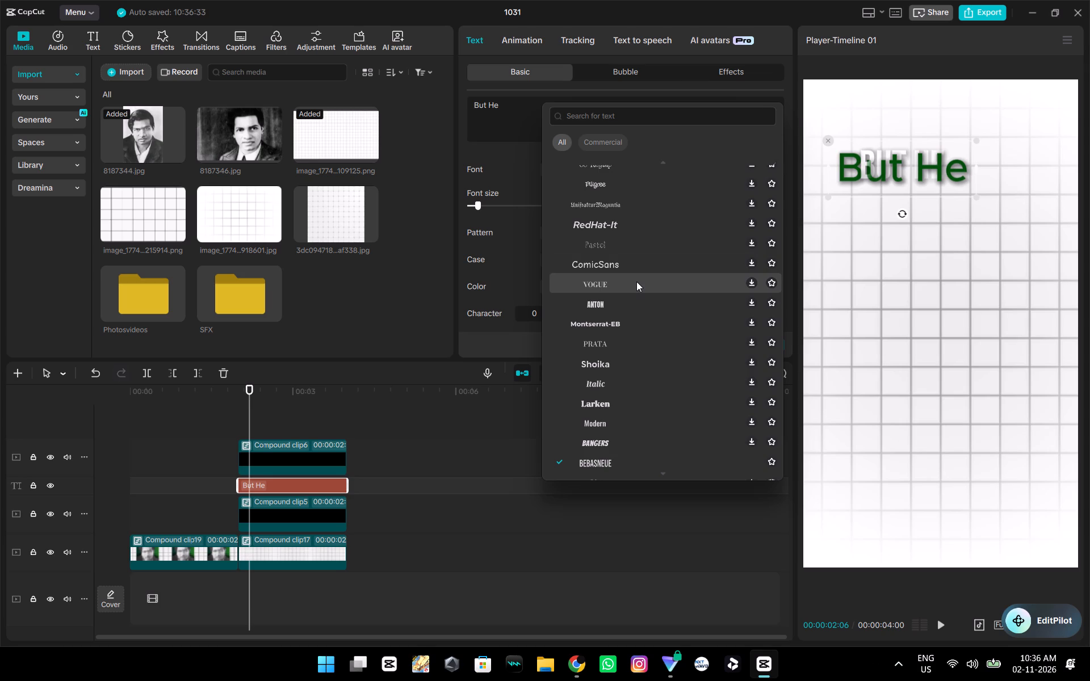
scroll(636, 281, "up", 1)
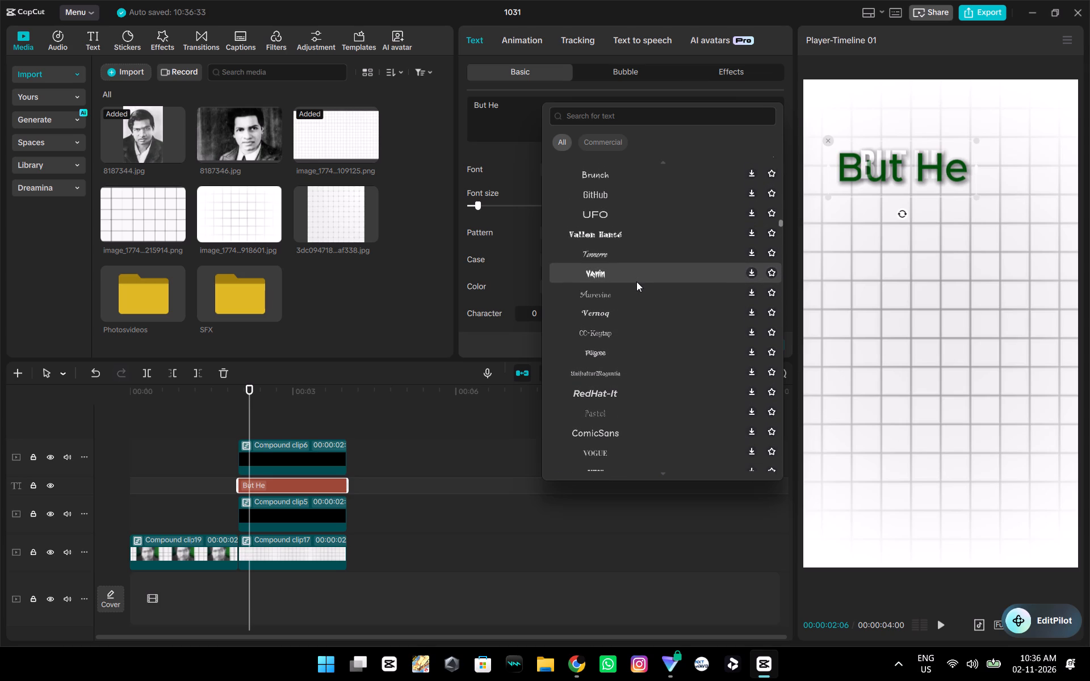
scroll(636, 281, "up", 19)
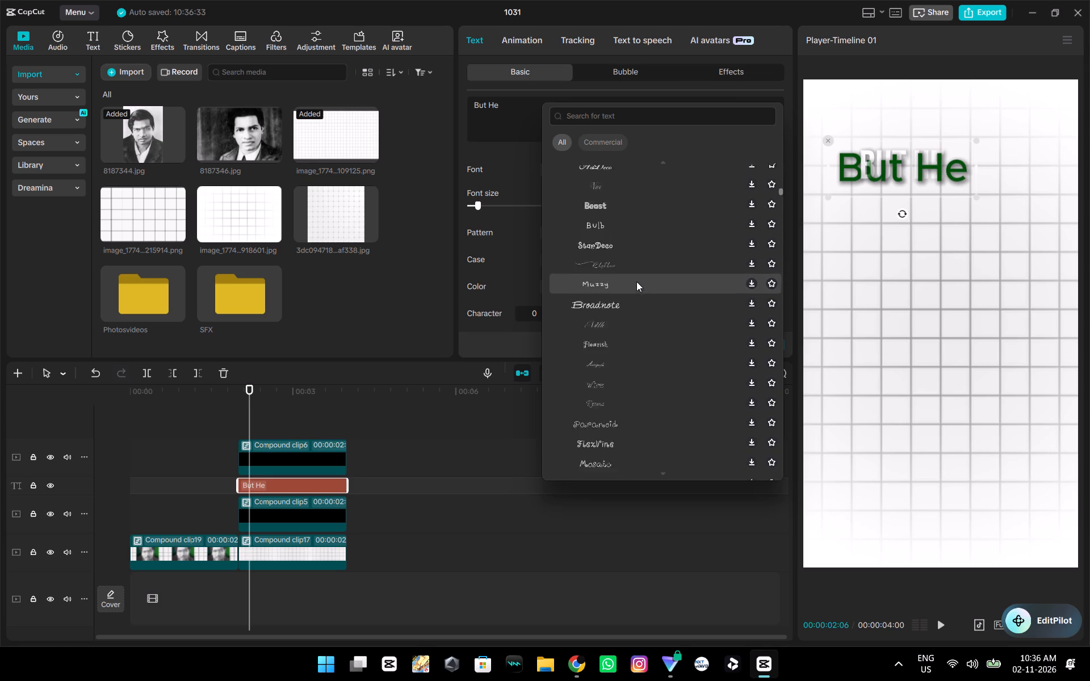
scroll(769, 452, "up", 6)
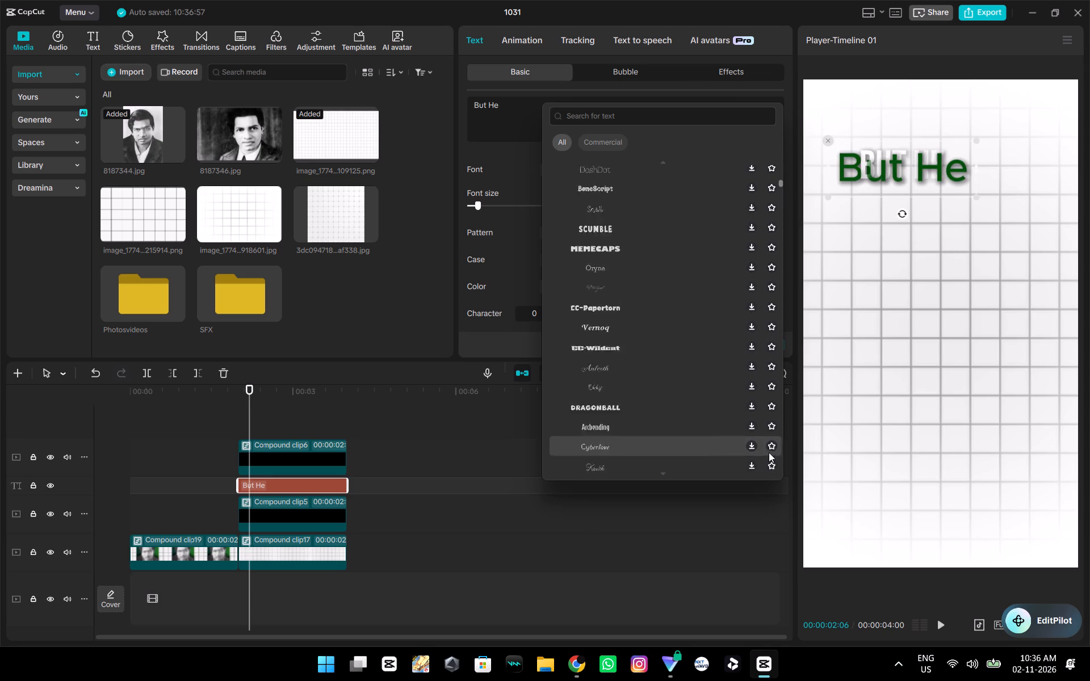
scroll(769, 452, "up", 15)
scroll(699, 246, "up", 6)
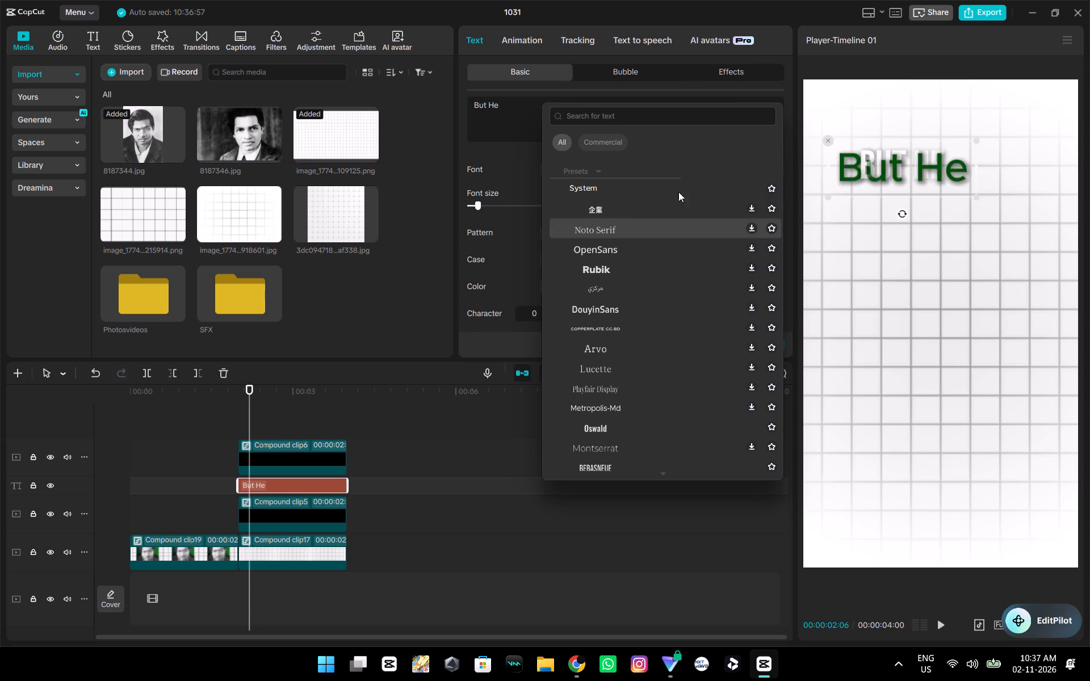
scroll(661, 172, "up", 5)
left_click(653, 115)
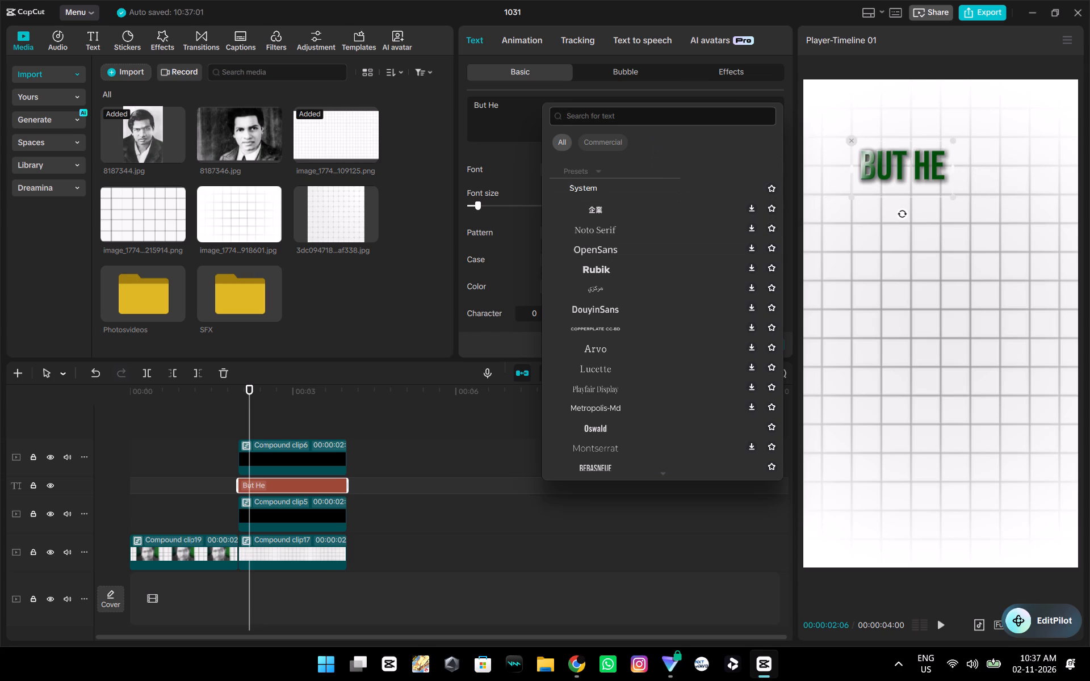
type("cool")
key("Return")
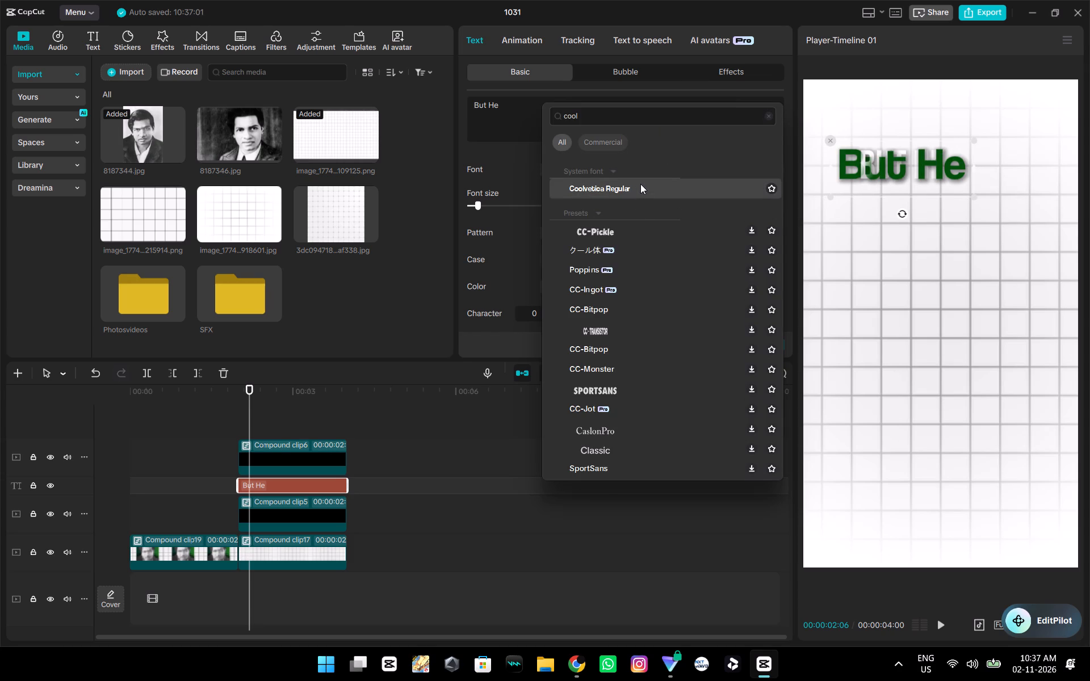
left_click(640, 184)
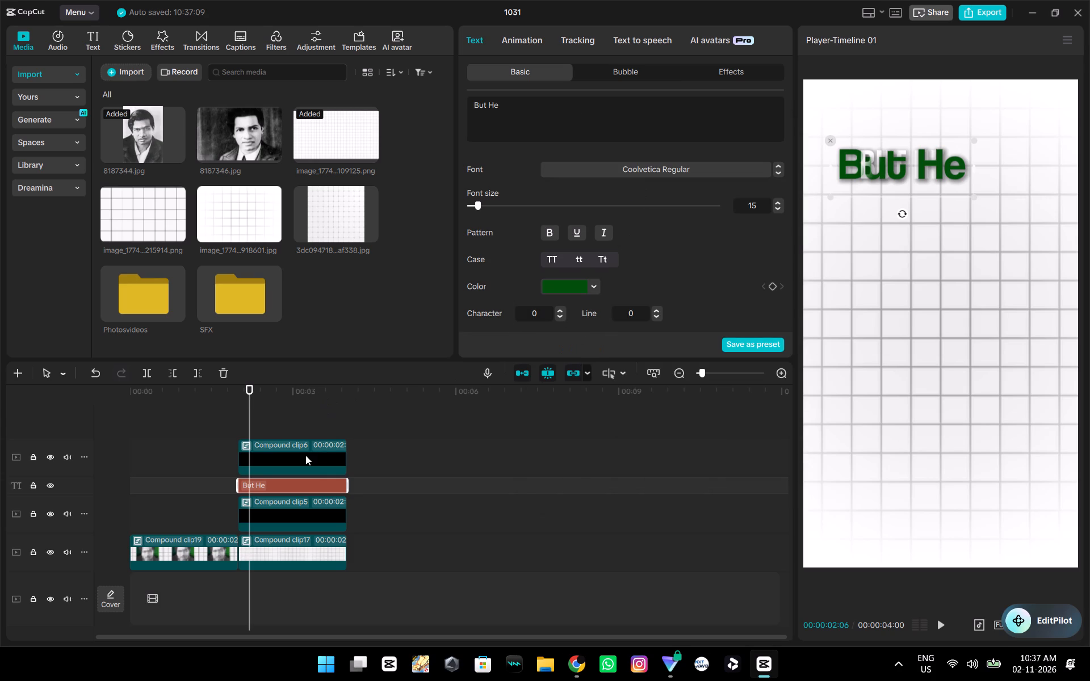
Break the top compound clip apart and set the font of its white But He text to Coolvetica Regular.
left_click(305, 455)
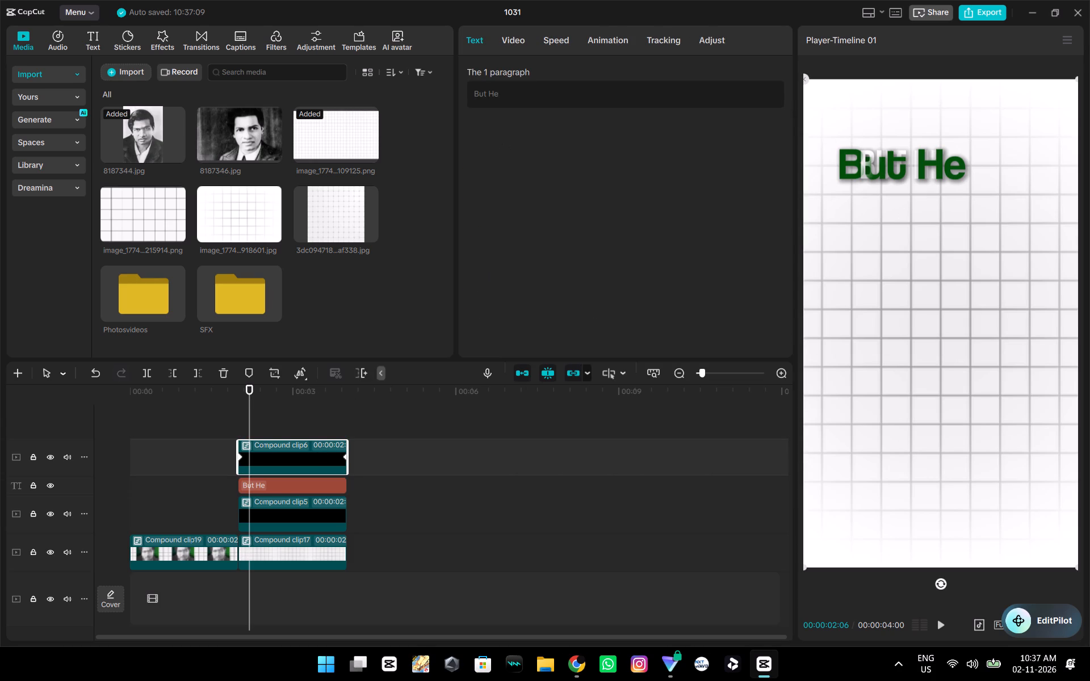
key("alt+shift+g")
left_click(586, 167)
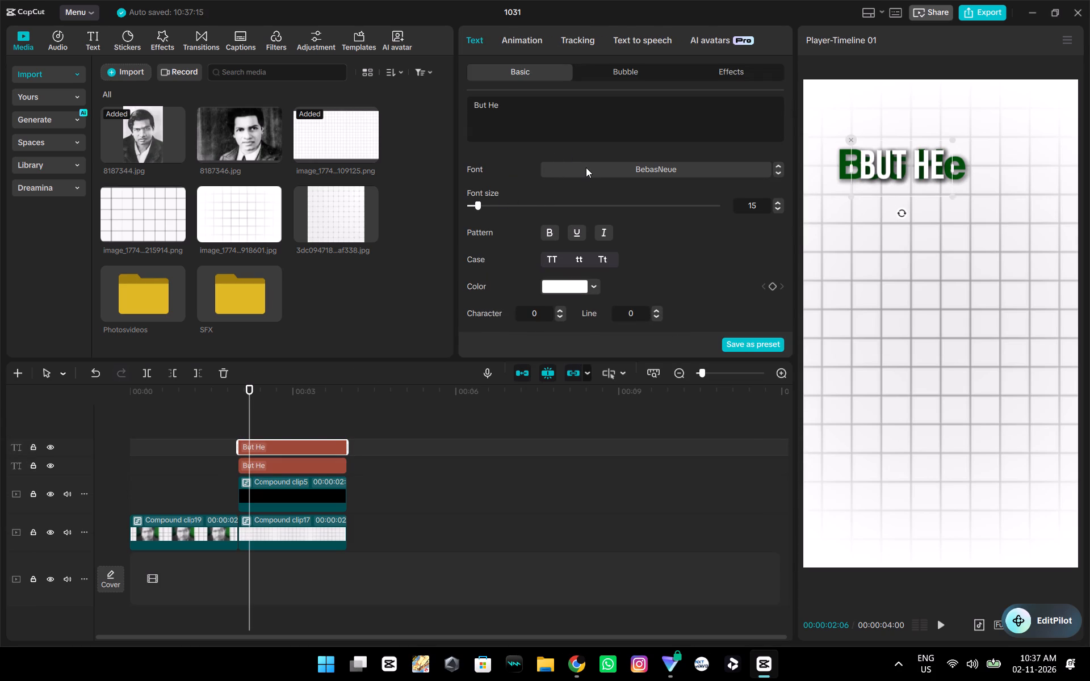
left_click(624, 134)
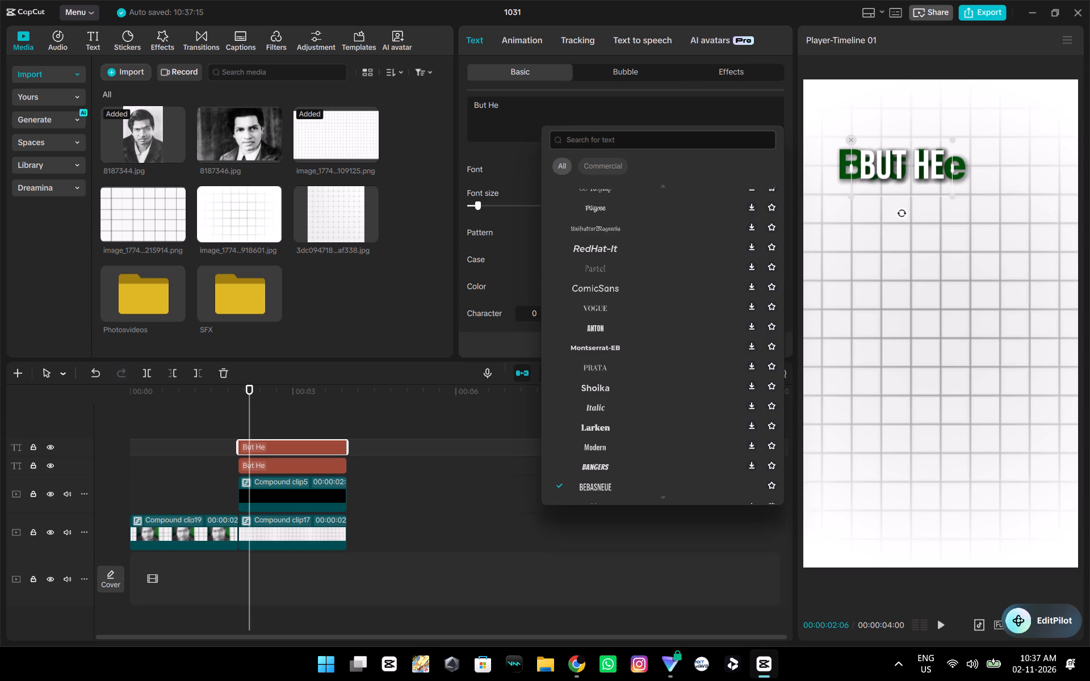
left_click(624, 134)
type("cool")
key("Return")
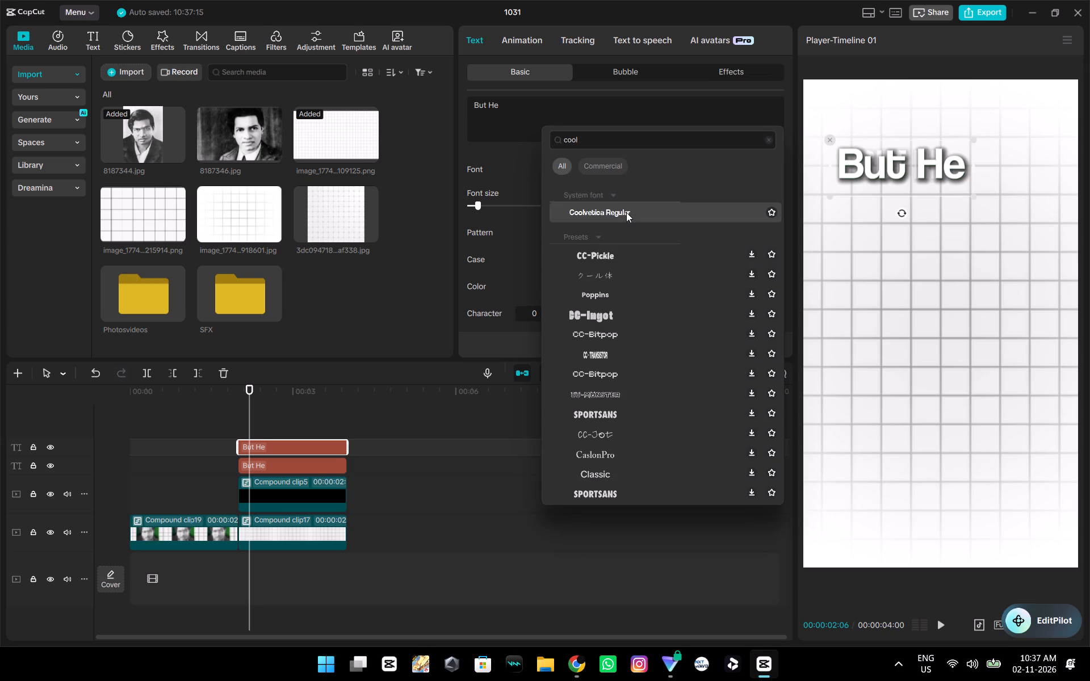
scroll(368, 453, "up", 1)
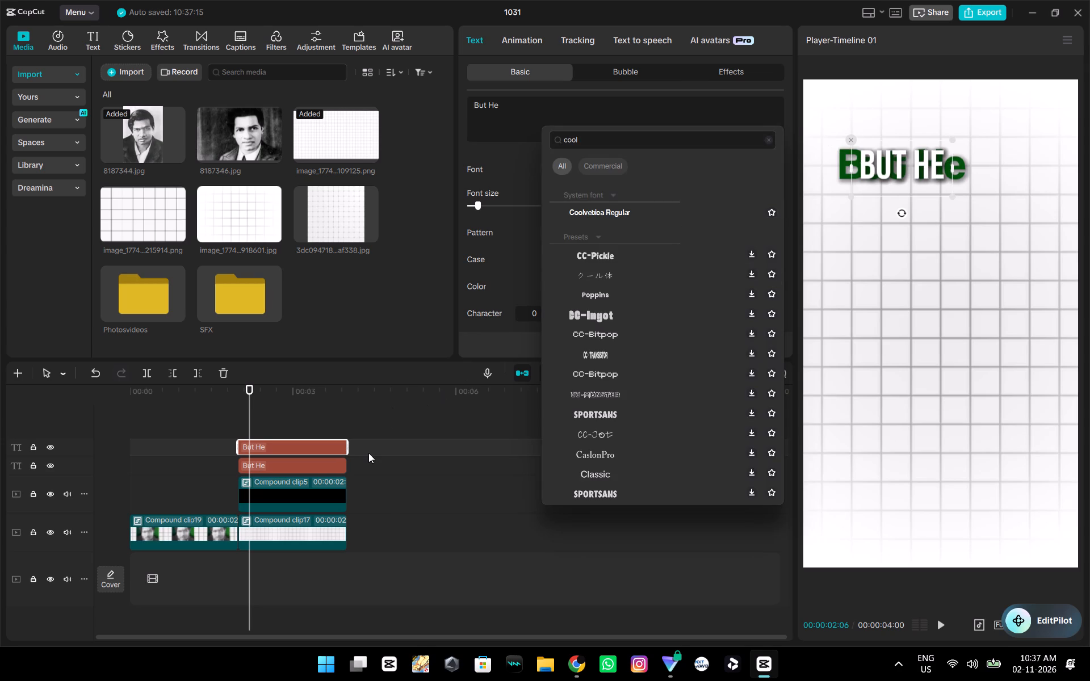
scroll(368, 453, "up", 1)
left_click(603, 212)
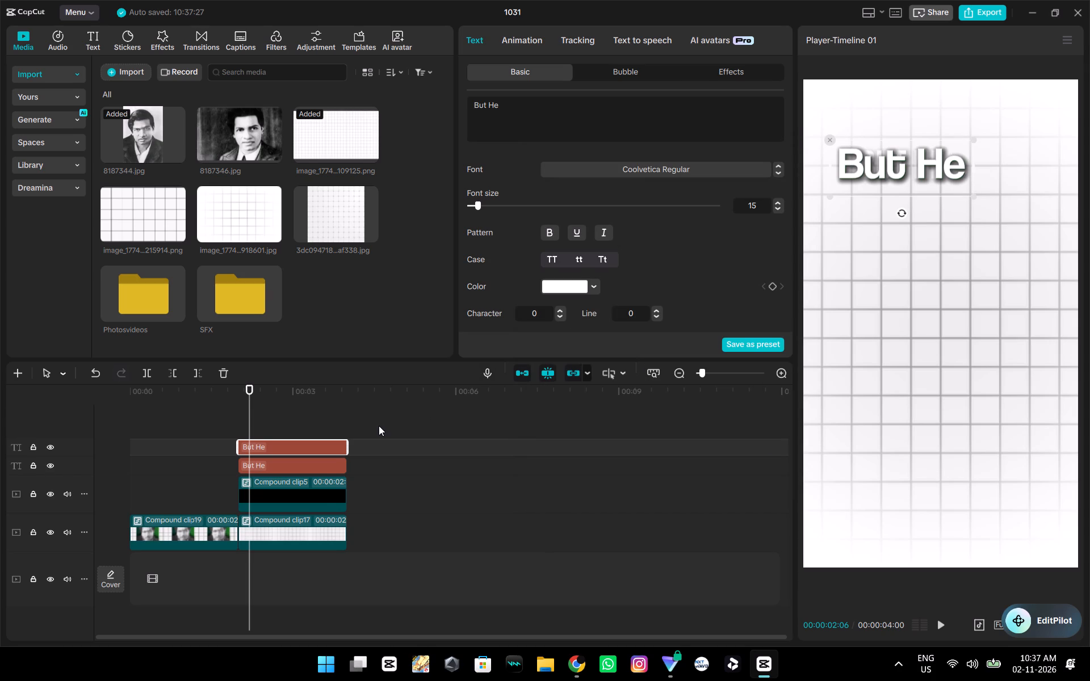
Turn the white But He text on the top layer back into a compound clip.
key("alt+g")
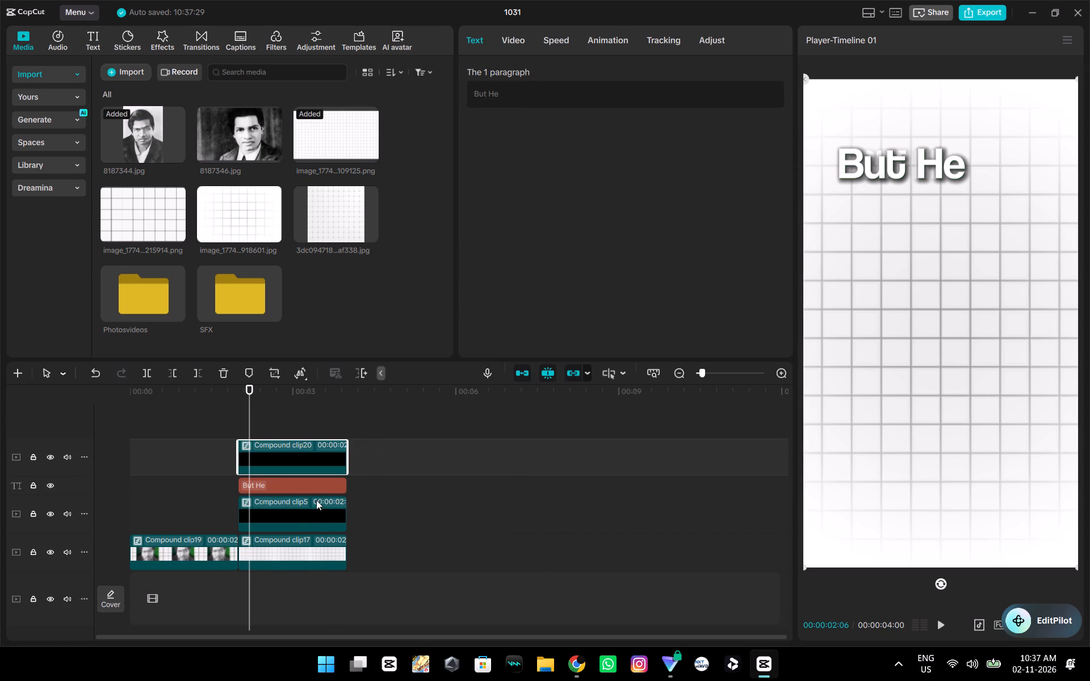
Break apart the compound clip beneath the green text layer and set its But He text to Coolvetica Regular.
left_click(308, 526)
left_click(517, 102)
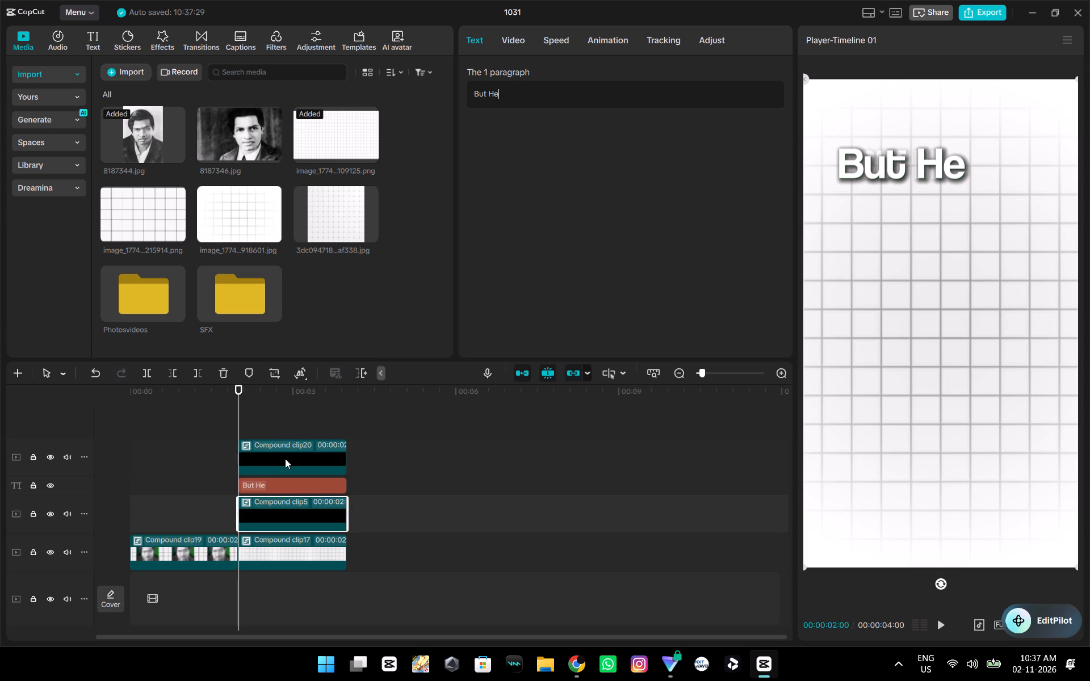
key("alt+shift+g")
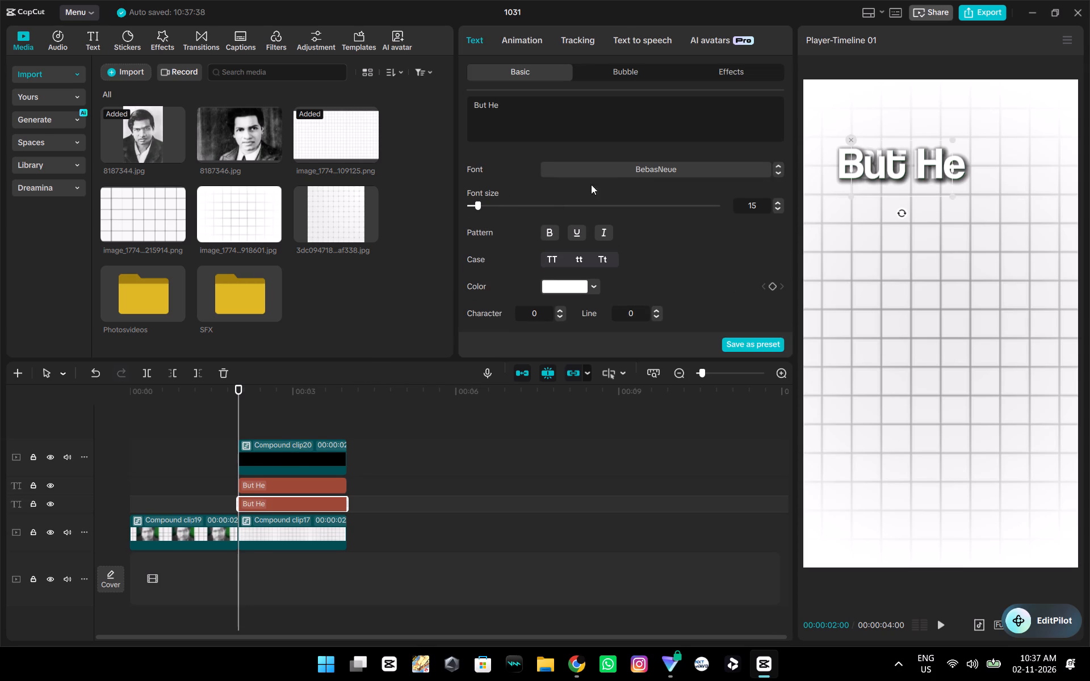
double_click(635, 173)
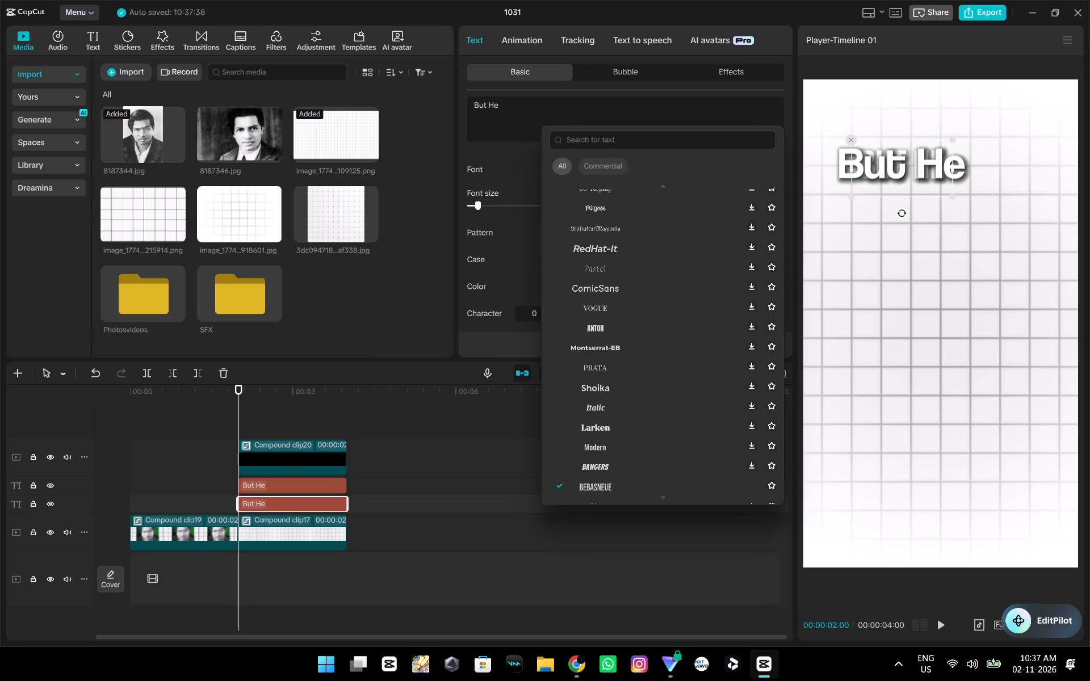
left_click(633, 135)
type("cool")
key("Return")
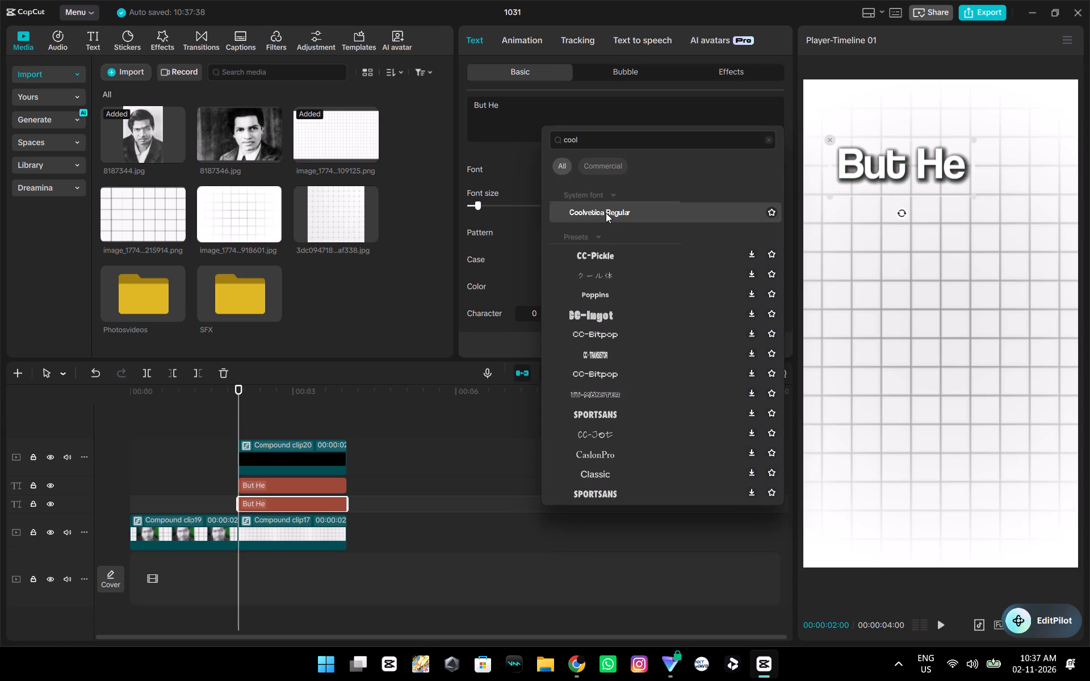
left_click(606, 213)
Turn the lower white But He text back into a compound clip and preview the second scene.
scroll(611, 264, "left", 1)
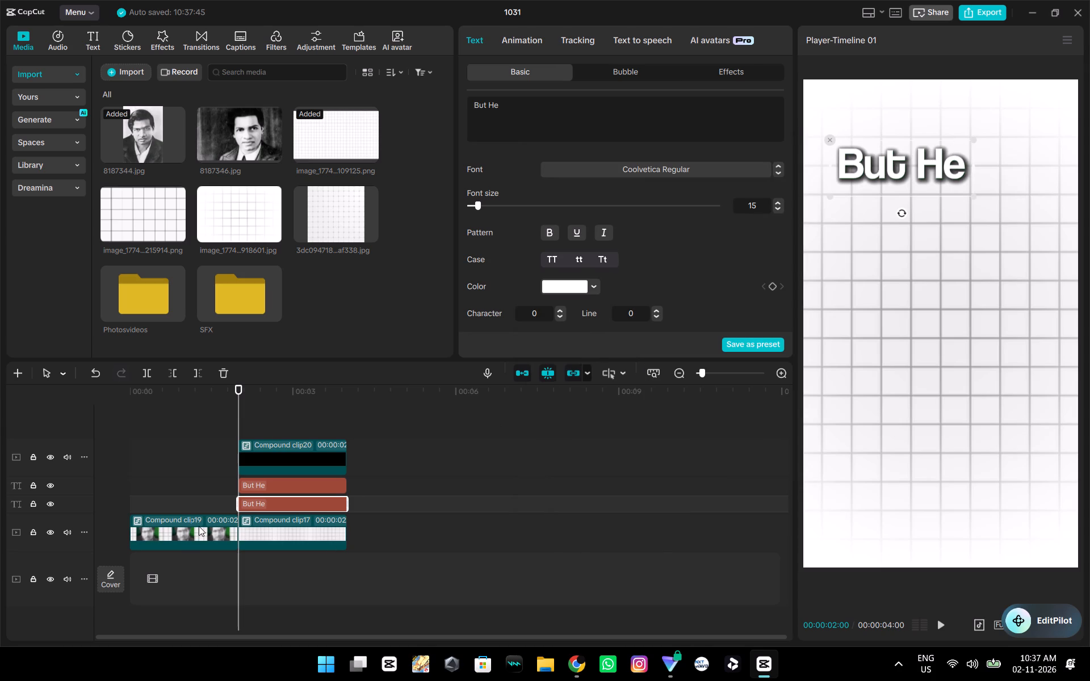
key("alt+g")
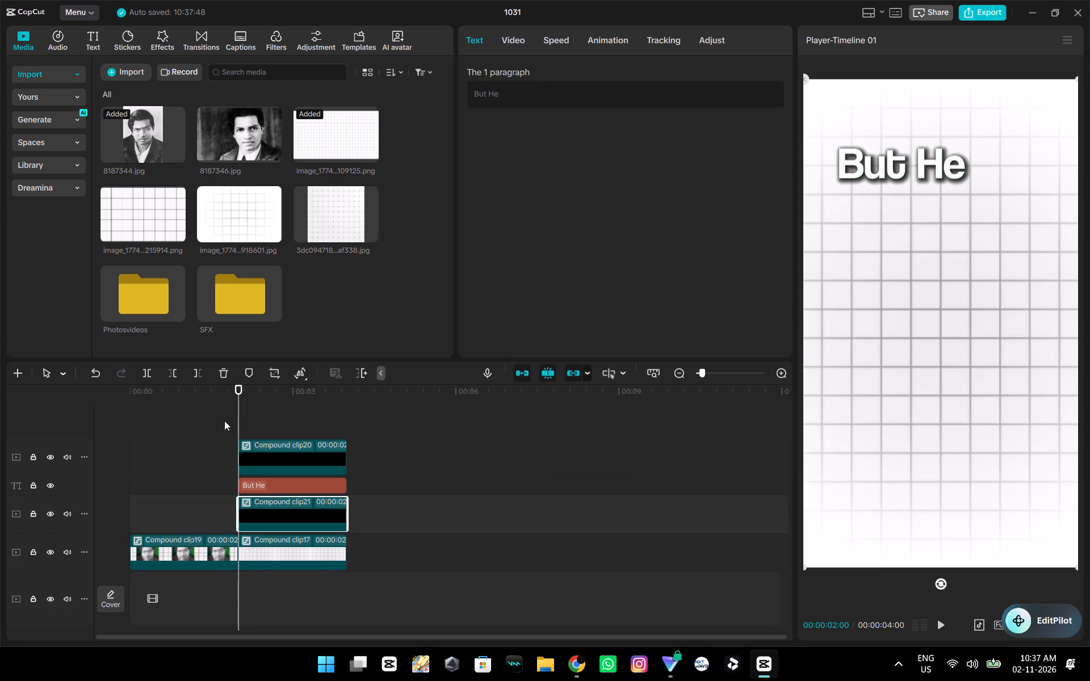
key("space")
key("space")
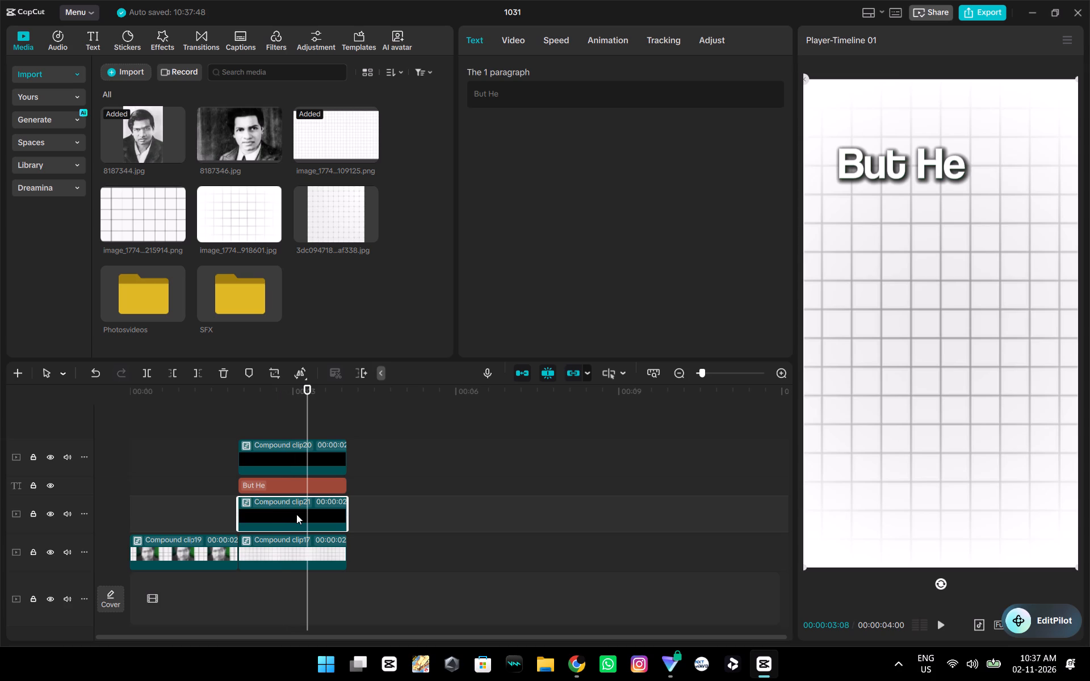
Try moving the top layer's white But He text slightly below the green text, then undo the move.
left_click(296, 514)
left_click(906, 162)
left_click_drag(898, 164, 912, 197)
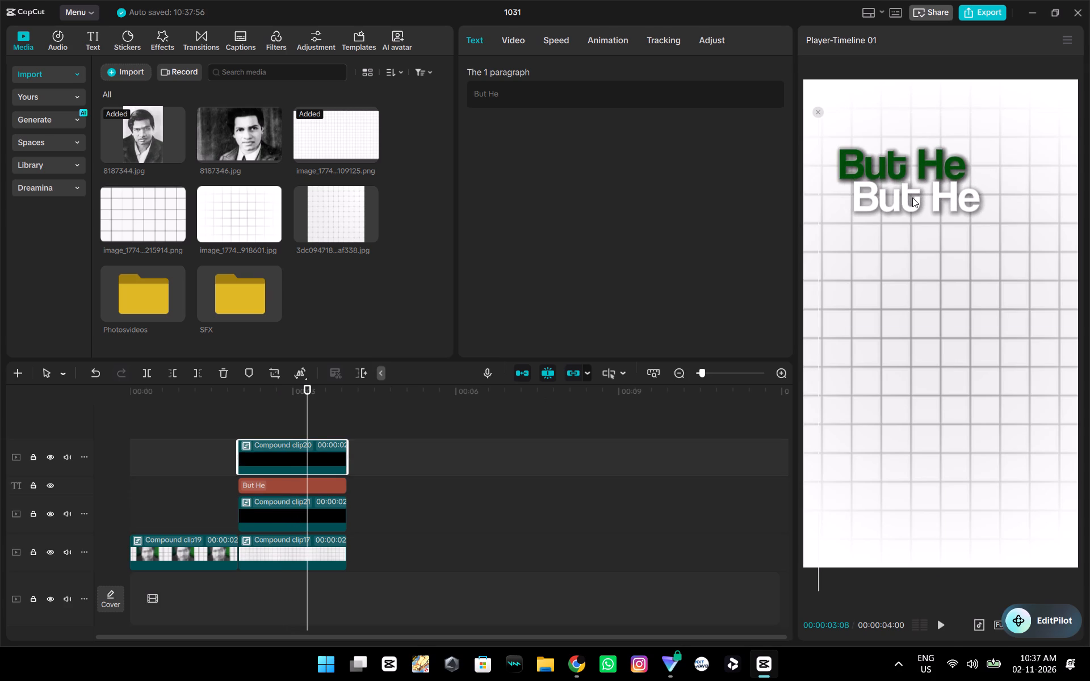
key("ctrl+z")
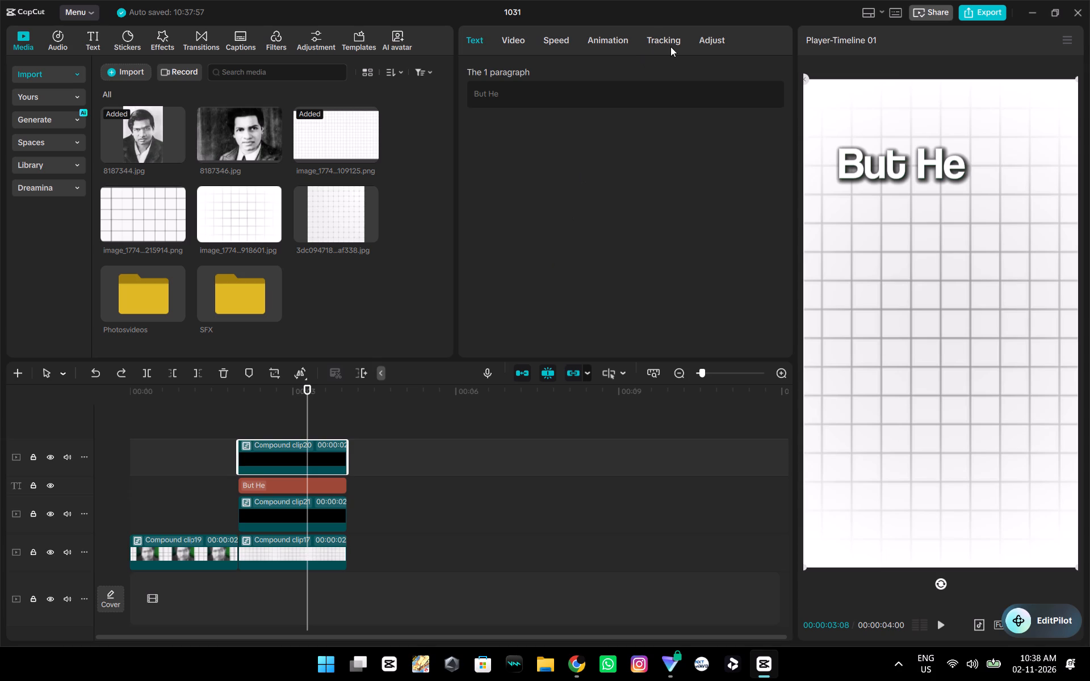
Add a Filmstrip mask to the top compound clip holding the white But He text.
left_click(640, 39)
left_click(519, 43)
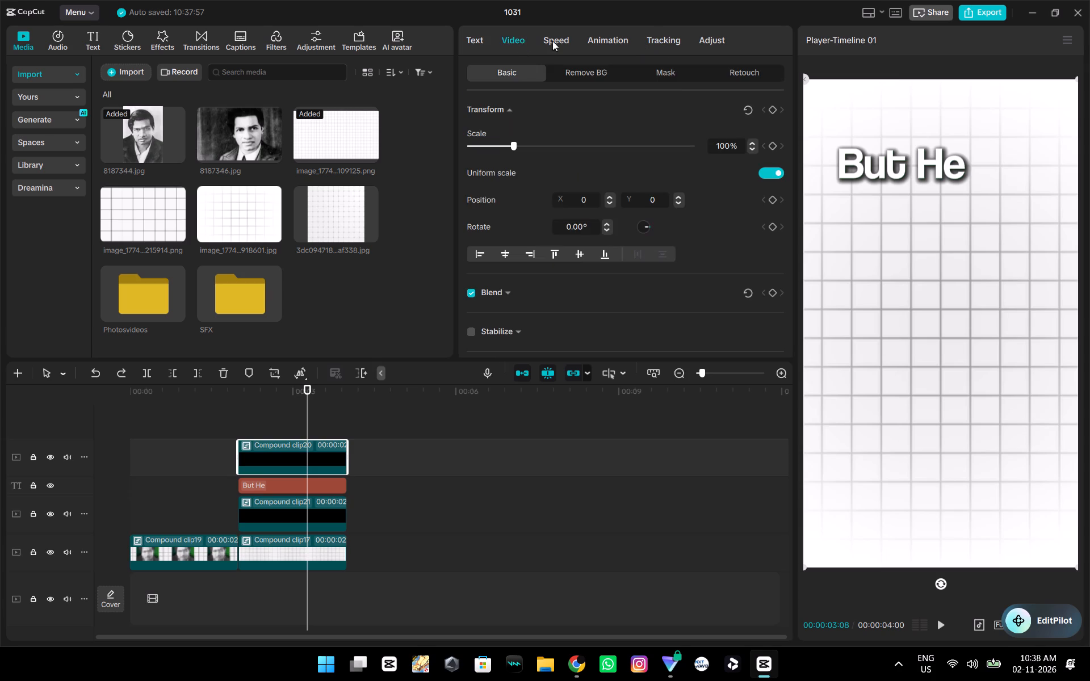
left_click(686, 70)
left_click(510, 132)
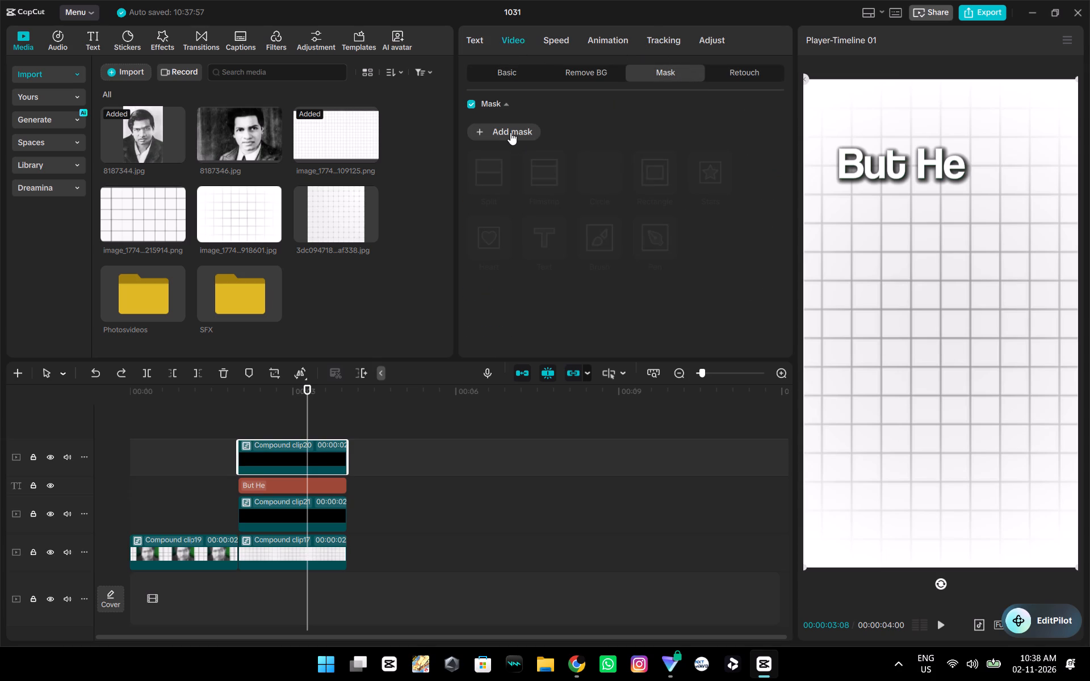
left_click(536, 174)
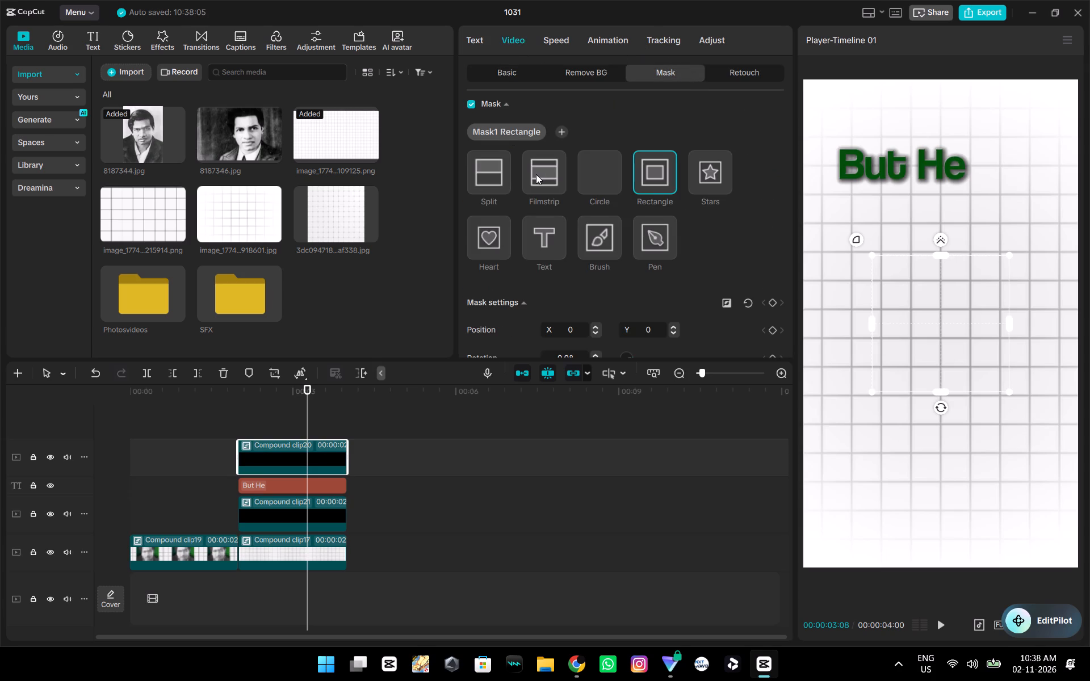
left_click(536, 174)
left_click(554, 178)
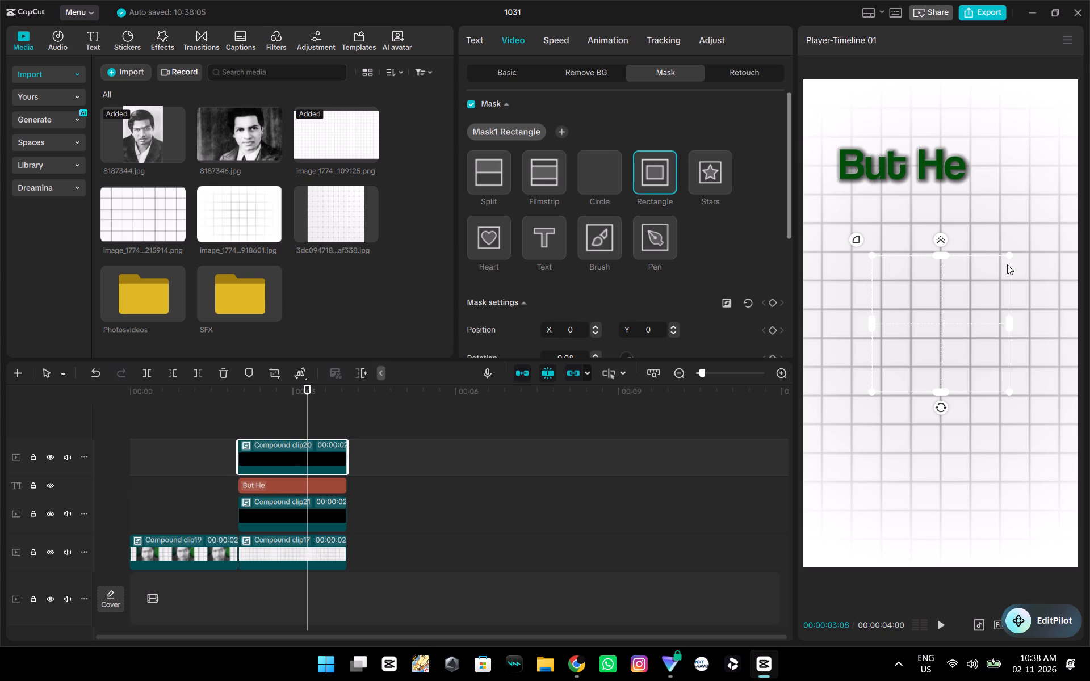
left_click(541, 186)
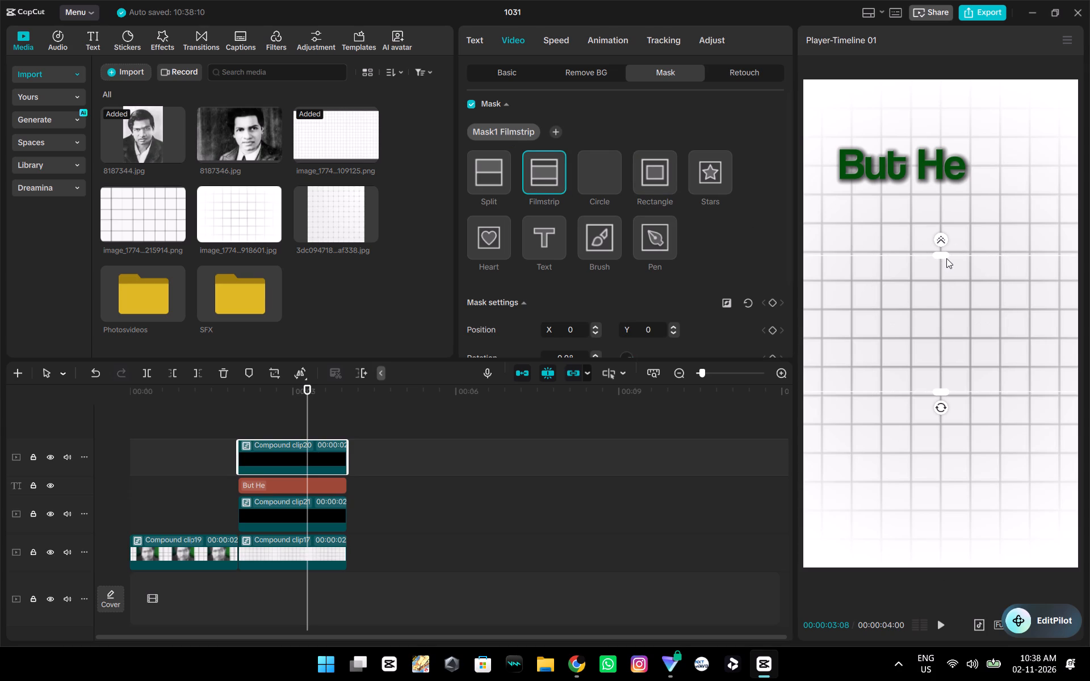
Narrow the filmstrip mask's band and move it over the But He text at about X -174, Y 625.
left_click_drag(941, 391, 942, 375)
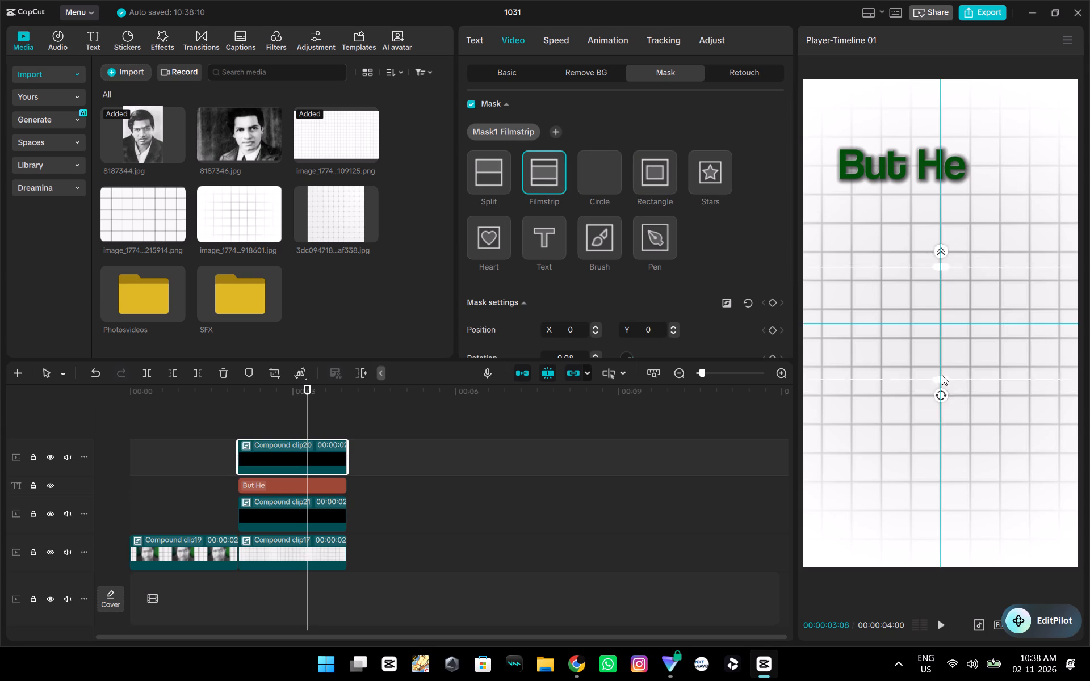
left_click_drag(942, 375, 943, 335)
left_click_drag(927, 318, 883, 159)
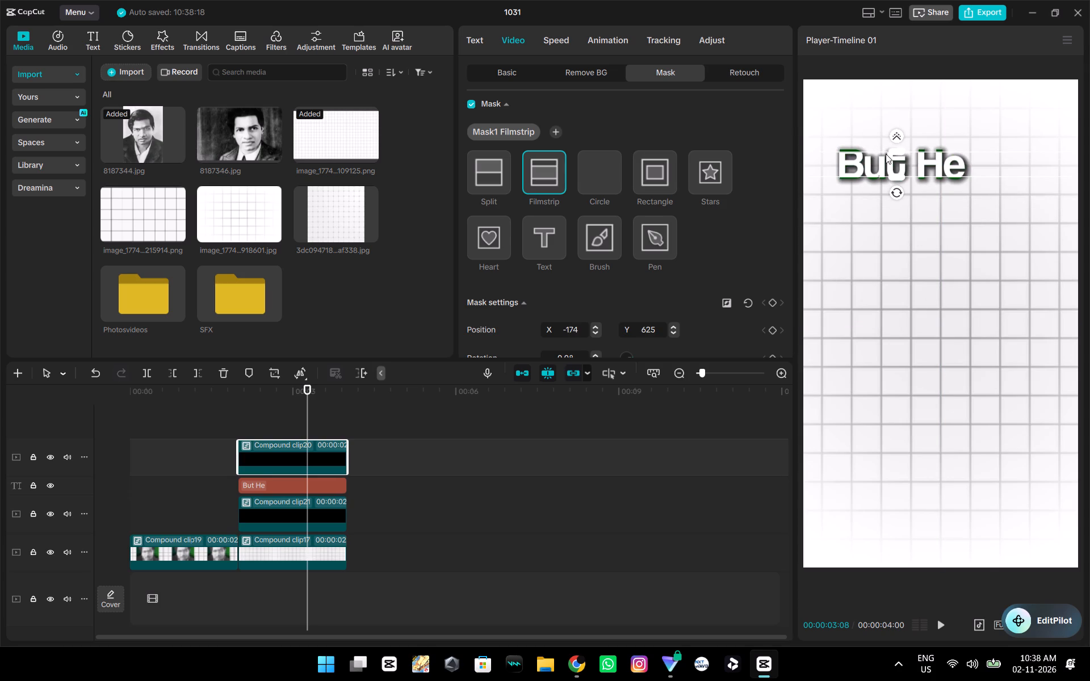
Feather the filmstrip mask's edges to 100 and thin its band to size 9.
left_click_drag(897, 134, 899, 93)
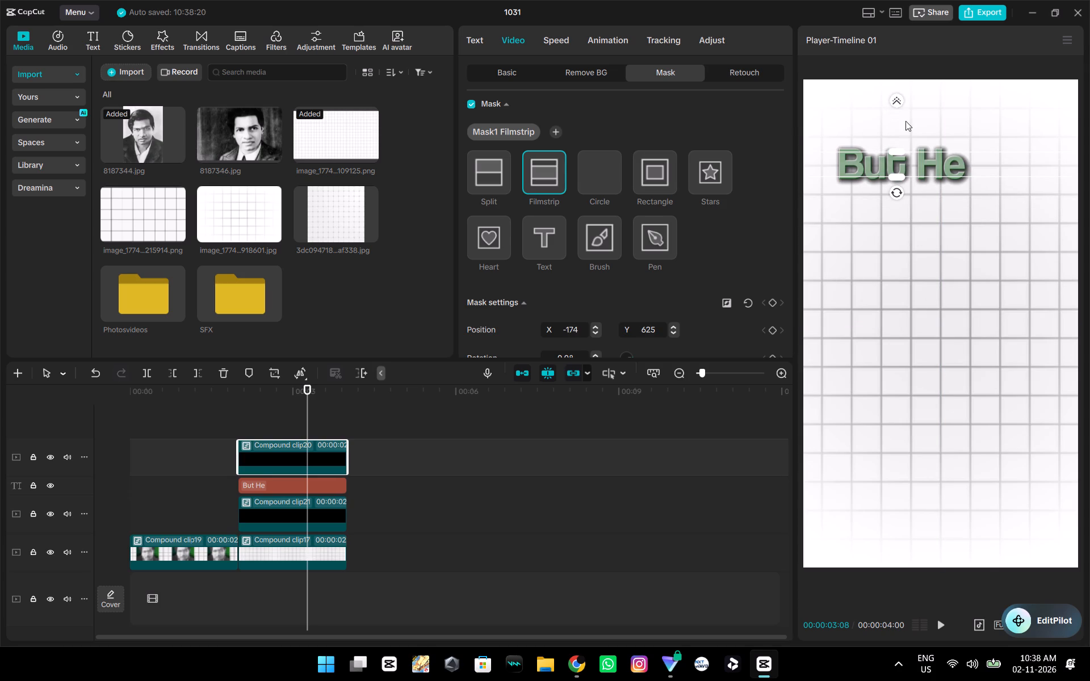
left_click_drag(894, 149, 898, 162)
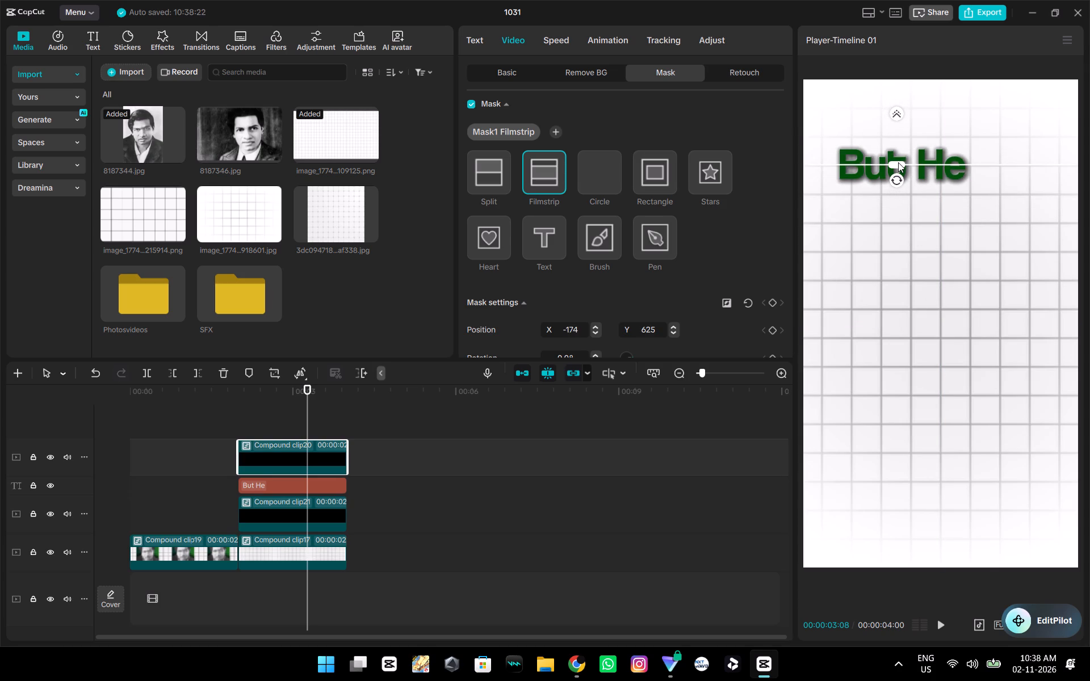
left_click_drag(898, 162, 898, 149)
left_click_drag(898, 149, 898, 126)
left_click_drag(898, 164, 909, 165)
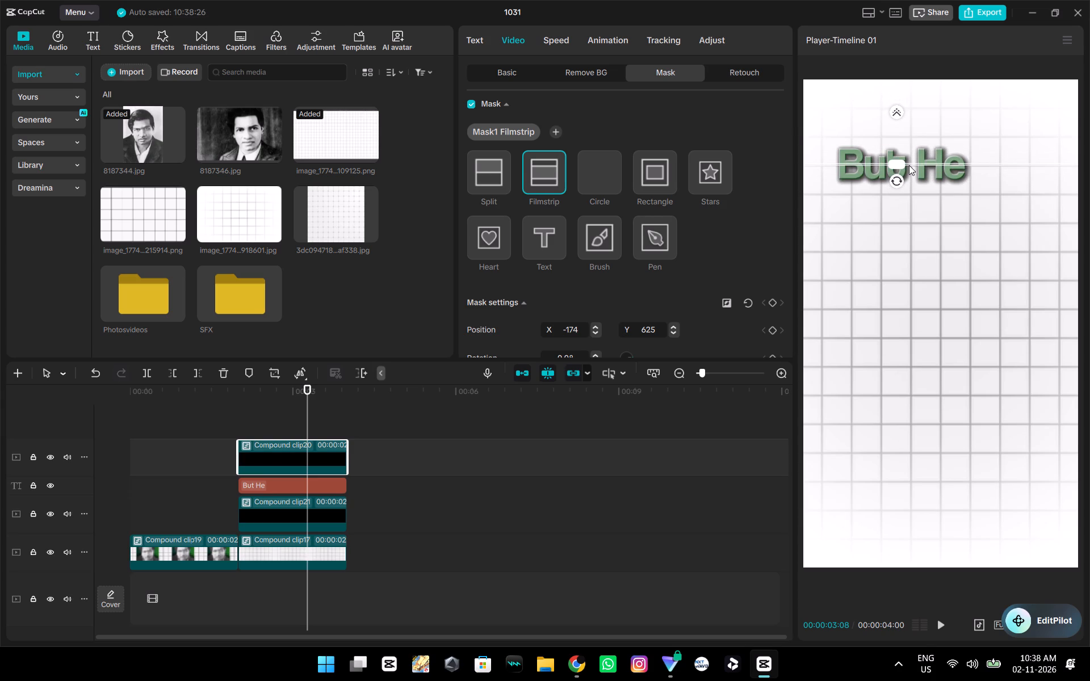
Rotate the filmstrip mask diagonally across the But He text to about -49°.
left_click_drag(896, 176, 908, 173)
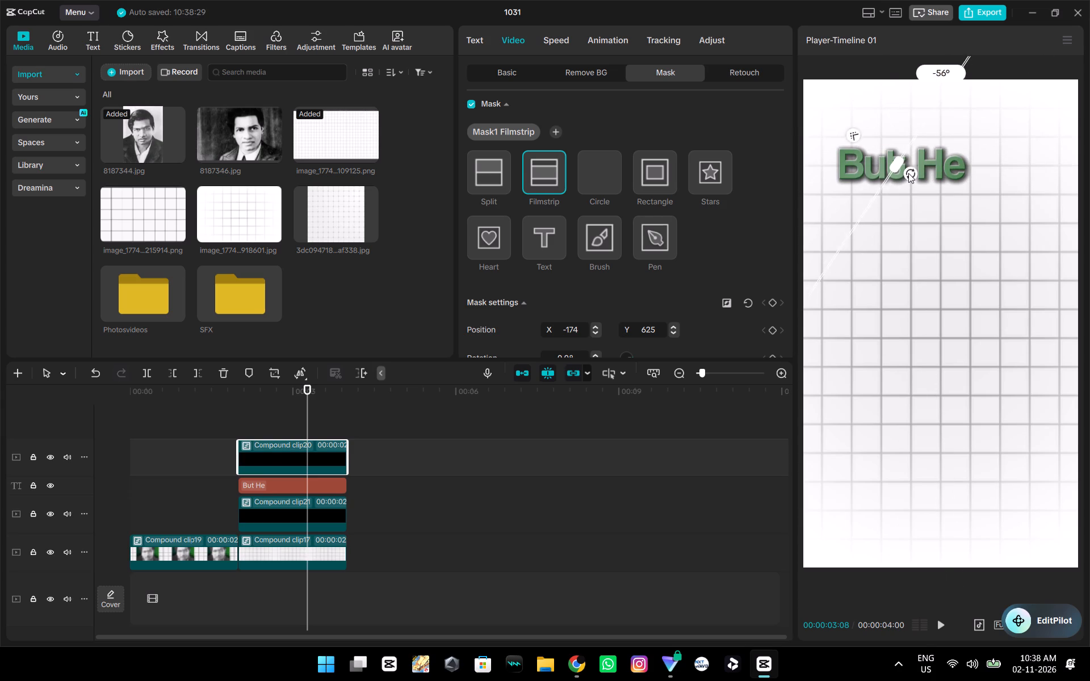
left_click_drag(908, 173, 908, 174)
Set the filmstrip mask's feather to 35.
scroll(687, 239, "down", 1)
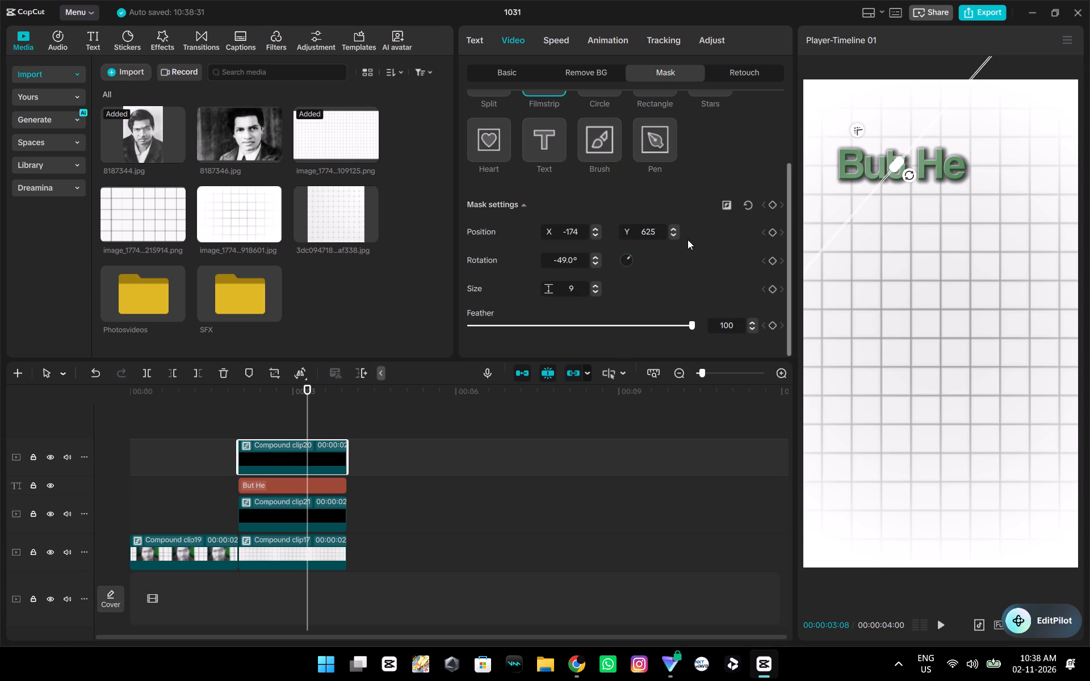
scroll(687, 239, "down", 1)
left_click_drag(667, 327, 573, 343)
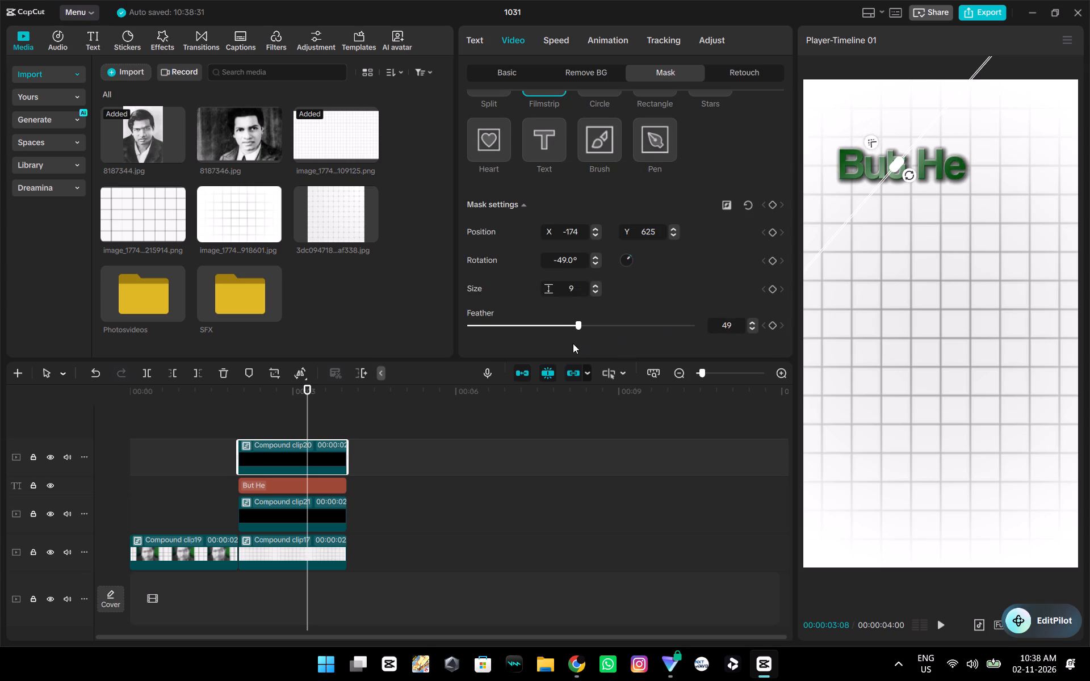
left_click_drag(573, 343, 547, 348)
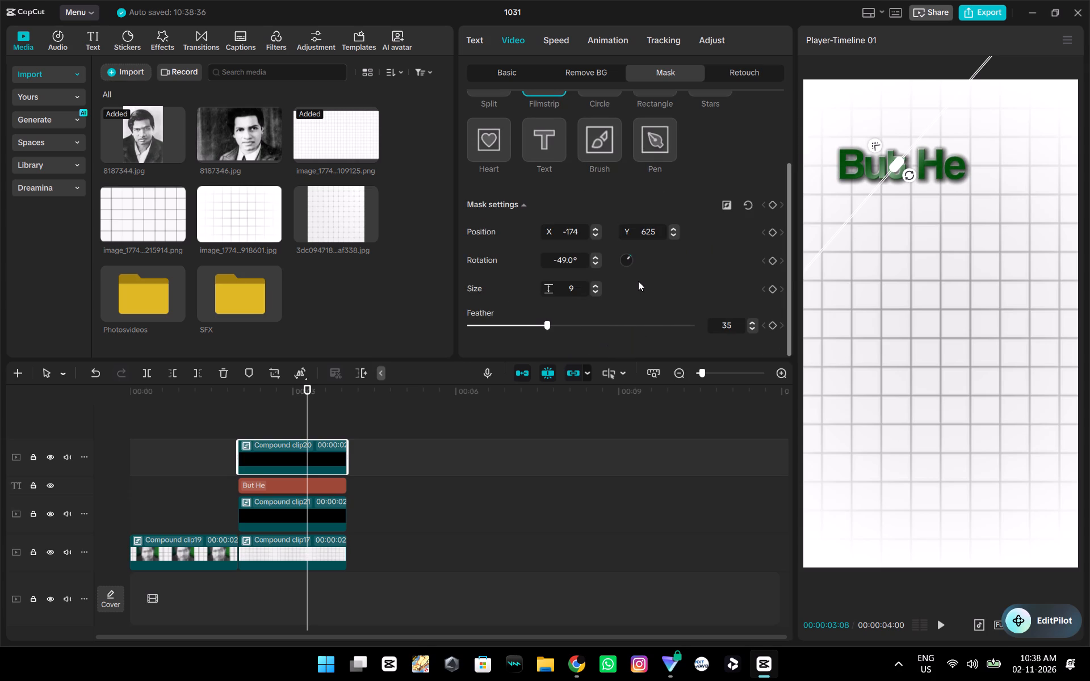
scroll(638, 281, "up", 4)
Recolour the green But He text layer with the dark purple swatch 7700B2 from My colors.
left_click(325, 483)
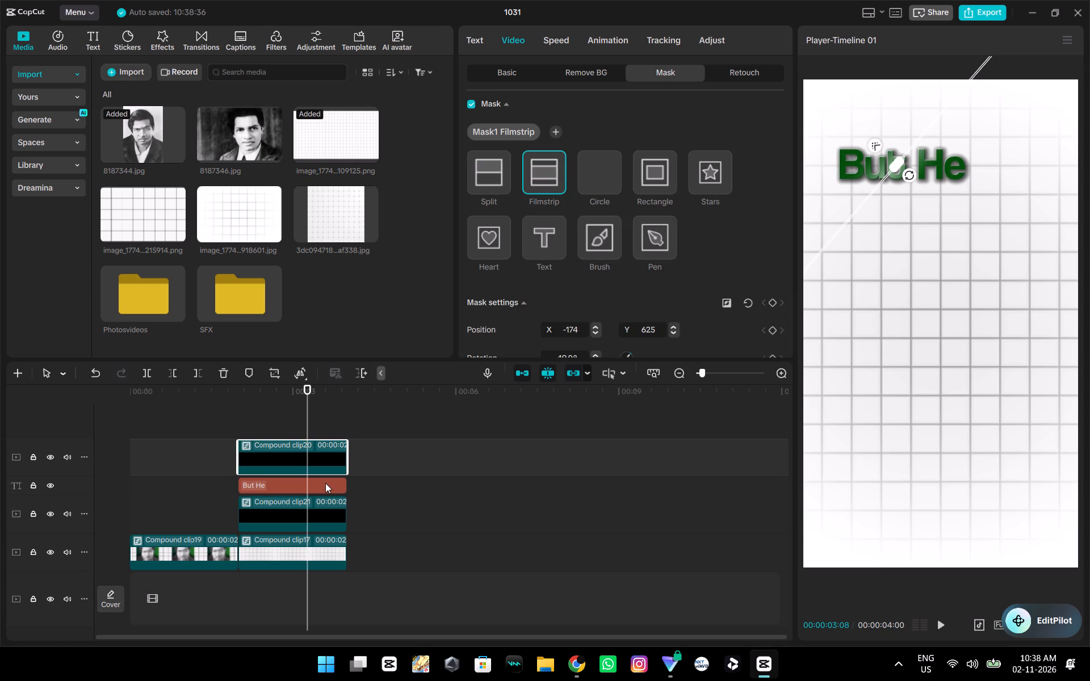
left_click(567, 285)
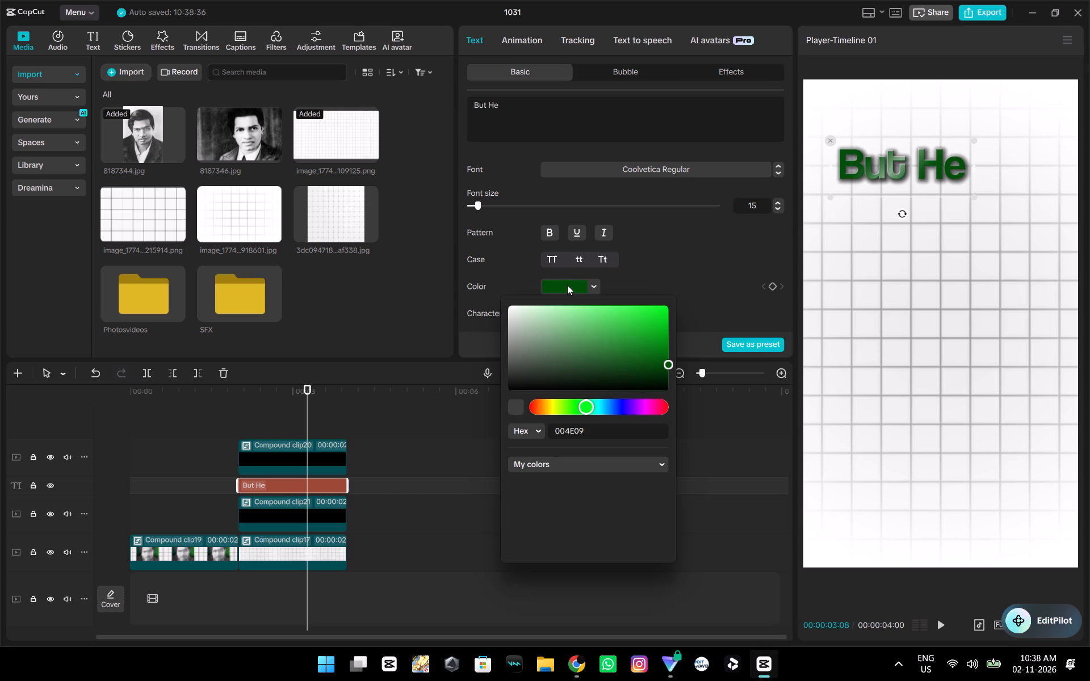
left_click(609, 468)
scroll(609, 468, "down", 1)
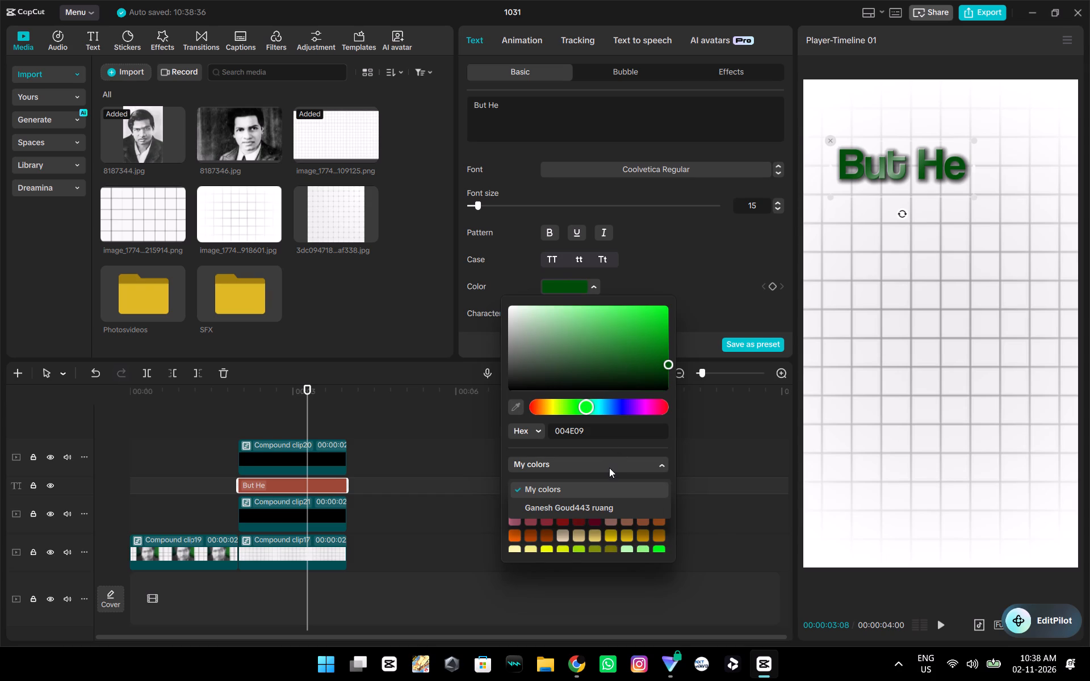
scroll(609, 468, "down", 1)
scroll(606, 538, "up", 1)
left_click(601, 487)
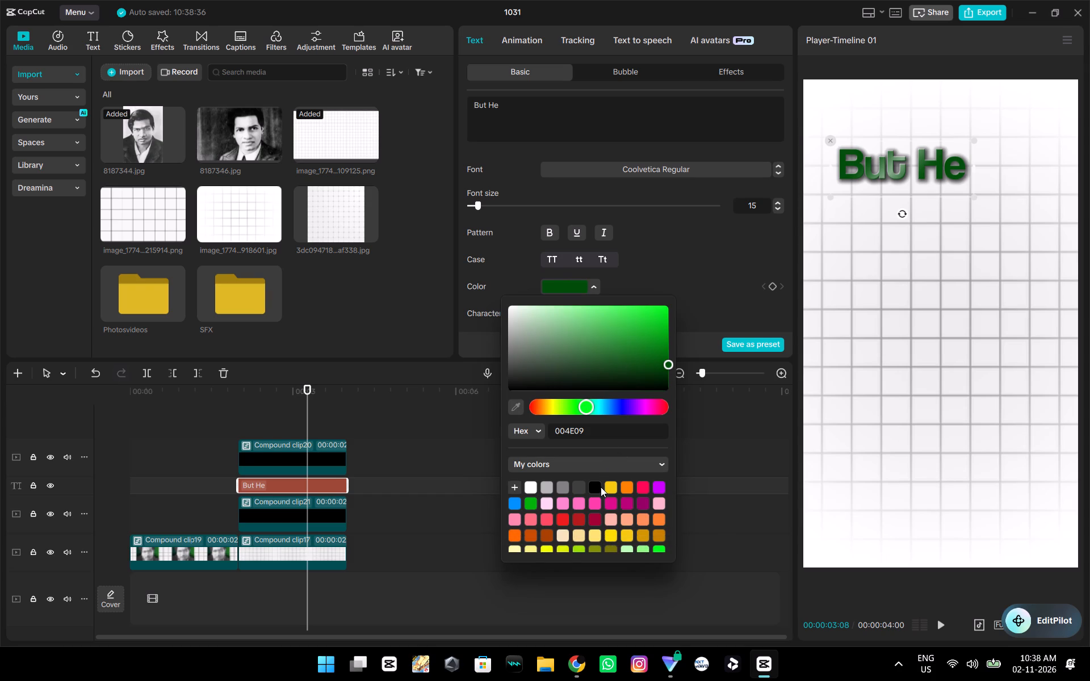
left_click(658, 489)
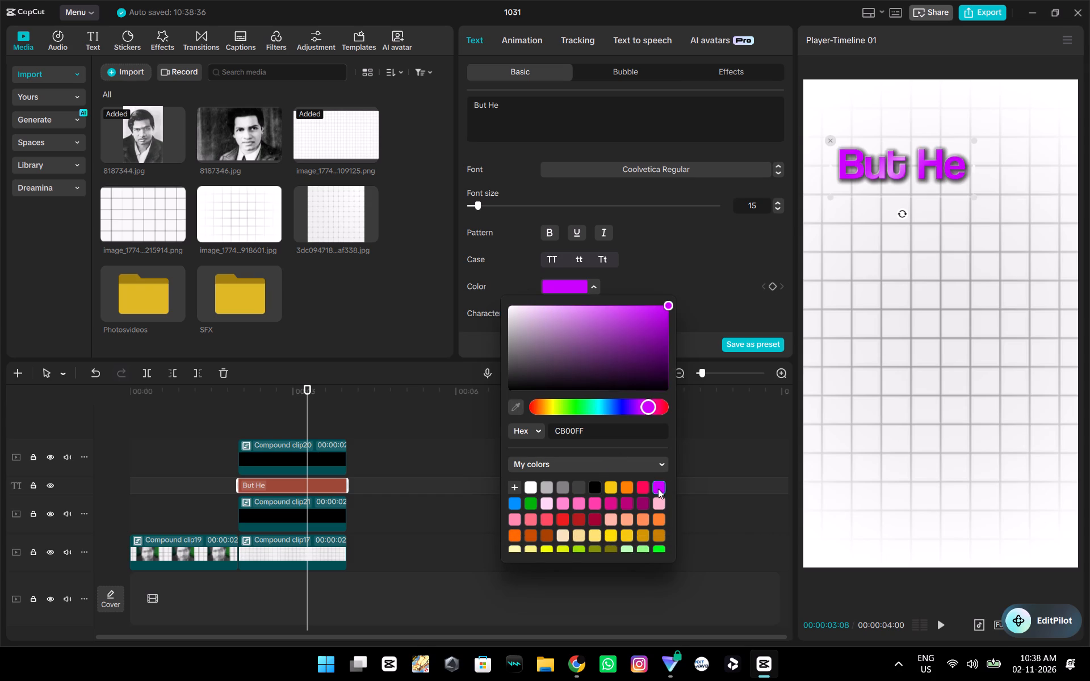
scroll(608, 513, "down", 1)
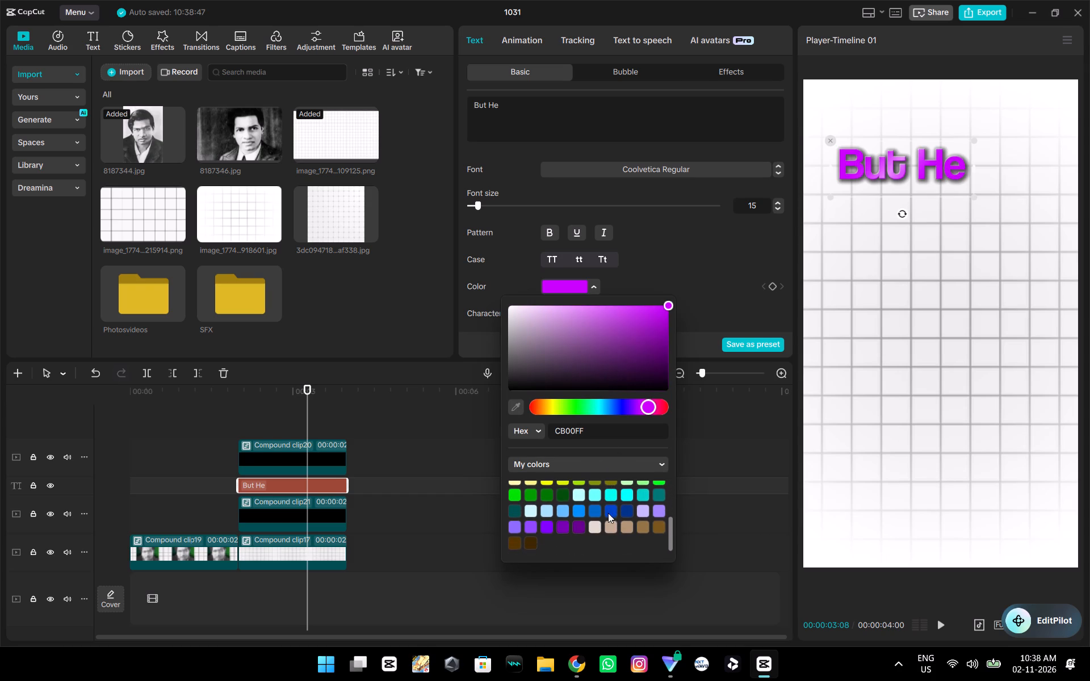
scroll(608, 513, "down", 1)
left_click(557, 522)
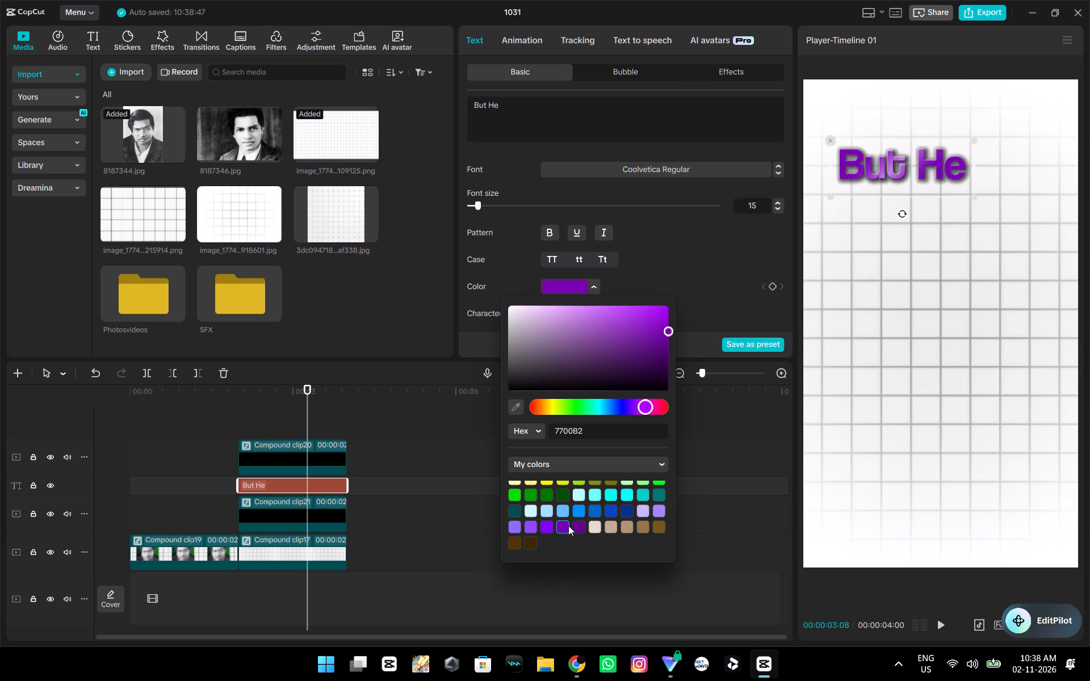
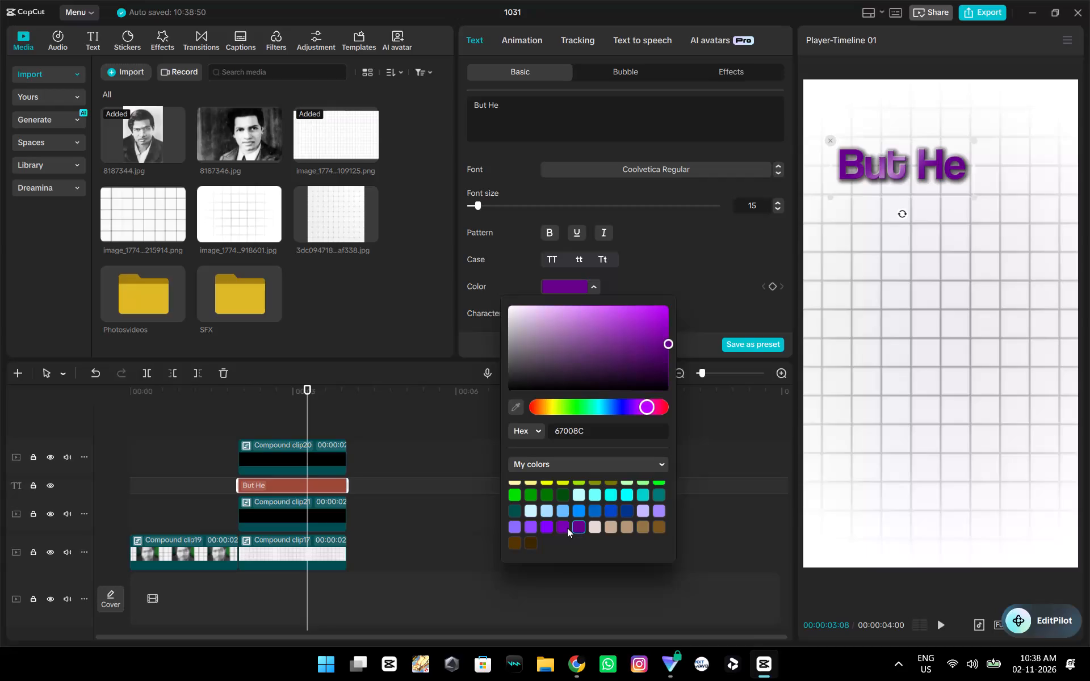
Apply the purple swatch 7700B2 from My colors to the But He text layer.
left_click(567, 528)
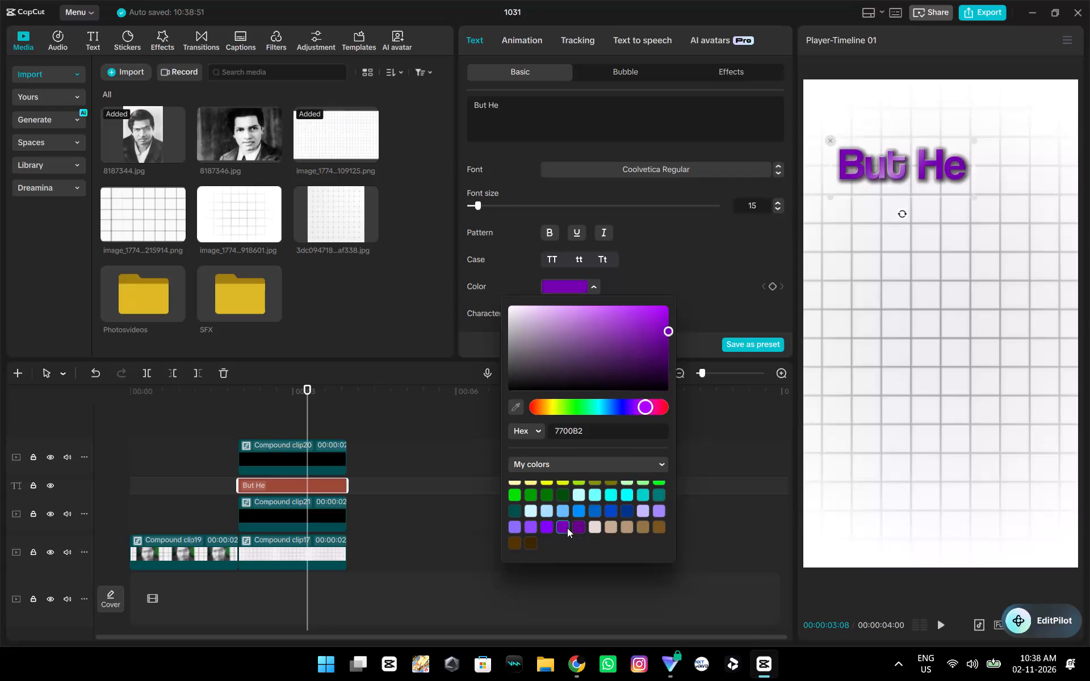
left_click(690, 279)
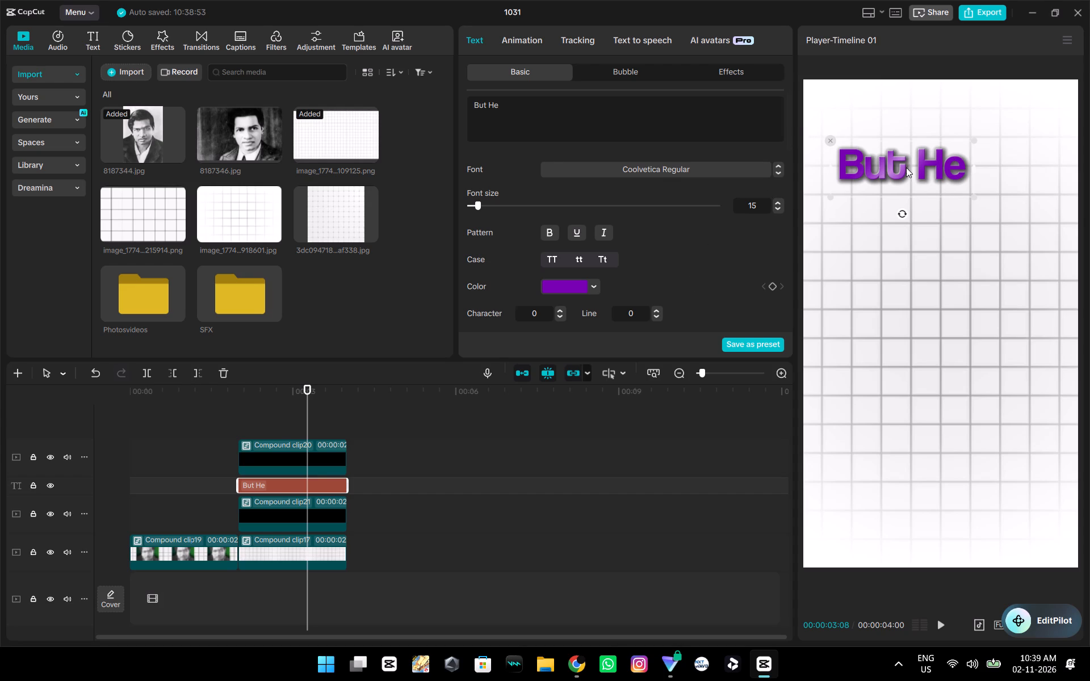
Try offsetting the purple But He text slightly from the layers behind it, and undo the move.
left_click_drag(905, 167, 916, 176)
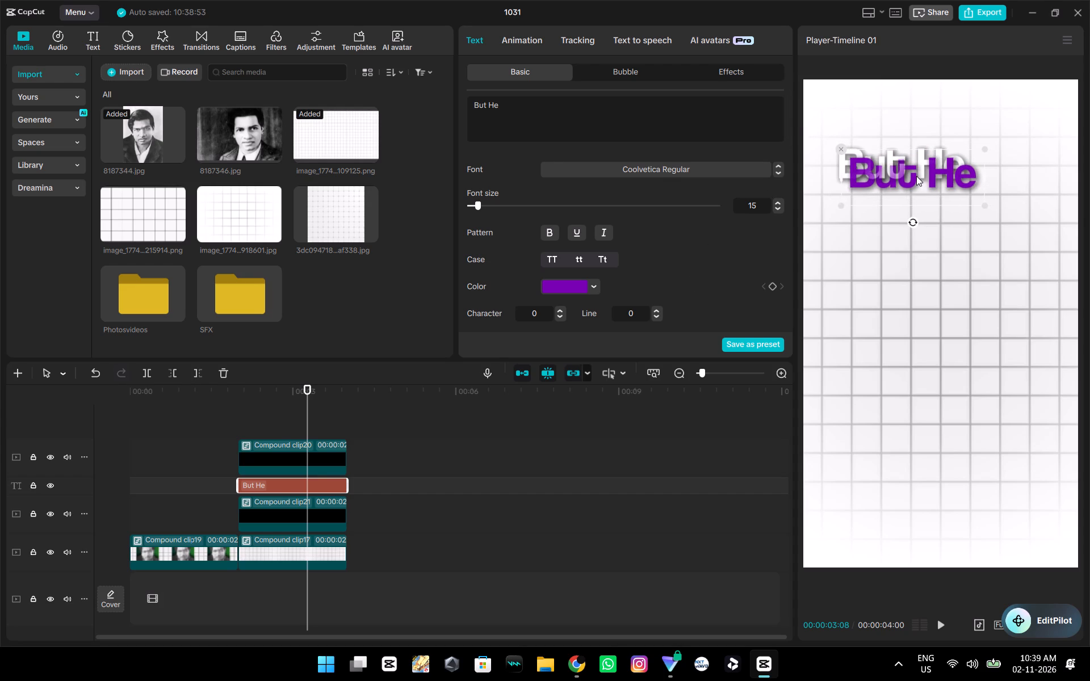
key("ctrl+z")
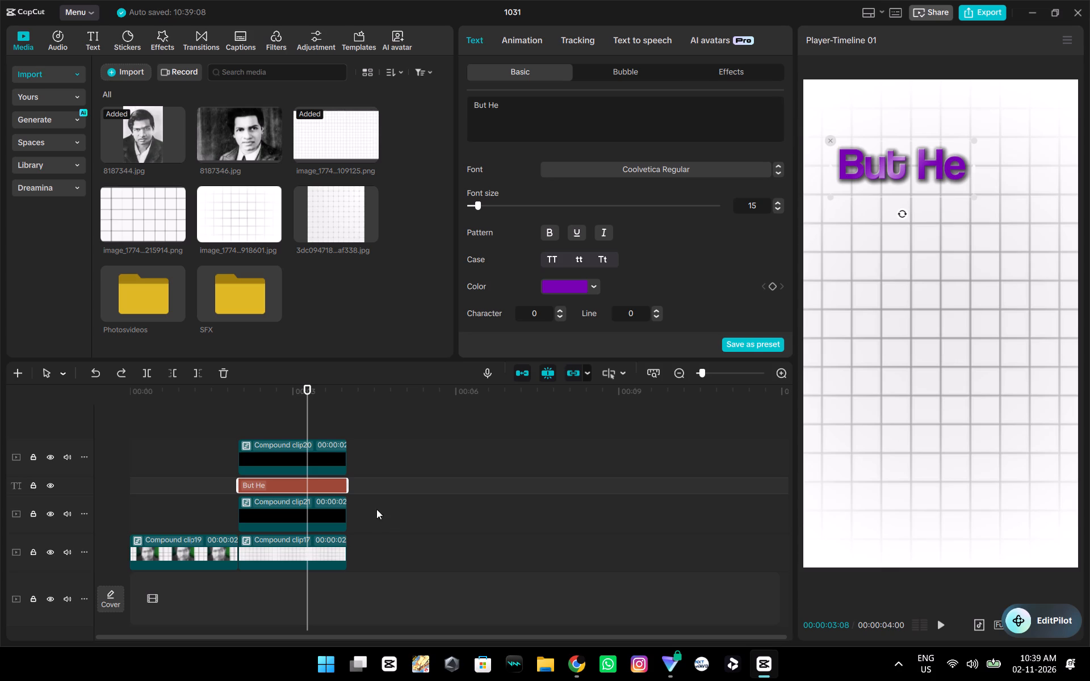
At 00:00:02:00, move Compound clip20's filmstrip mask to the upper-left start of the But He text, about X -354, Y 709.
double_click(257, 428)
left_click_drag(257, 428, 244, 428)
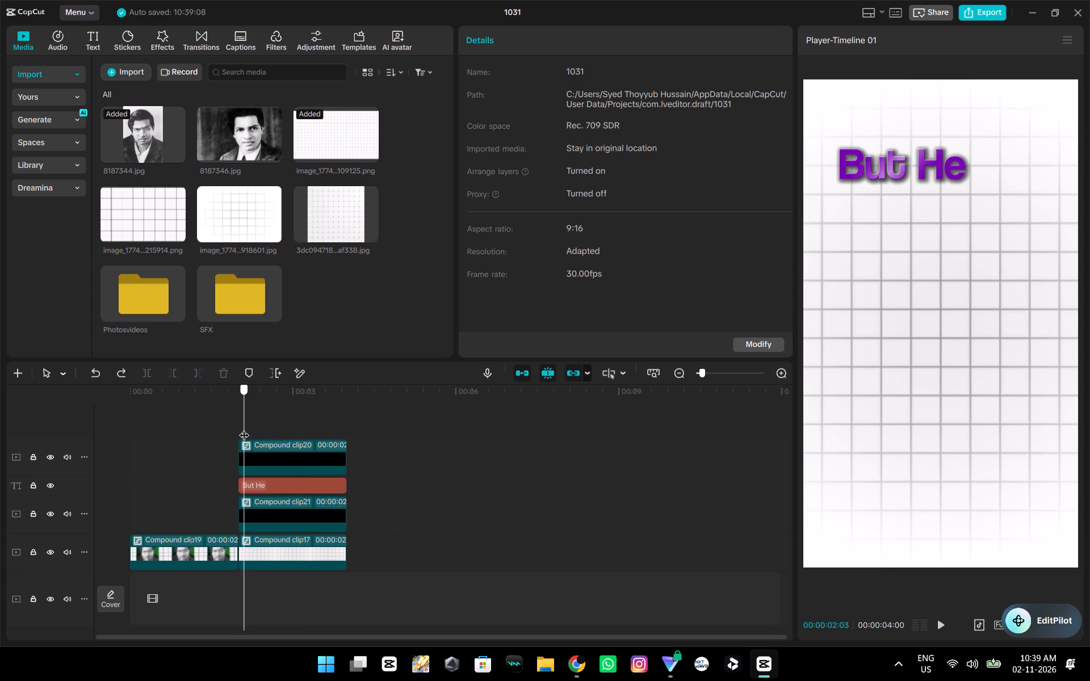
left_click_drag(244, 428, 241, 428)
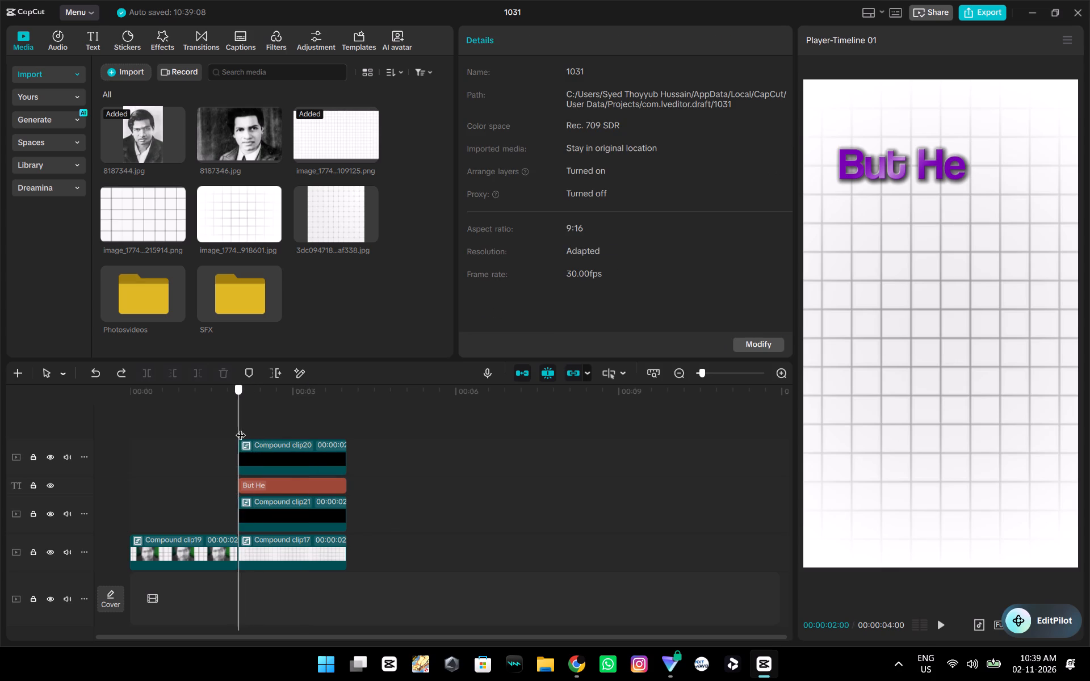
left_click_drag(241, 428, 240, 428)
left_click(321, 485)
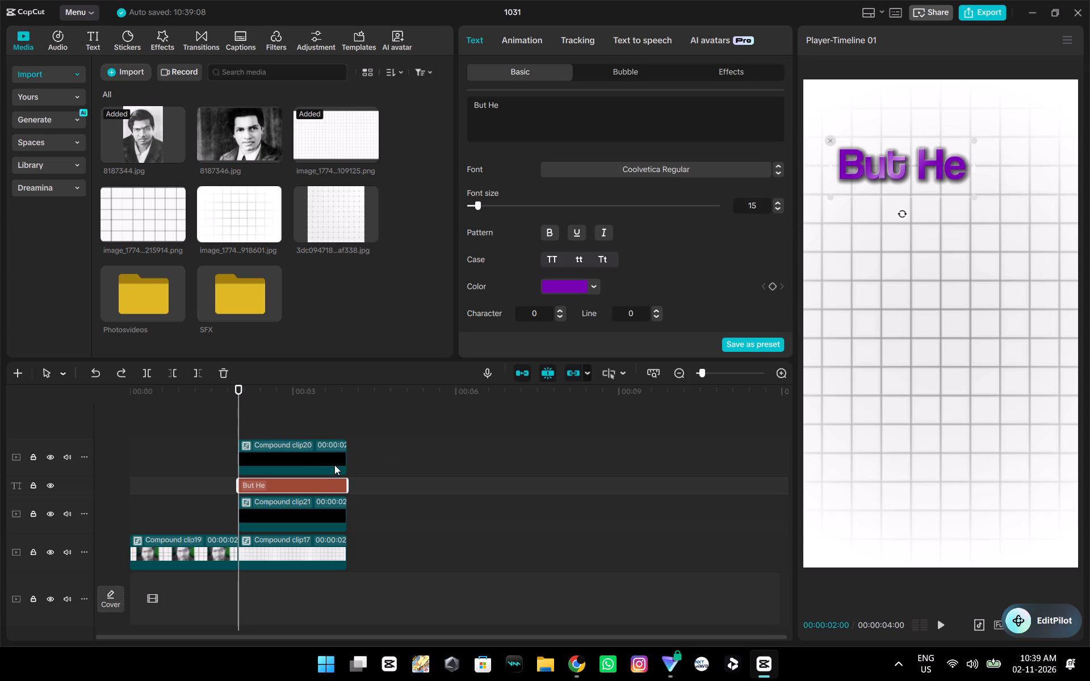
left_click(334, 465)
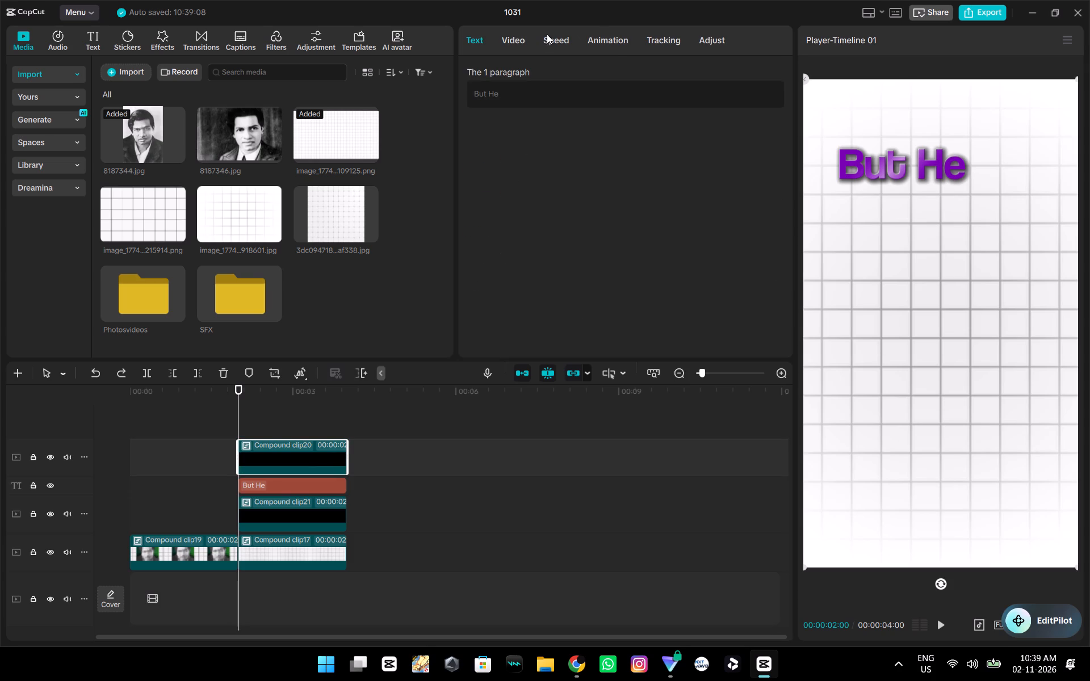
left_click(515, 46)
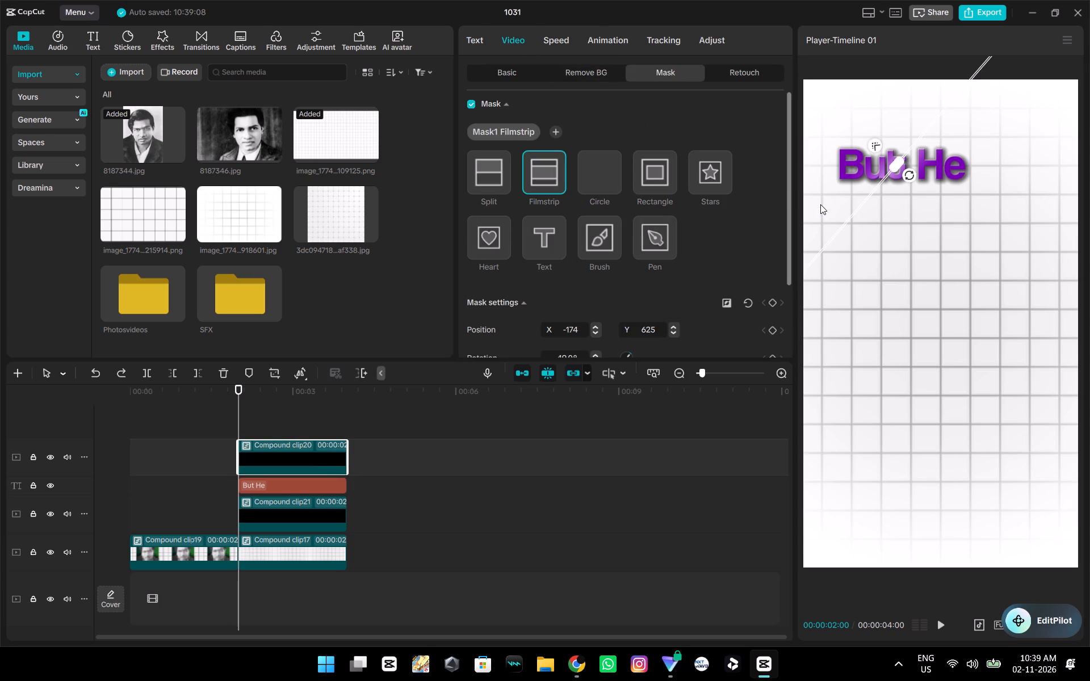
left_click(897, 162)
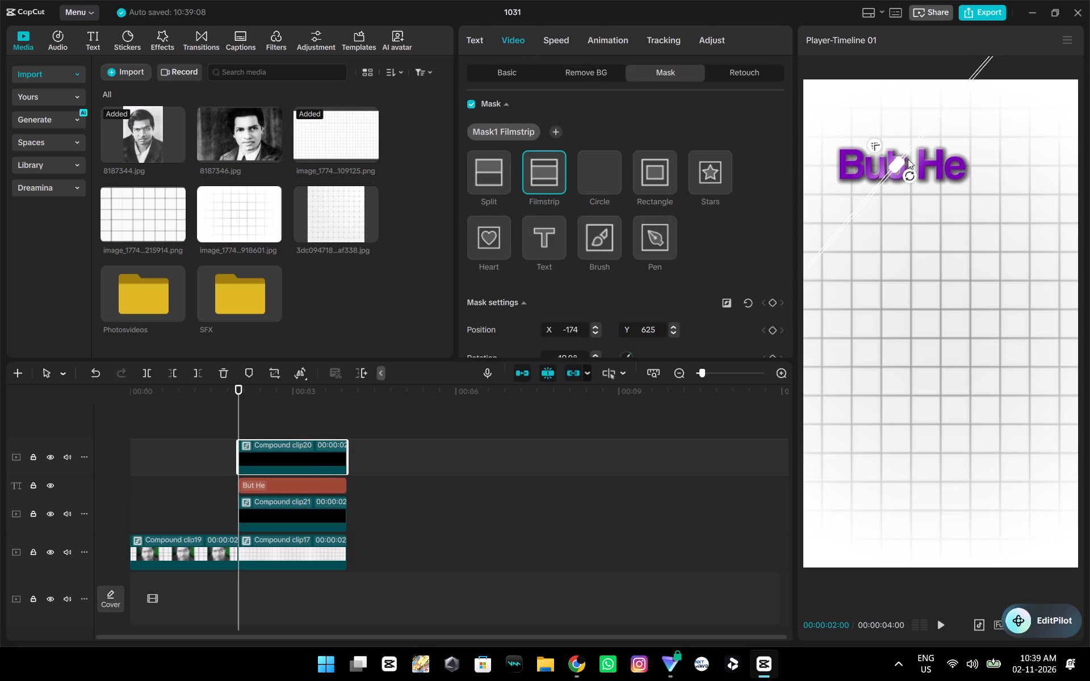
left_click_drag(908, 151, 862, 129)
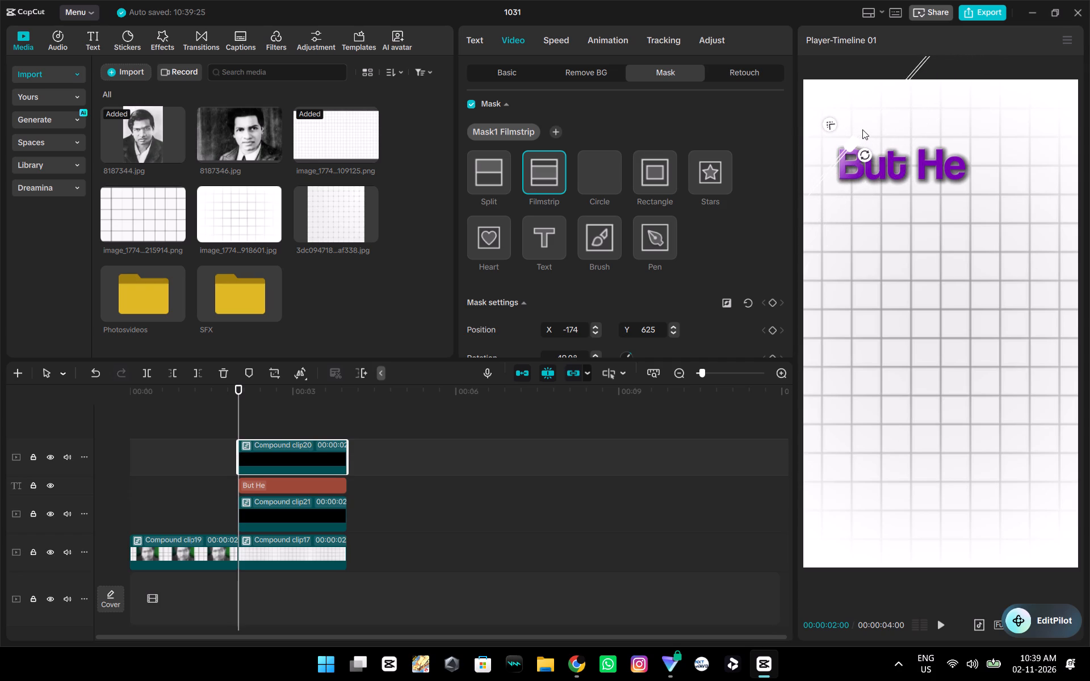
left_click_drag(862, 129, 862, 129)
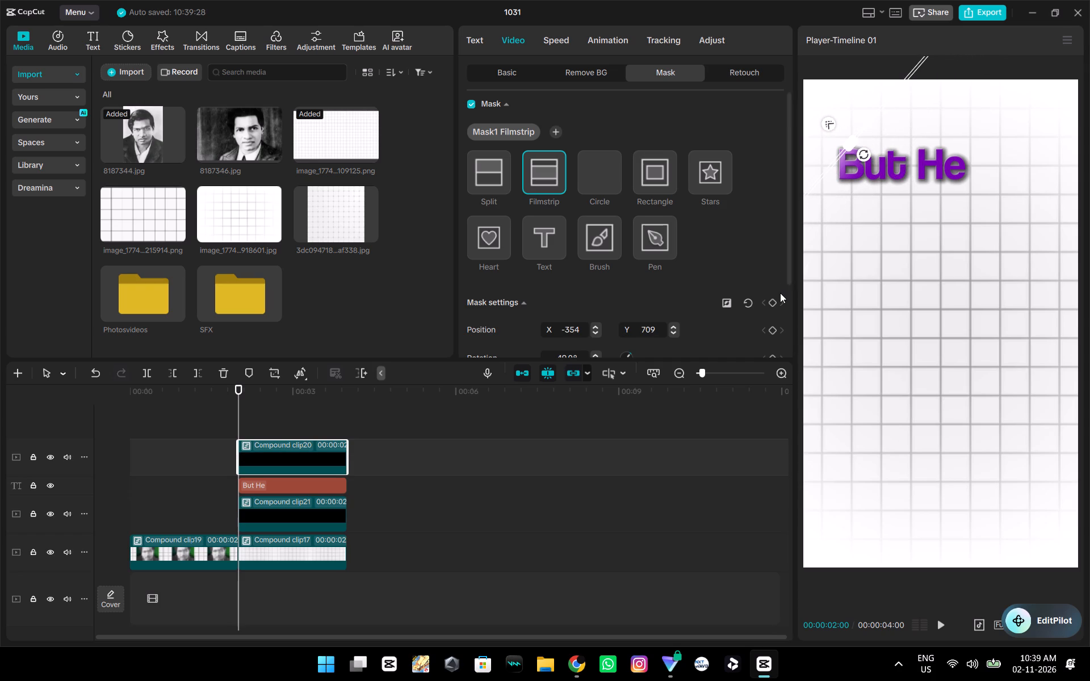
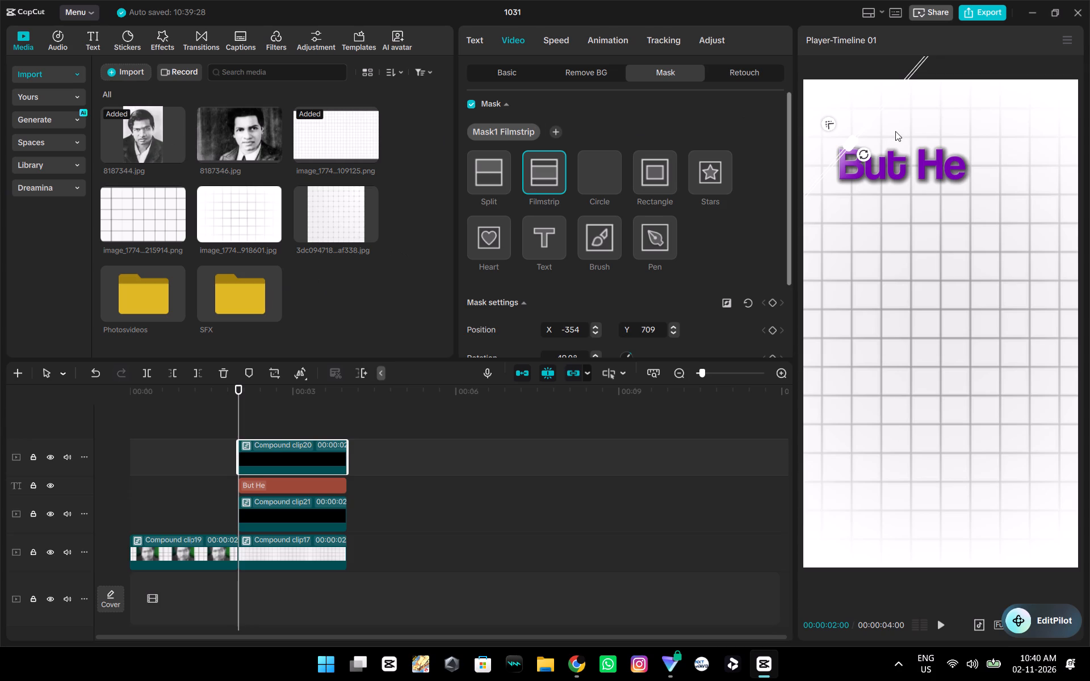
Keyframe Compound clip20's filmstrip mask at 00:00:02:00, positioned over the start of the But He text at about X -267, Y 727.
left_click_drag(861, 132, 896, 152)
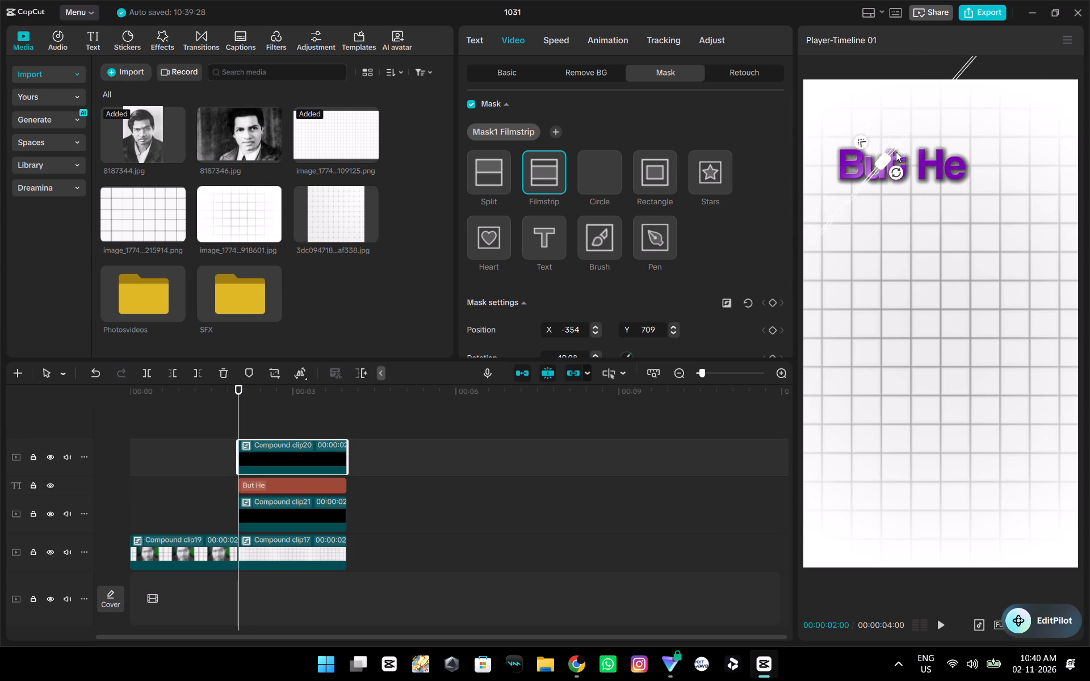
left_click_drag(896, 152, 887, 144)
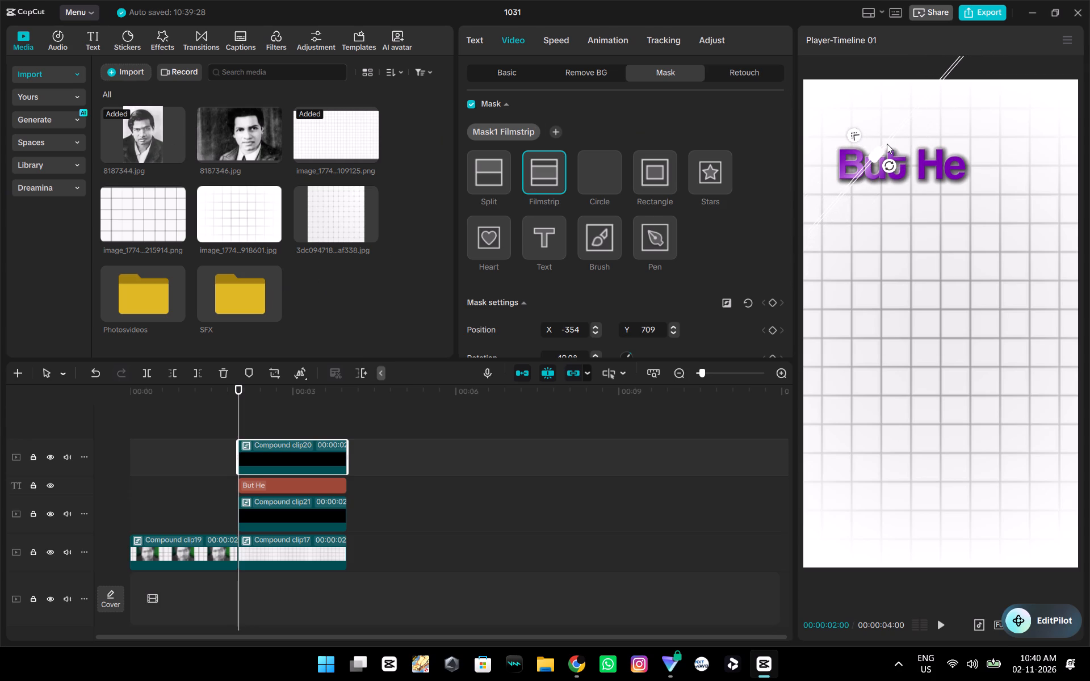
left_click_drag(887, 144, 880, 132)
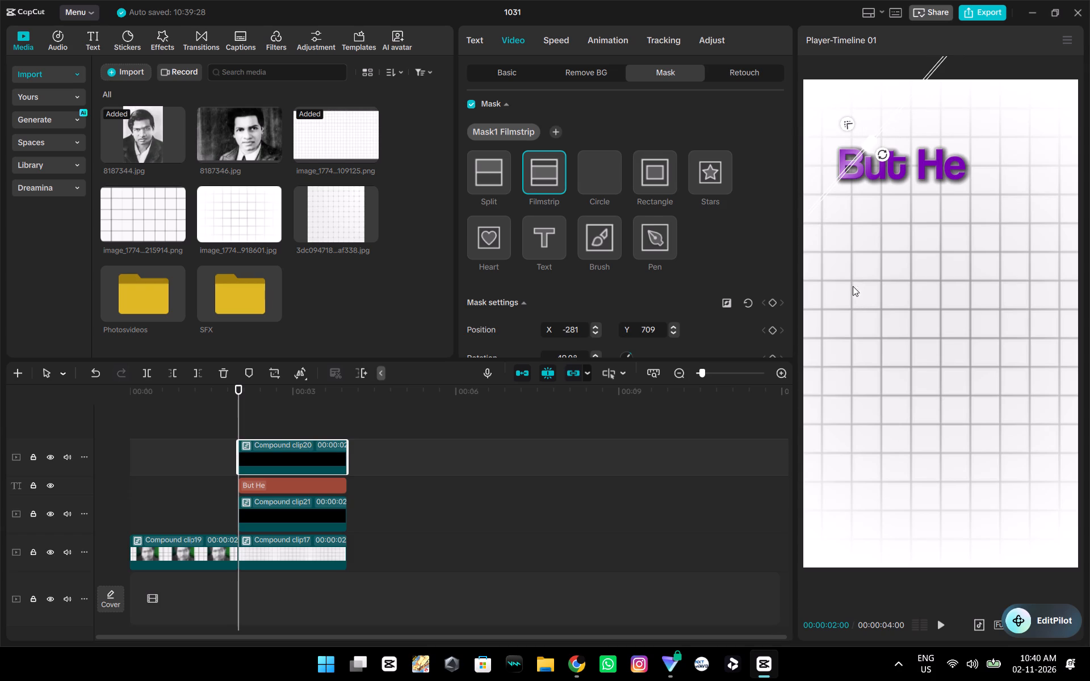
left_click(773, 299)
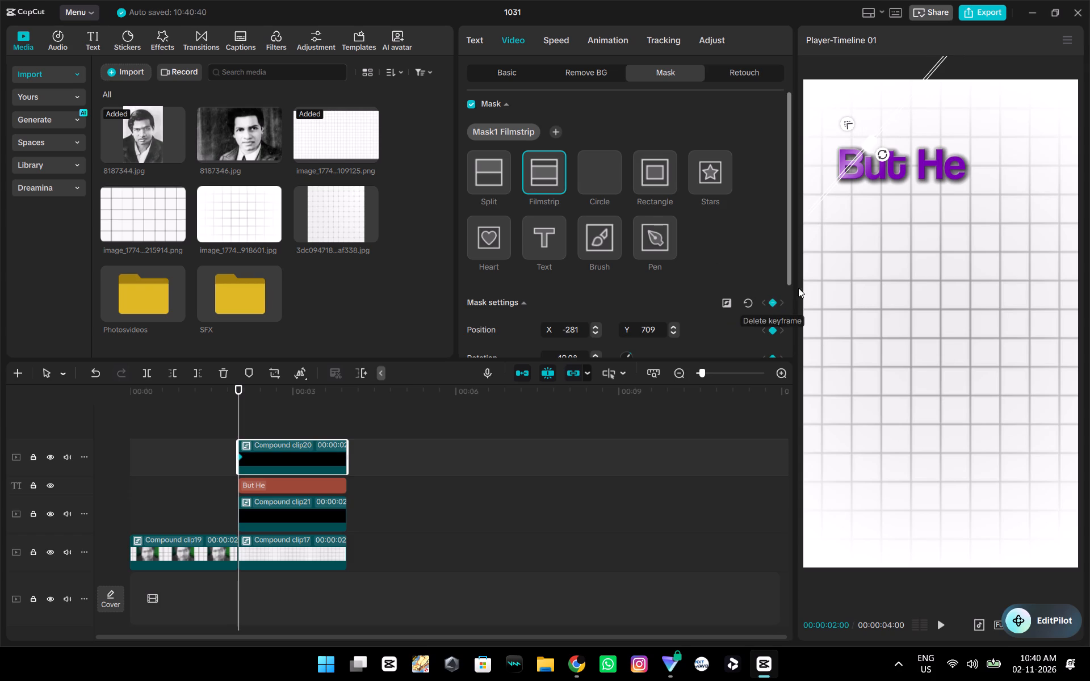
left_click_drag(893, 116, 915, 120)
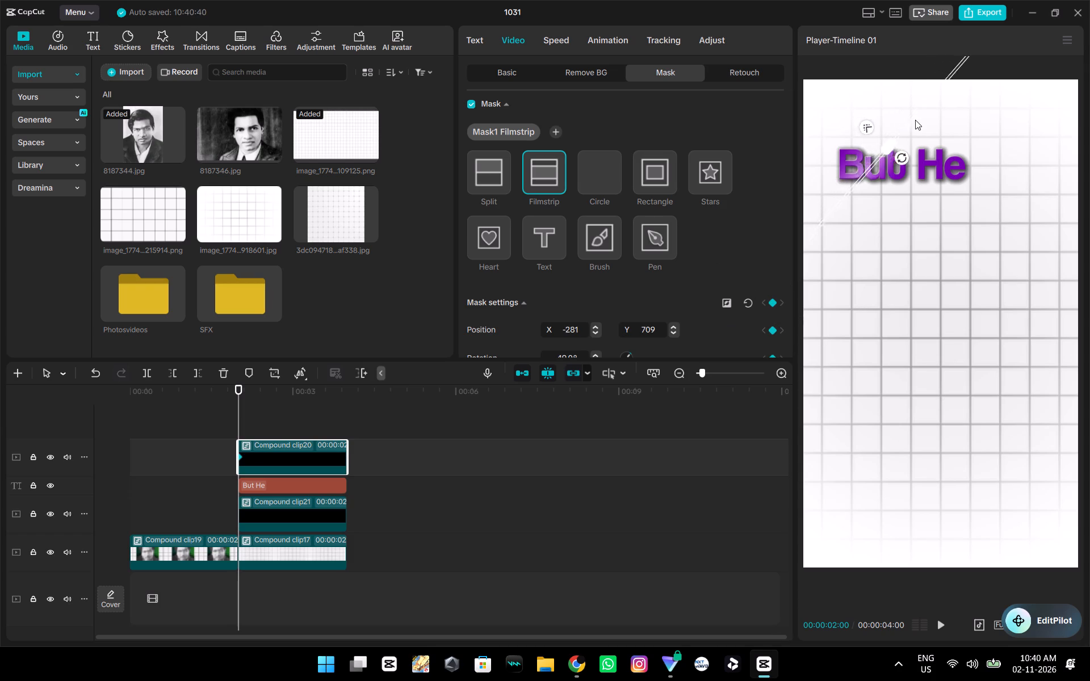
left_click_drag(915, 120, 979, 133)
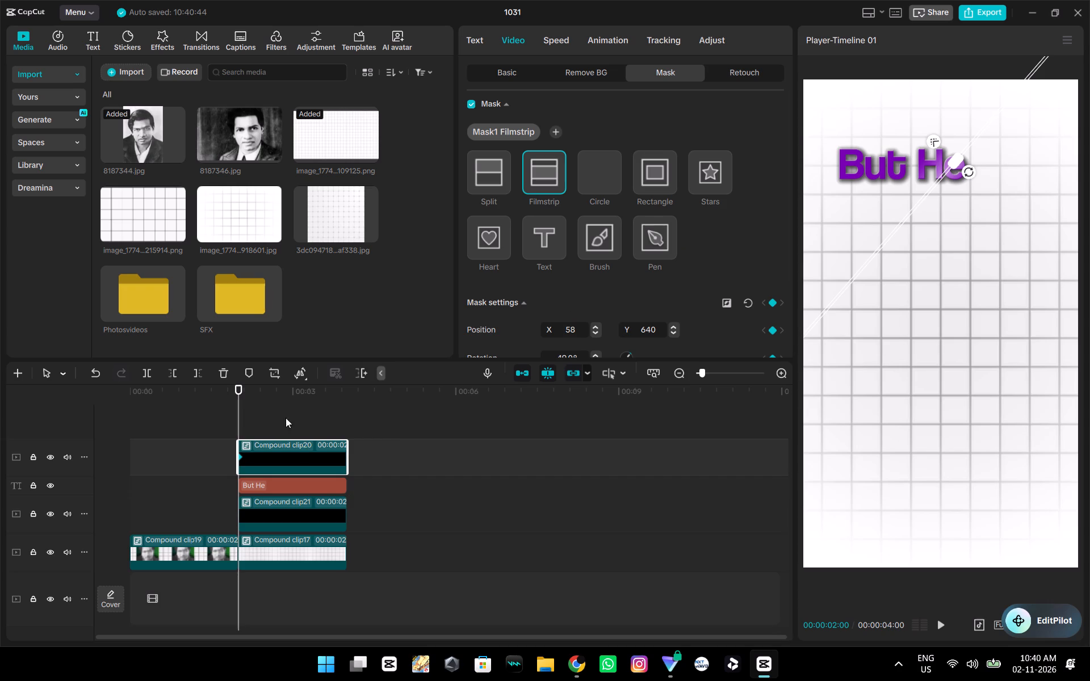
left_click_drag(971, 143, 889, 128)
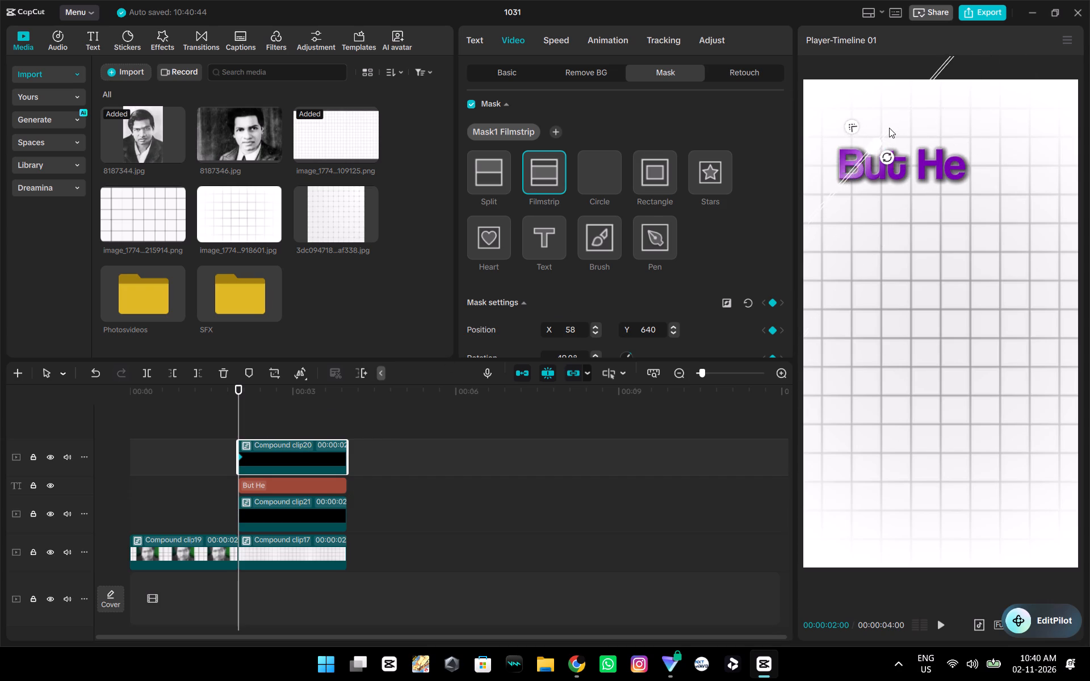
left_click_drag(889, 128, 888, 121)
At 00:00:04:00, move Compound clip20's filmstrip mask to the end of the But He text, about X 55, Y 562.
left_click(337, 421)
left_click_drag(341, 421, 350, 425)
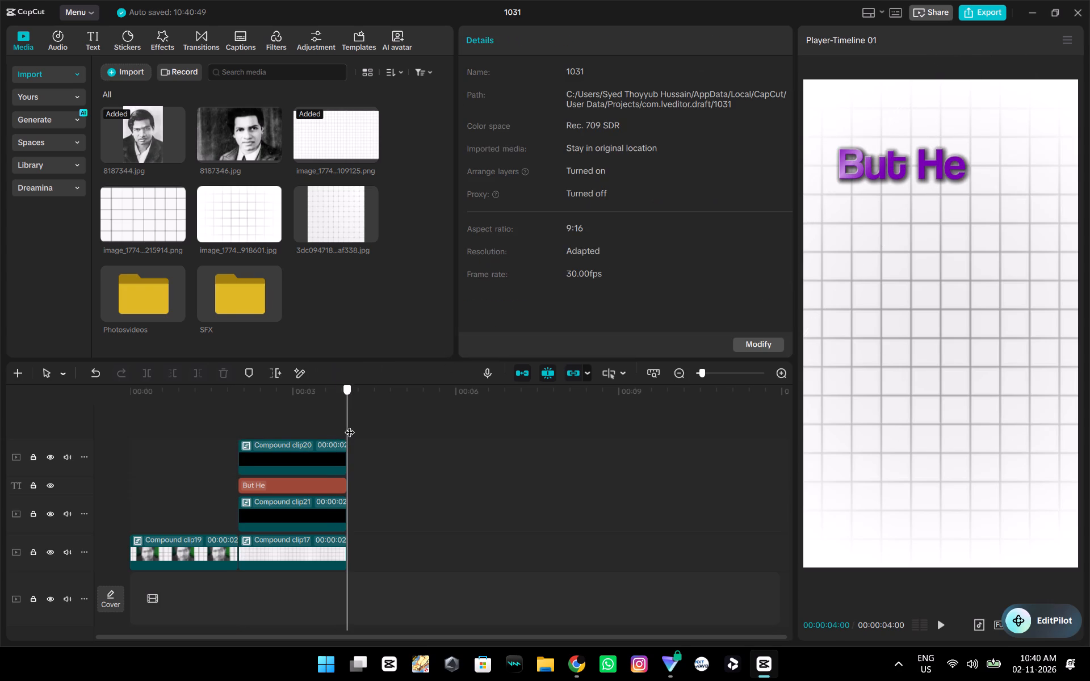
left_click_drag(350, 425, 346, 426)
left_click(347, 443)
left_click(333, 449)
left_click(519, 42)
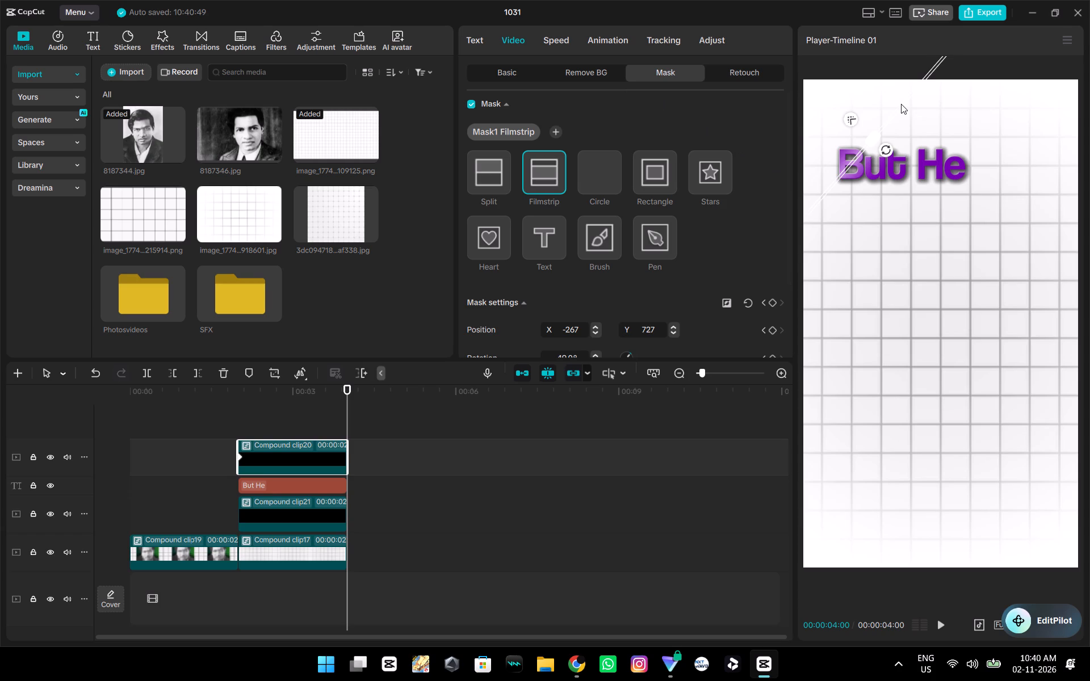
left_click_drag(900, 104, 983, 146)
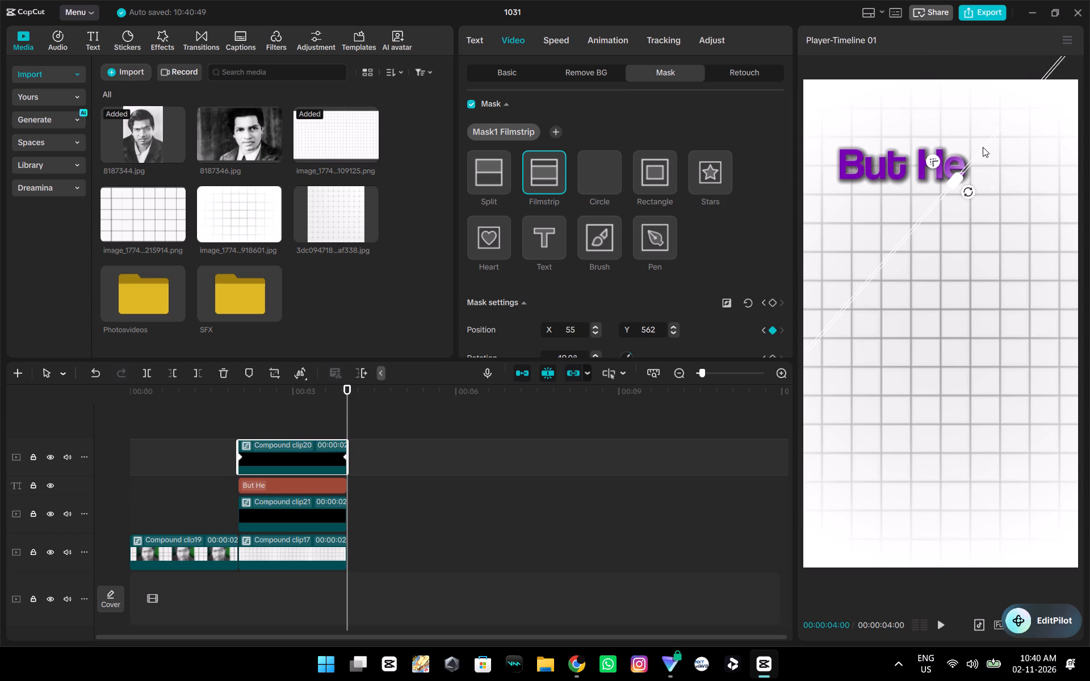
Play back the But He light sweep from just before the second scene, at 00:00:01:23.
left_click(225, 405)
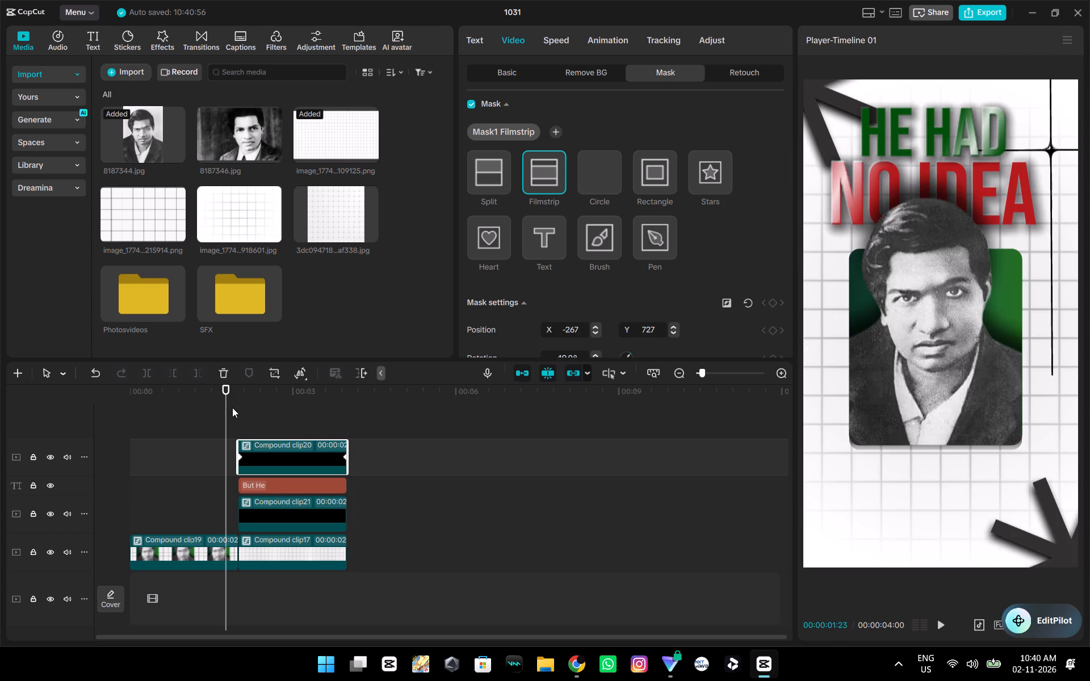
key("space")
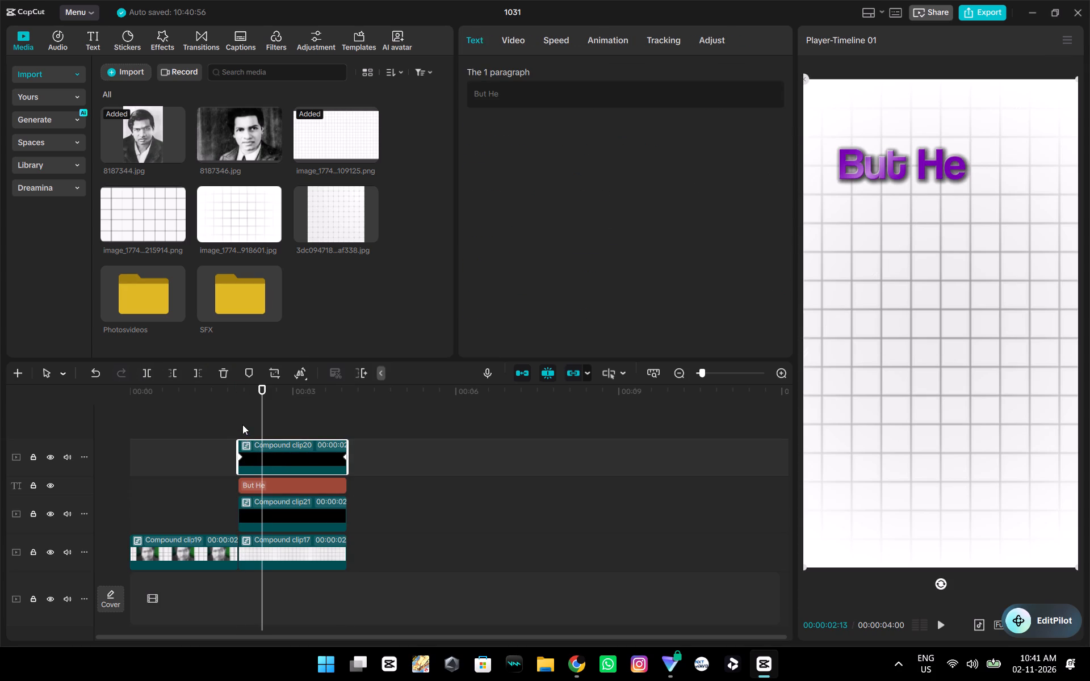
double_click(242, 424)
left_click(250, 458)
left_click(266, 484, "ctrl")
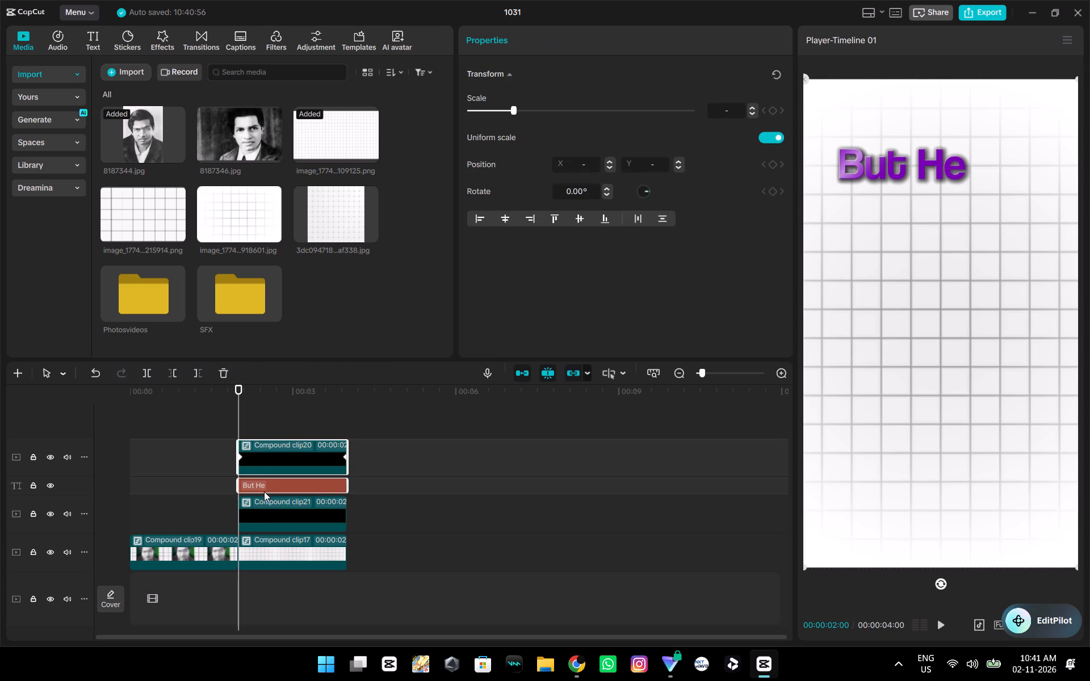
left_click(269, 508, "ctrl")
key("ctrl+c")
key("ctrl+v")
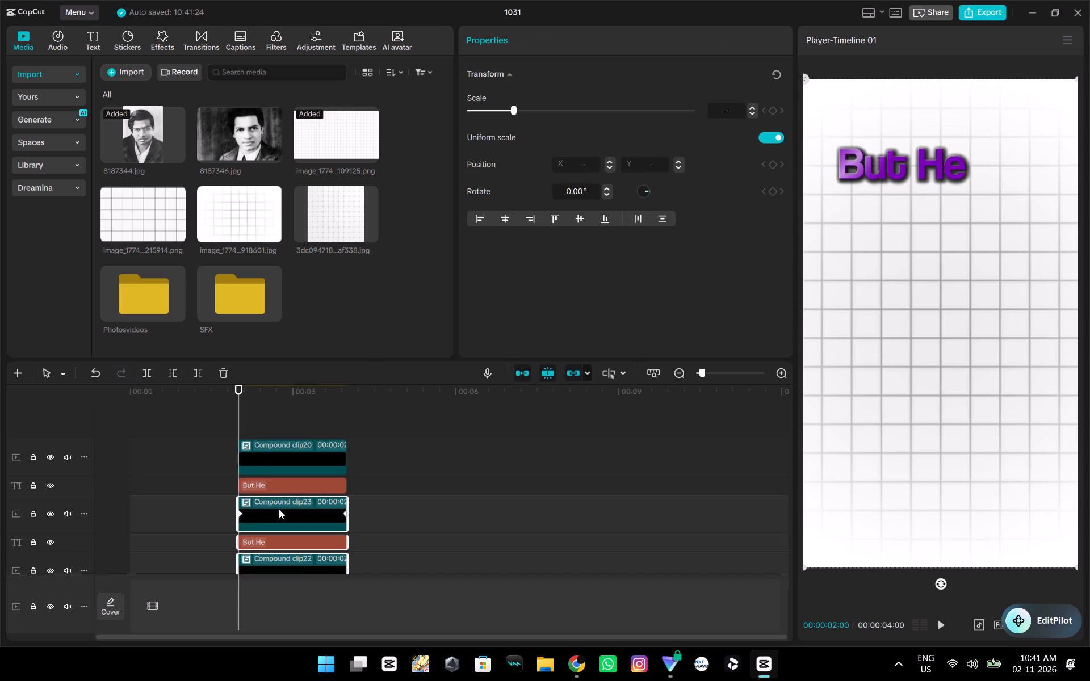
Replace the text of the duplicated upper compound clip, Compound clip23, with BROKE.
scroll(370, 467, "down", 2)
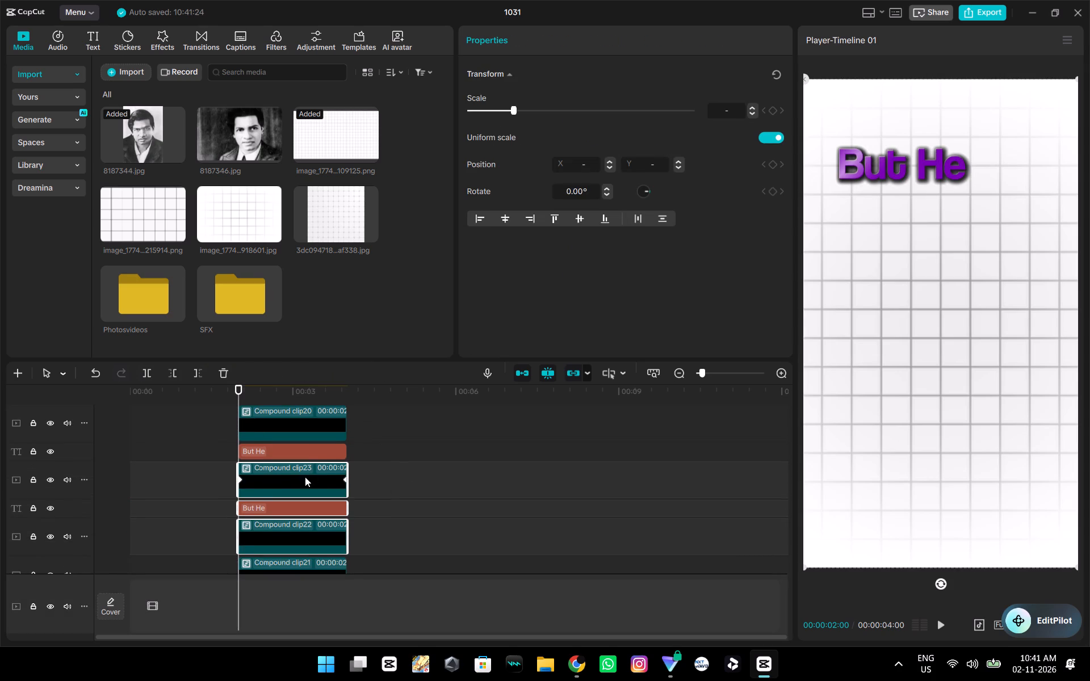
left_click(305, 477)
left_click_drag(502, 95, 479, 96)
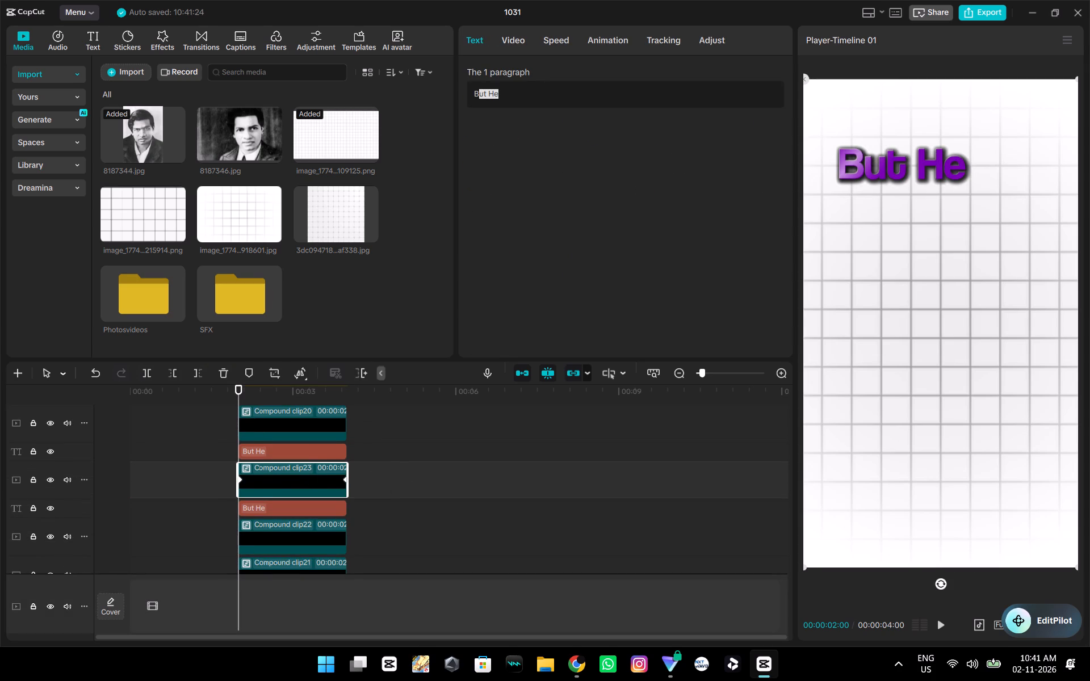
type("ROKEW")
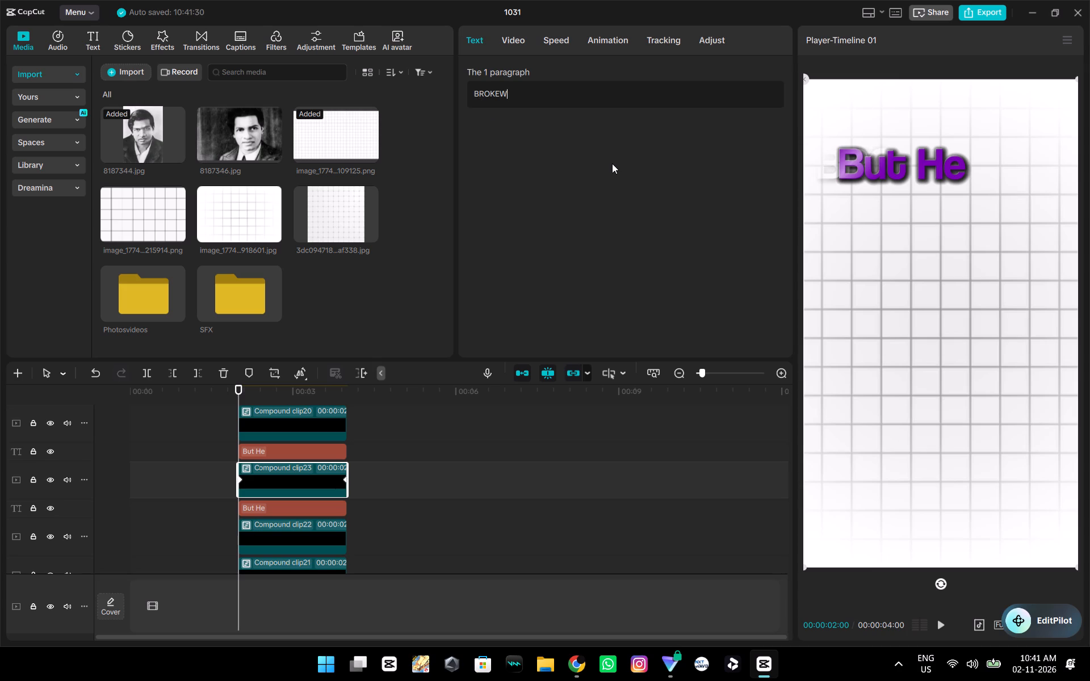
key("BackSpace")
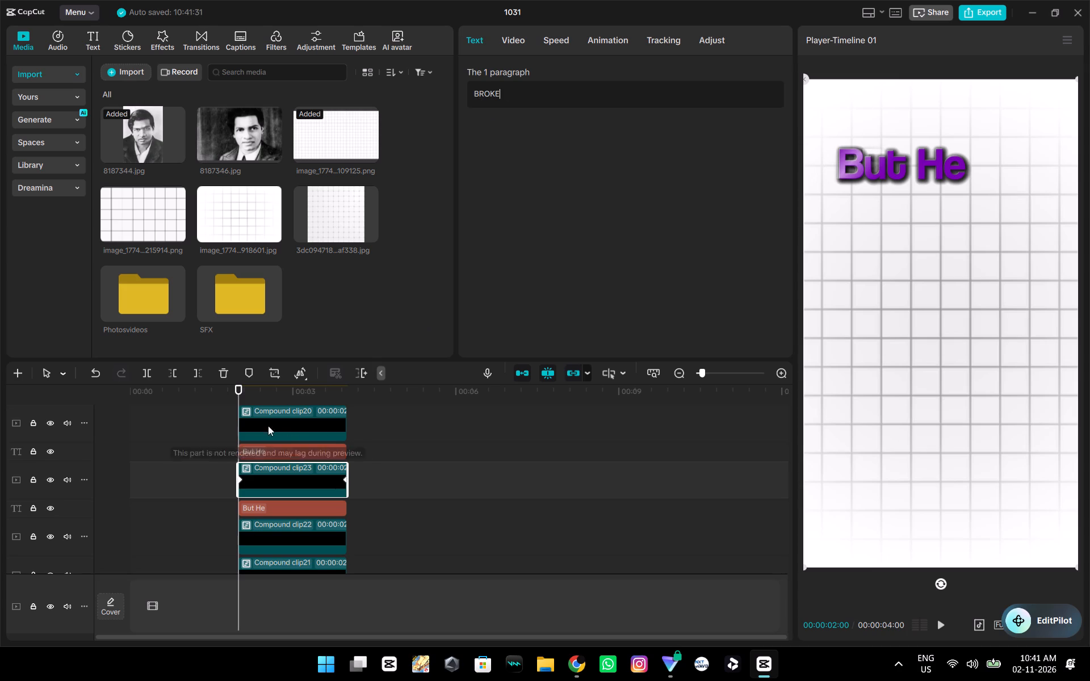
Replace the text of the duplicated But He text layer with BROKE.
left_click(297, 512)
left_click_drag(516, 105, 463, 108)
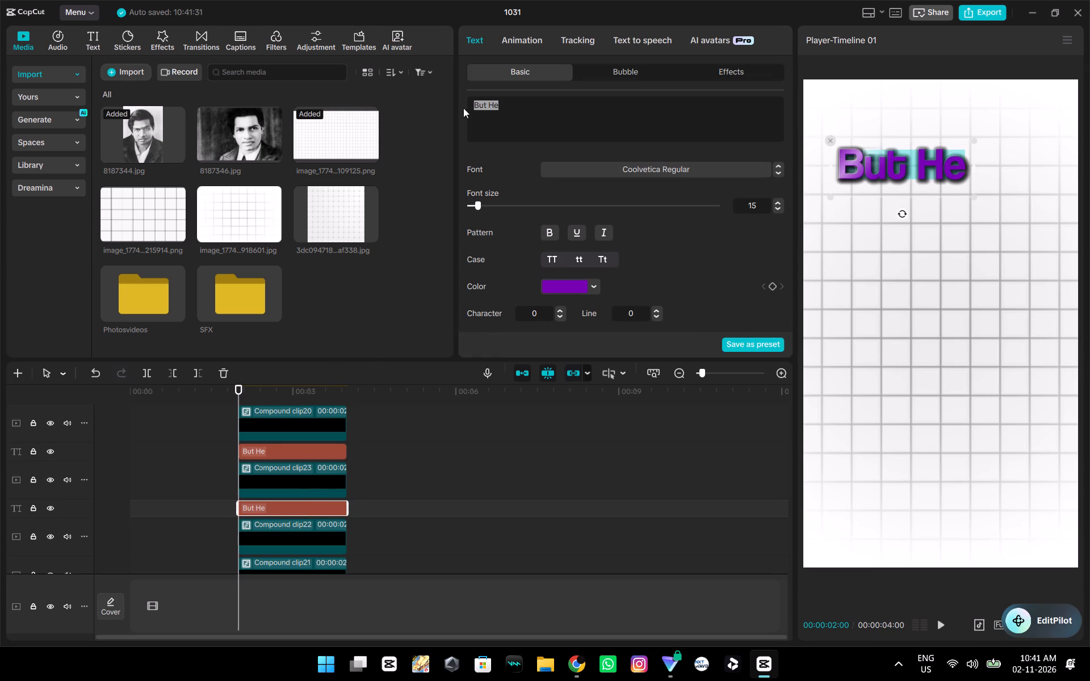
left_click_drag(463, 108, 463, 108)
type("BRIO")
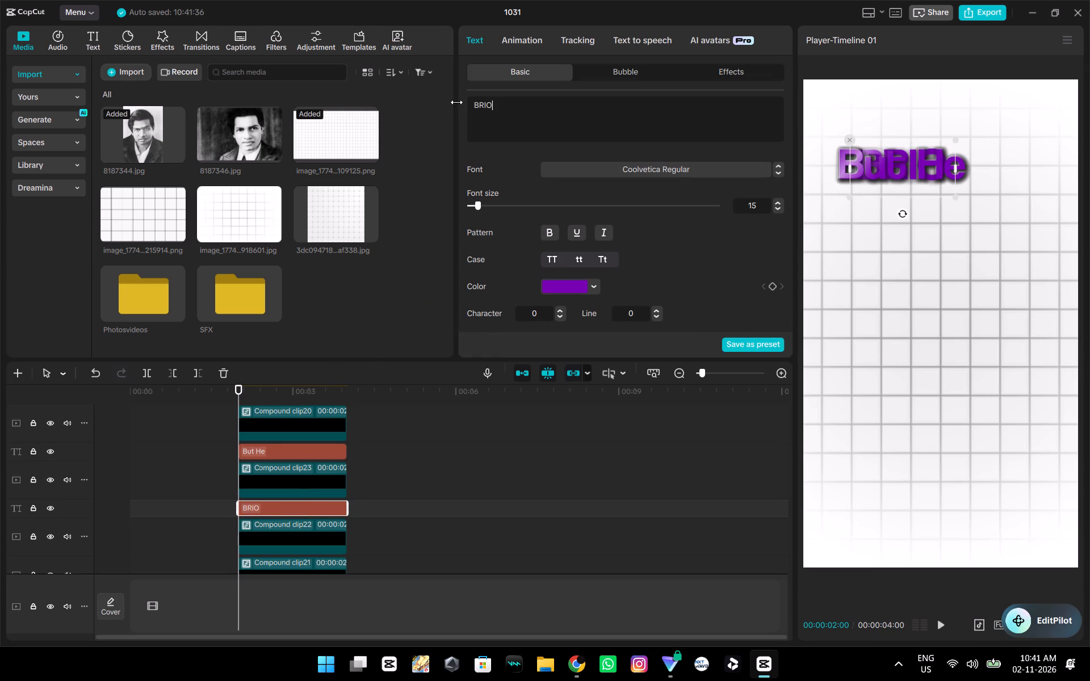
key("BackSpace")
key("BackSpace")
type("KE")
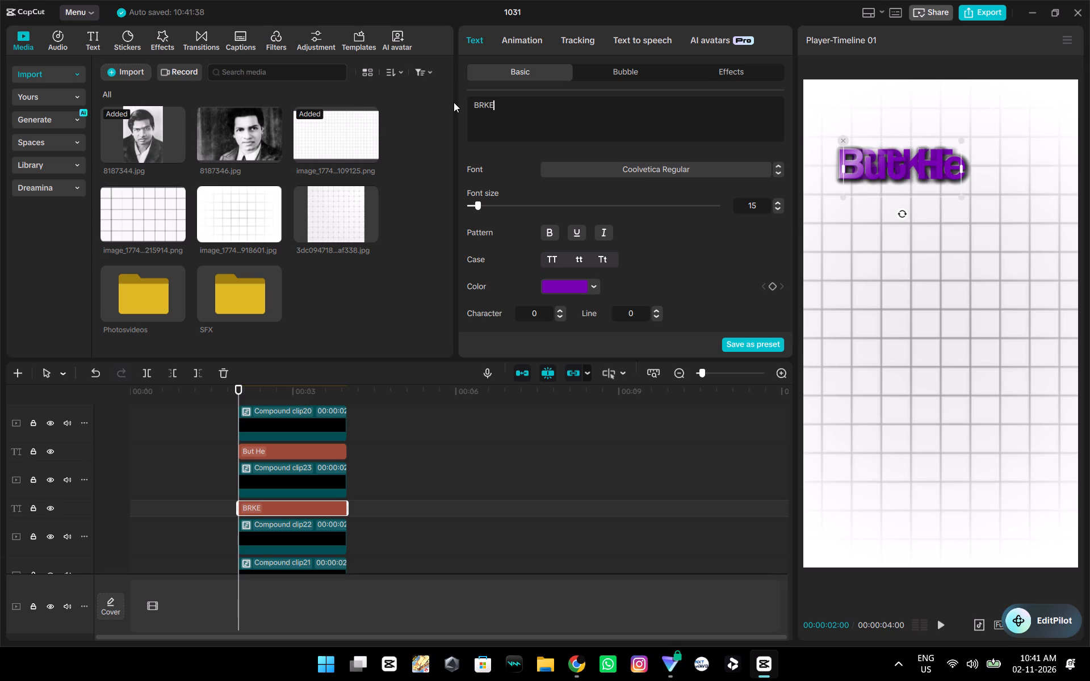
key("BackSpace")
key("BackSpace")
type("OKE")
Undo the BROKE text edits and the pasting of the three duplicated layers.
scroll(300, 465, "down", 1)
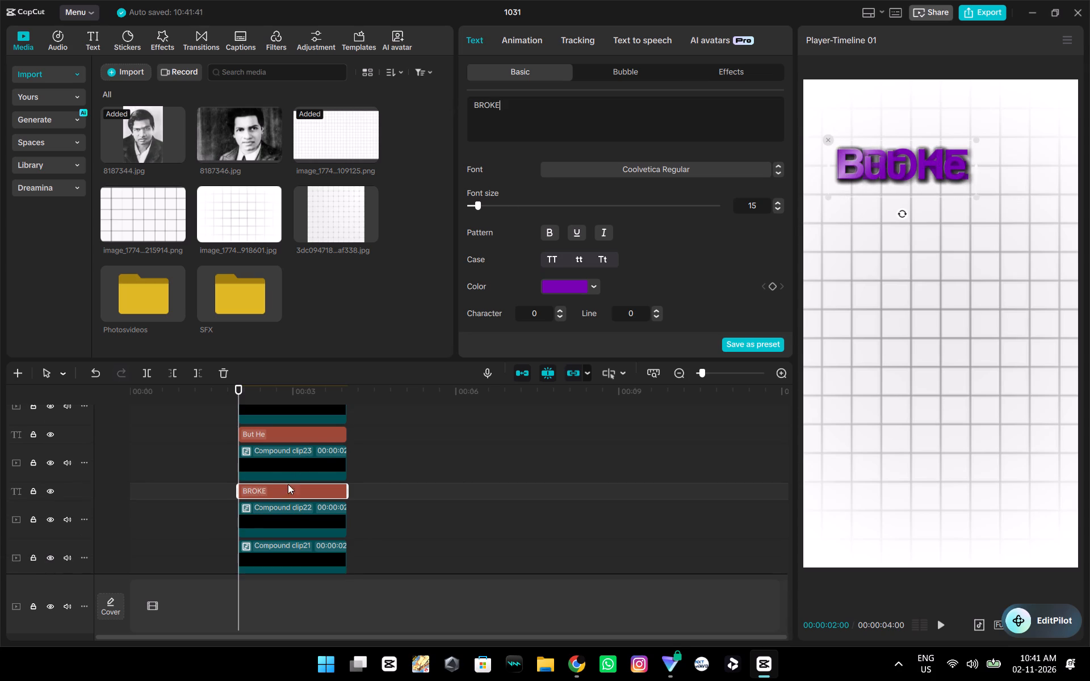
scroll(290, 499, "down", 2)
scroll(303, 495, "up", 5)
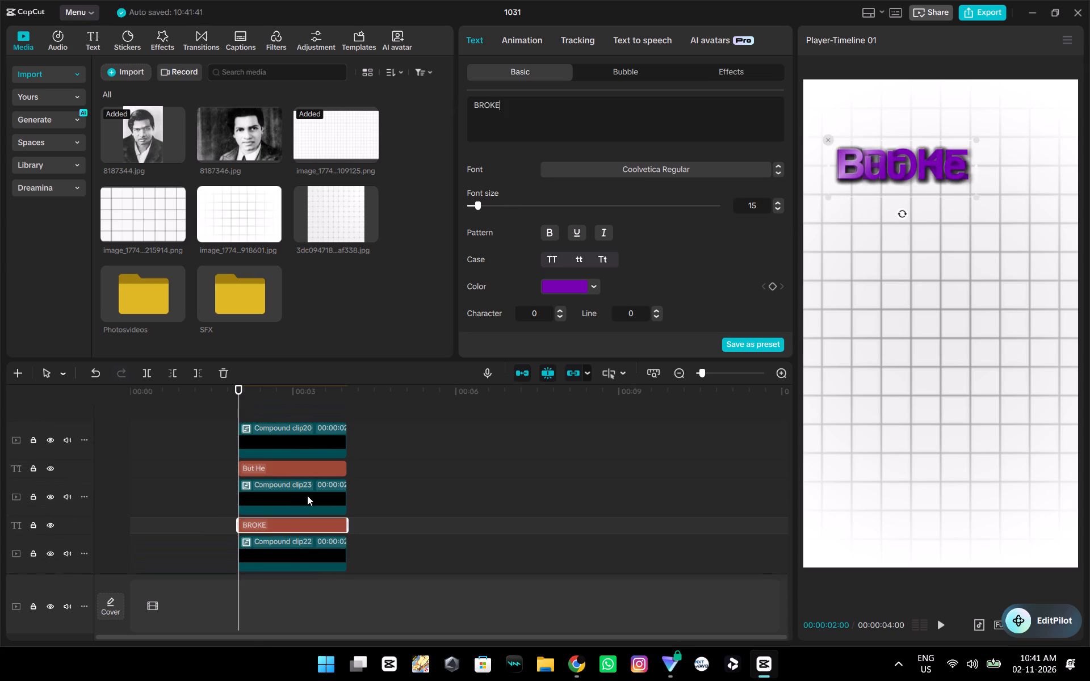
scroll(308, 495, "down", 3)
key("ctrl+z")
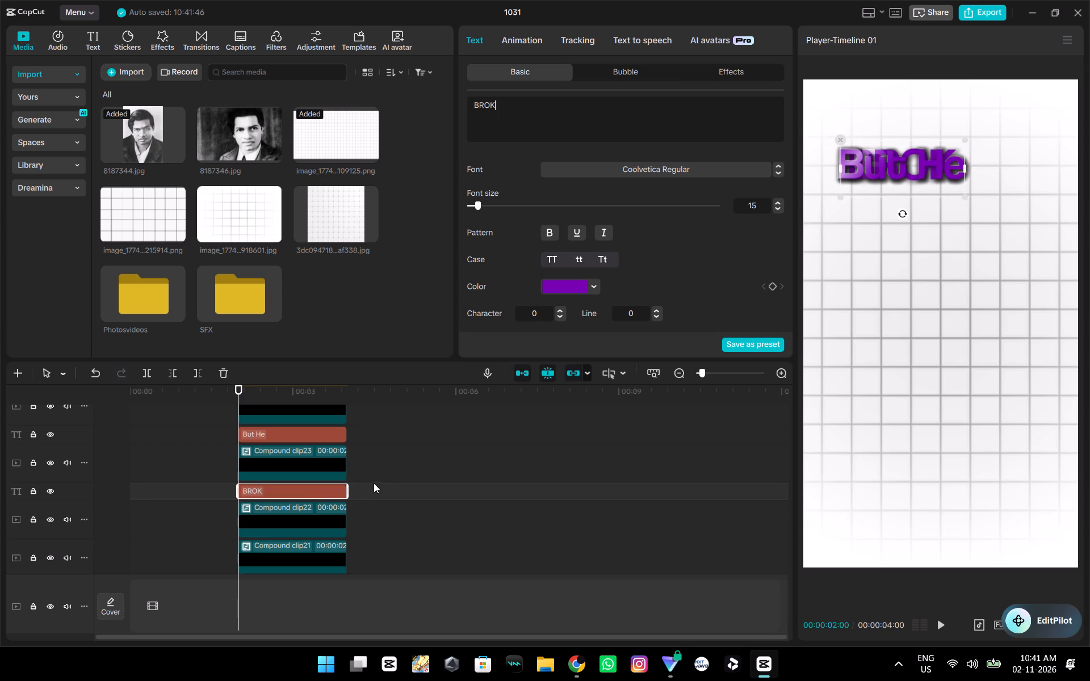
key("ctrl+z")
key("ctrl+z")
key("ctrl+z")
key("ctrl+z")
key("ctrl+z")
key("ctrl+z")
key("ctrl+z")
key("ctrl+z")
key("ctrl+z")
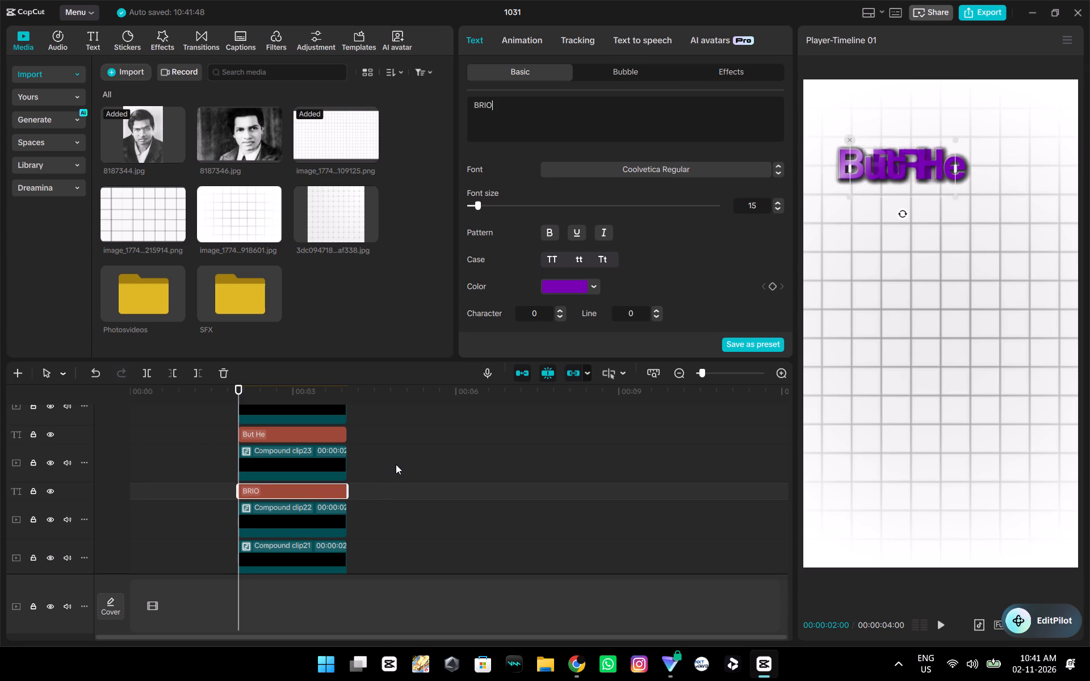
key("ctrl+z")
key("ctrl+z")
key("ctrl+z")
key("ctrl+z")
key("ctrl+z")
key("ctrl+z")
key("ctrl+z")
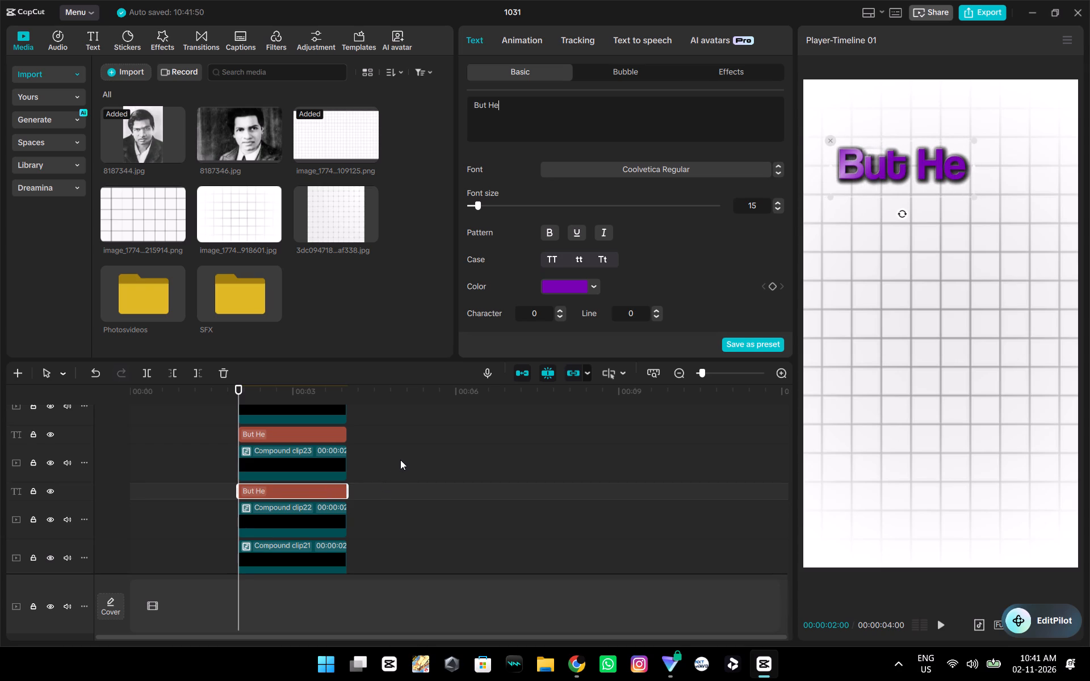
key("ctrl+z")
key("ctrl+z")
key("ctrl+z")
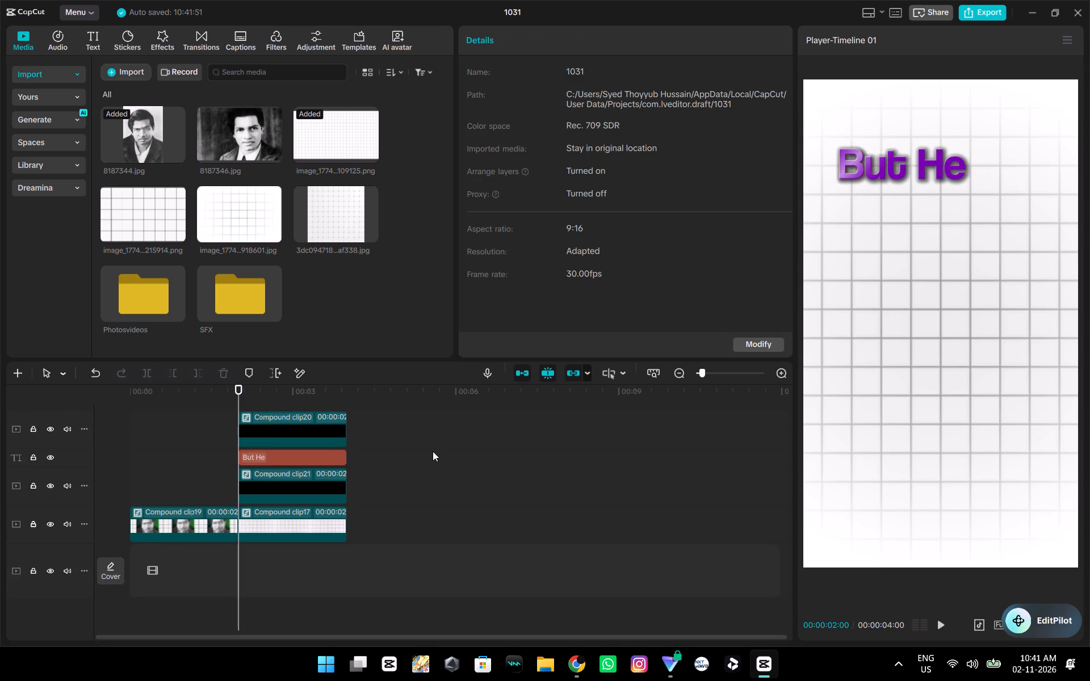
Play back the timeline, including the transition into the second scene, to check the But He light sweep.
key("space")
key("space")
left_click(244, 394)
left_click_drag(244, 394, 215, 385)
key("space")
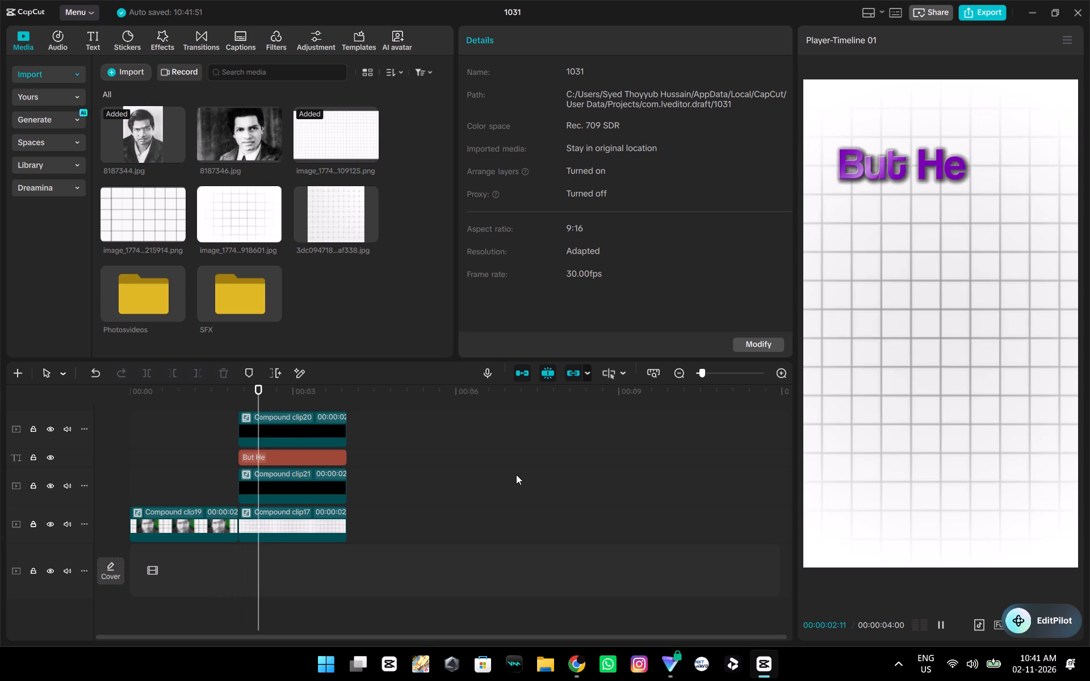
key("space")
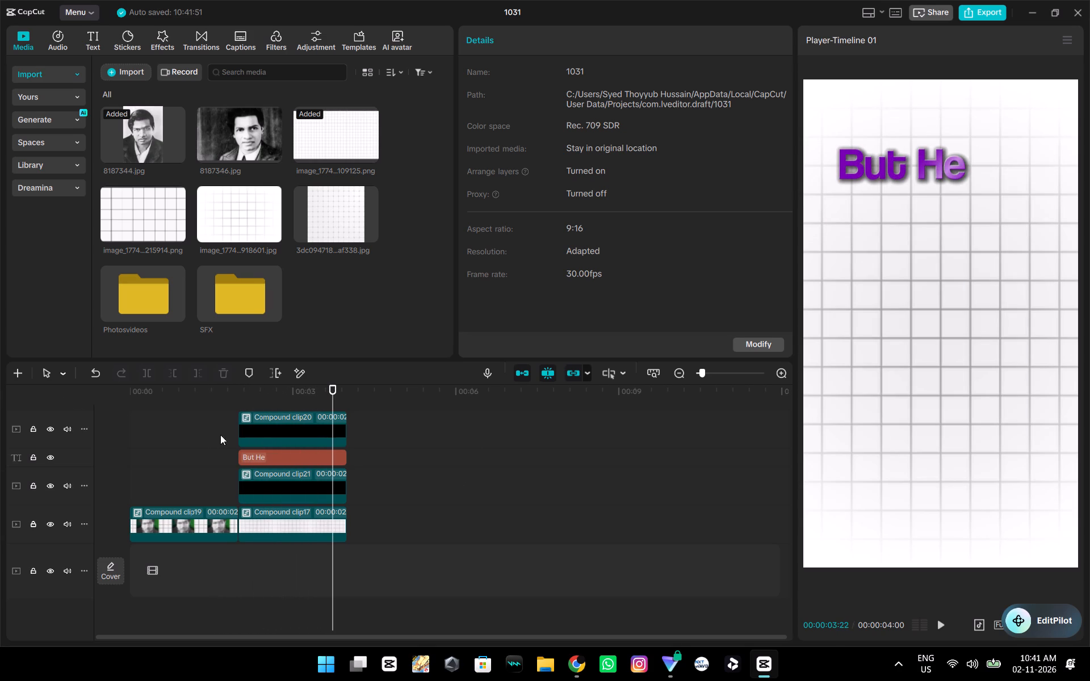
left_click(78, 399)
left_click(158, 412)
left_click_drag(157, 412, 106, 418)
key("space")
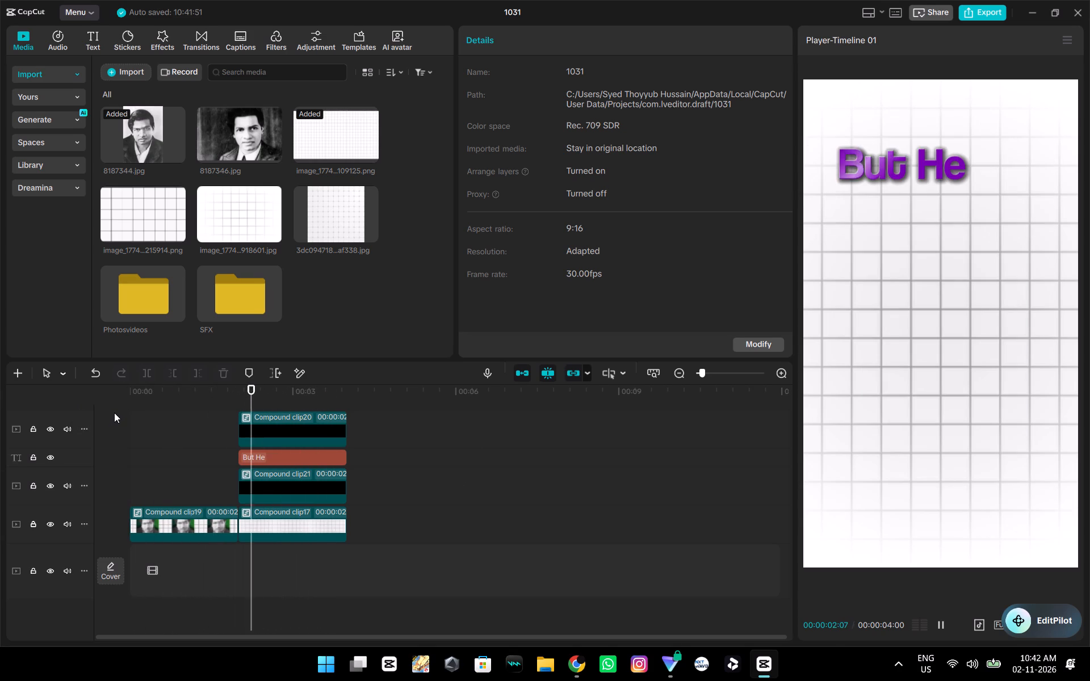
Duplicate Compound clip20, the But He text layer and Compound clip21 together at 00:00:02:00.
key("space")
double_click(238, 402)
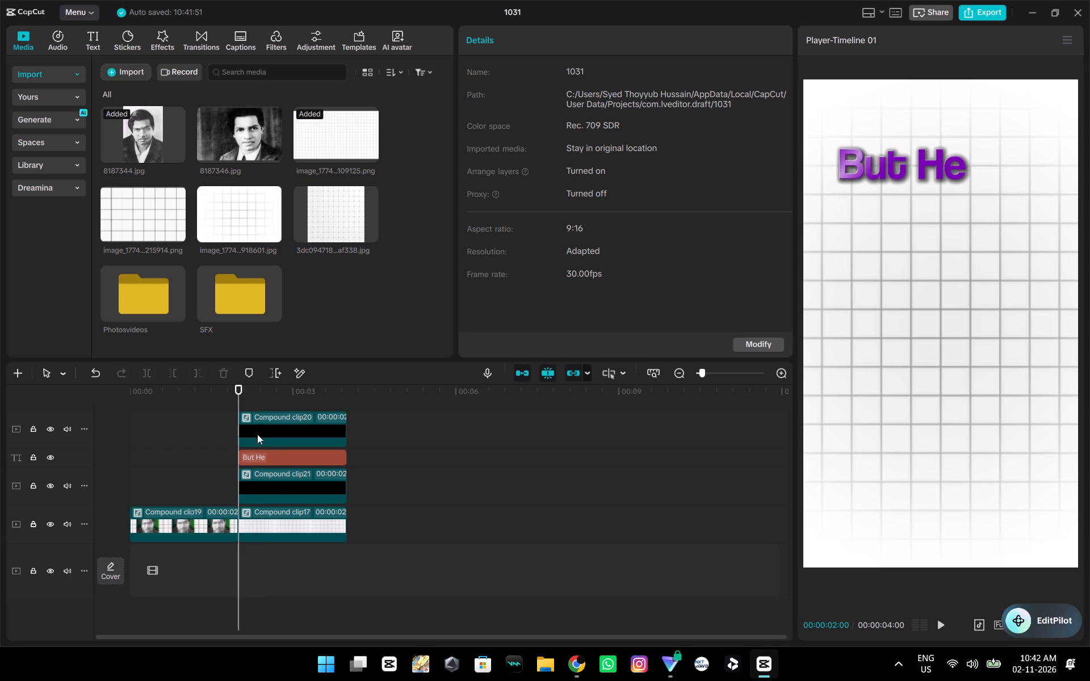
left_click(275, 484)
left_click(267, 452, "ctrl")
left_click(269, 433, "ctrl")
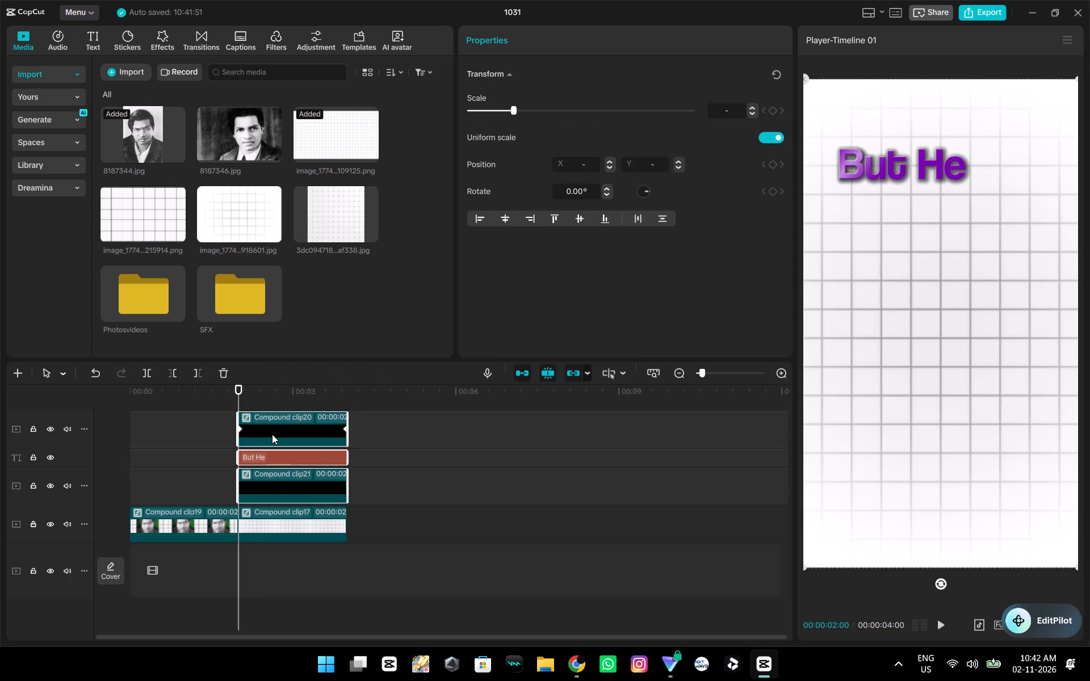
key("ctrl+c")
key("ctrl+v")
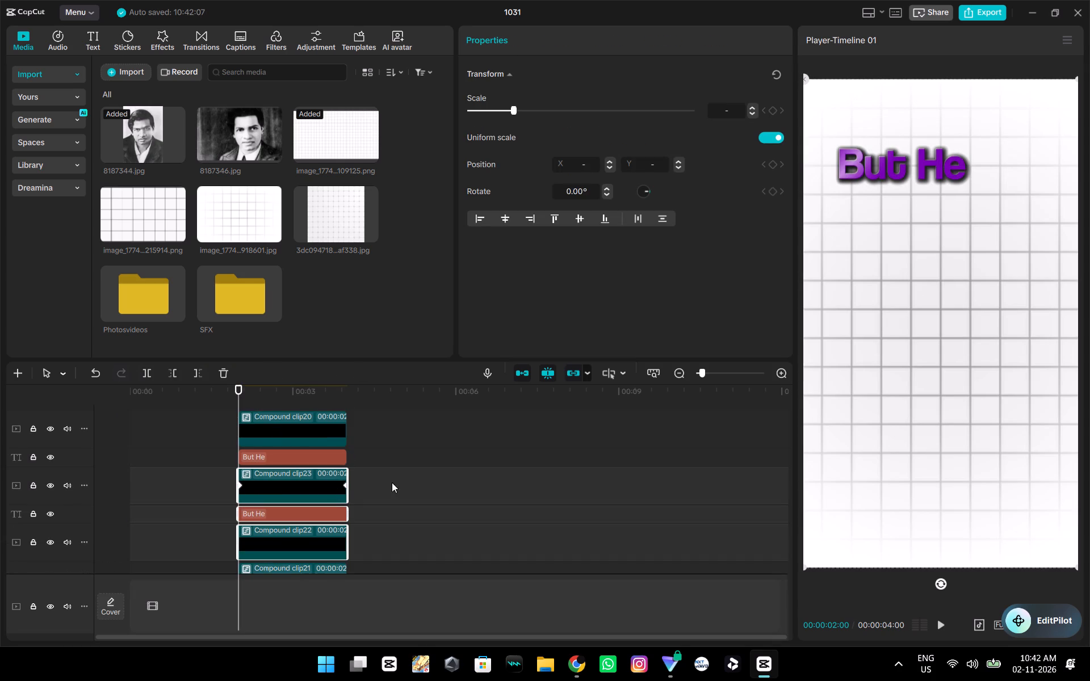
scroll(370, 487, "up", 2)
scroll(370, 487, "down", 4)
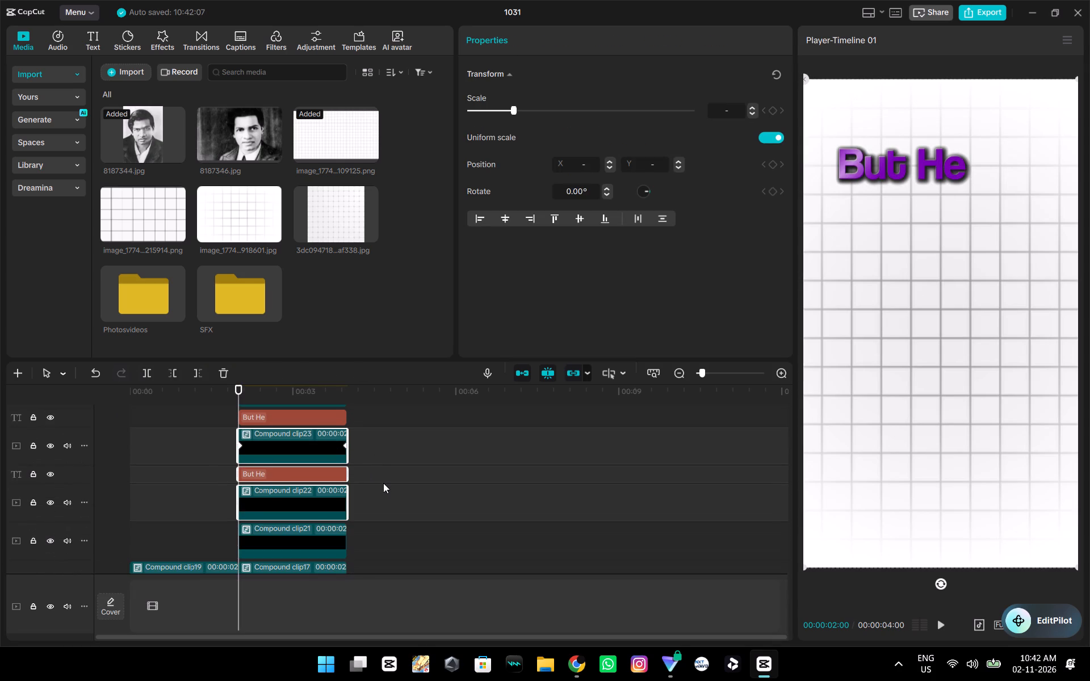
Restack the layers so Compound clip21 sits directly under the original But He text at 2:00, with the duplicated trio below it.
left_click_drag(322, 450, 486, 448)
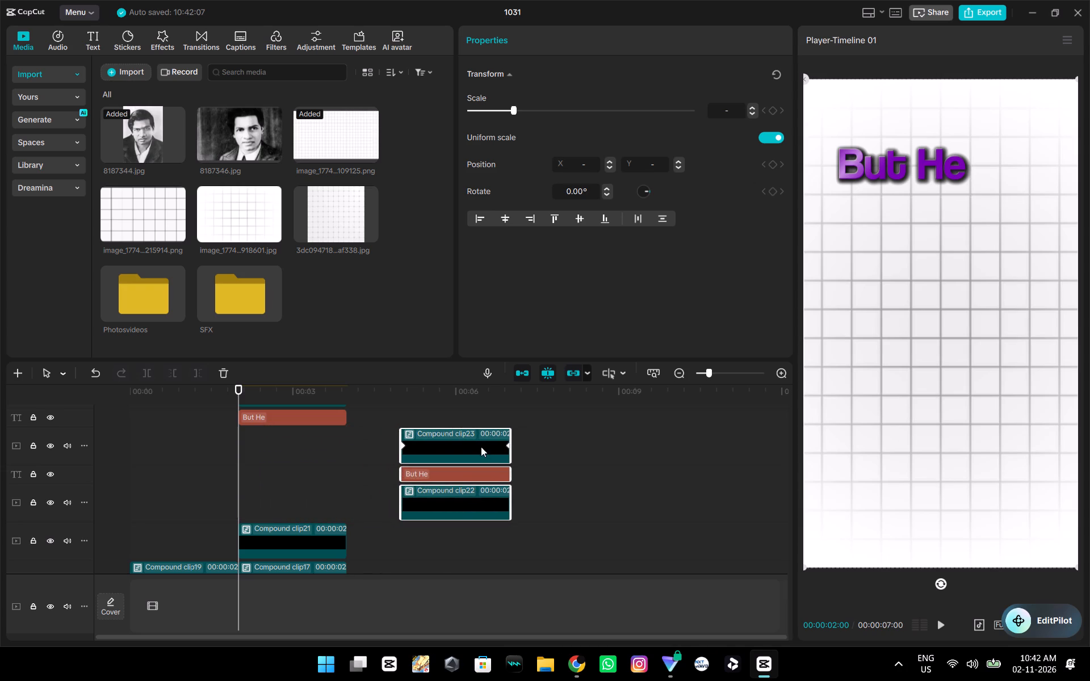
left_click_drag(305, 545, 310, 455)
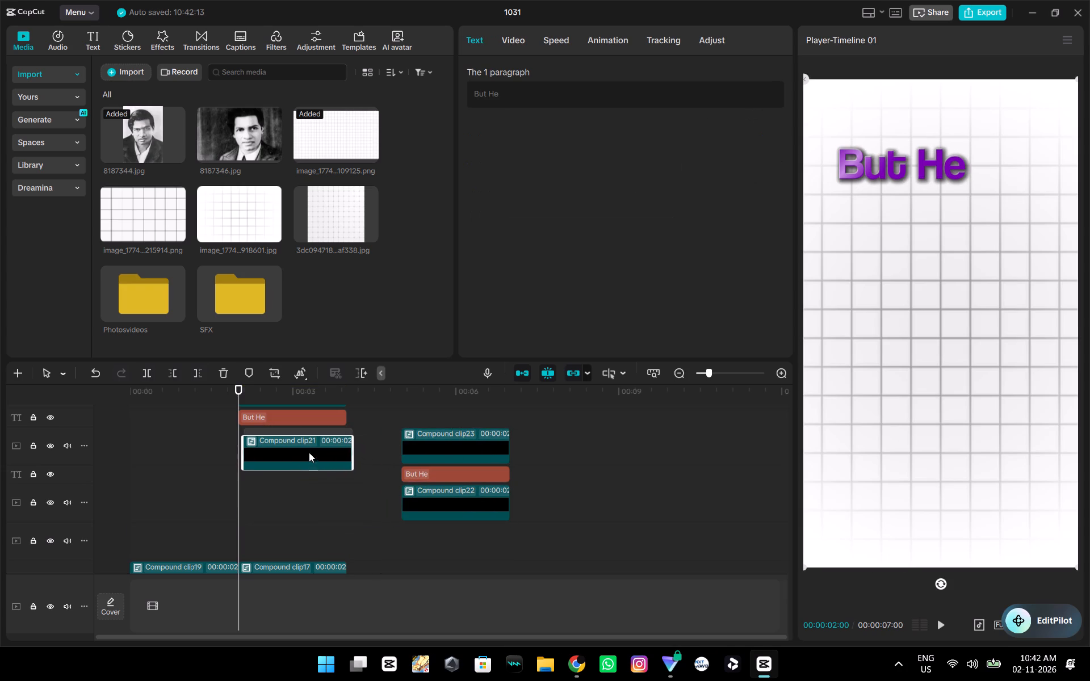
left_click_drag(446, 434, 445, 450)
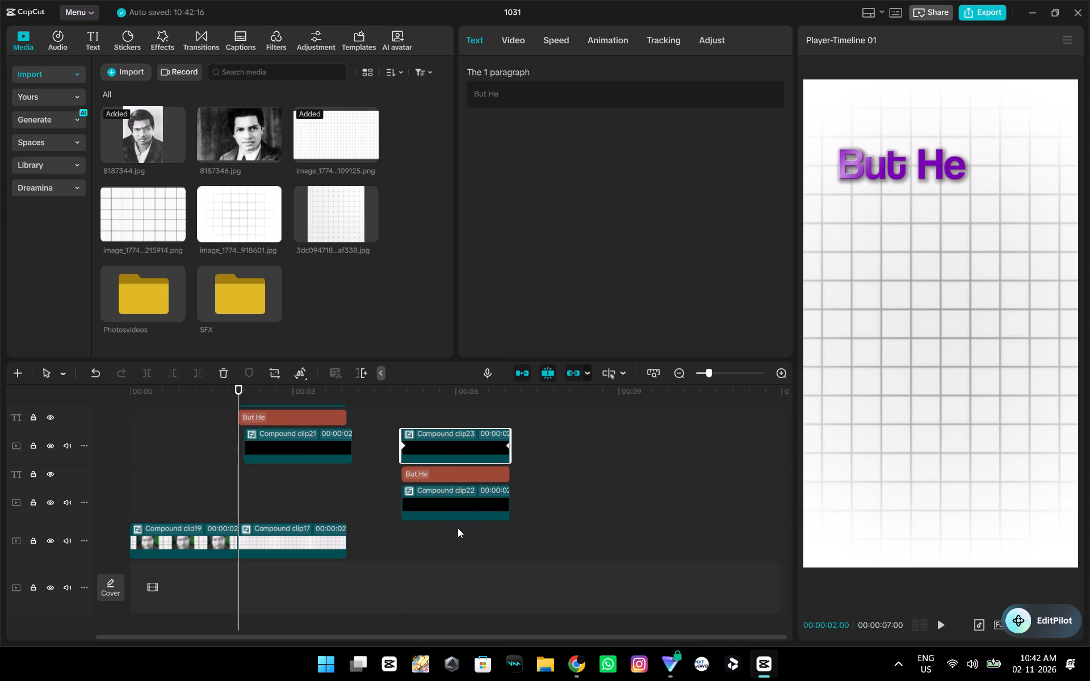
left_click_drag(459, 529, 443, 401, "ctrl")
left_click_drag(447, 439, 312, 476)
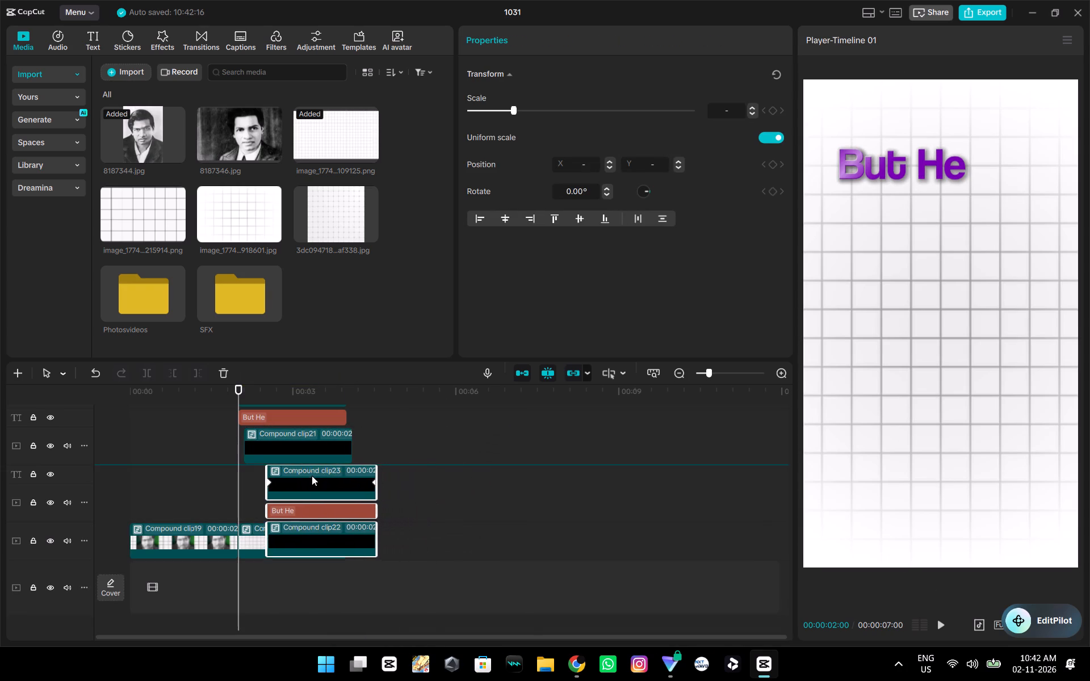
left_click_drag(314, 476, 294, 474)
left_click_drag(300, 440, 293, 440)
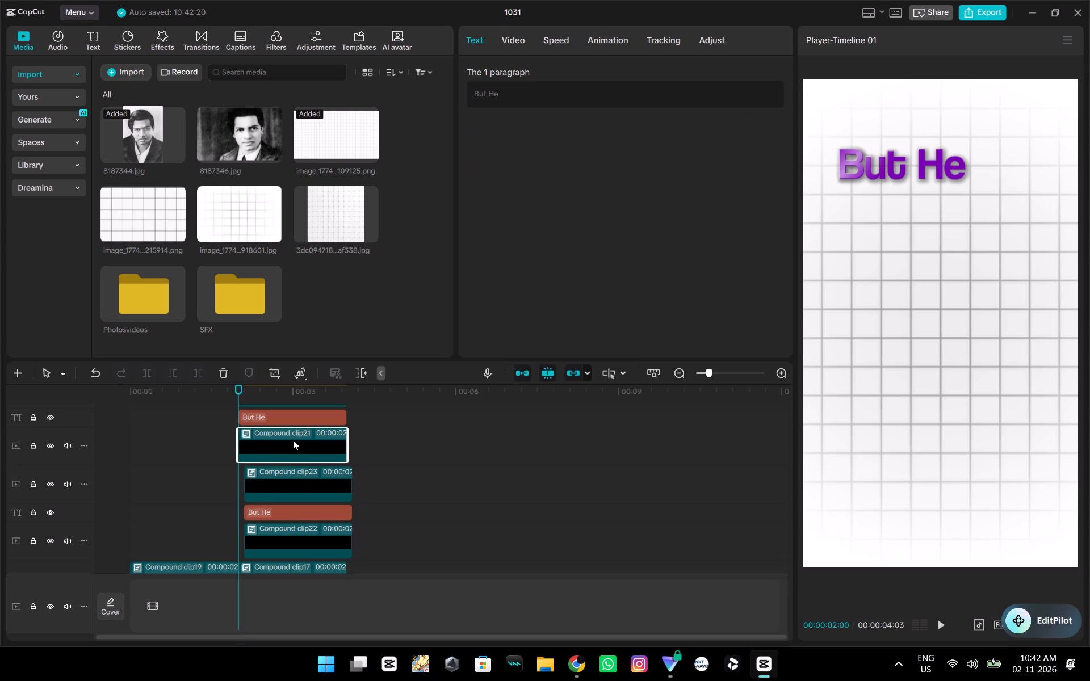
left_click_drag(293, 440, 291, 440)
Play back both scenes to check the But He text after restacking the layers.
scroll(363, 432, "up", 3)
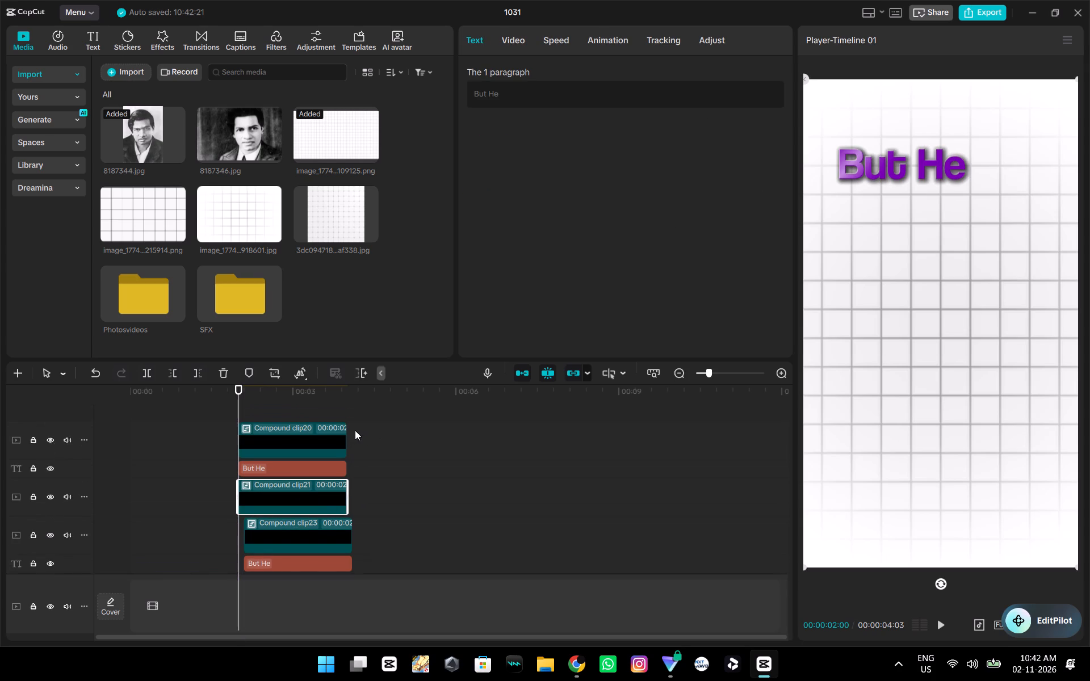
key("c")
left_click(271, 409)
left_click_drag(271, 409, 240, 411)
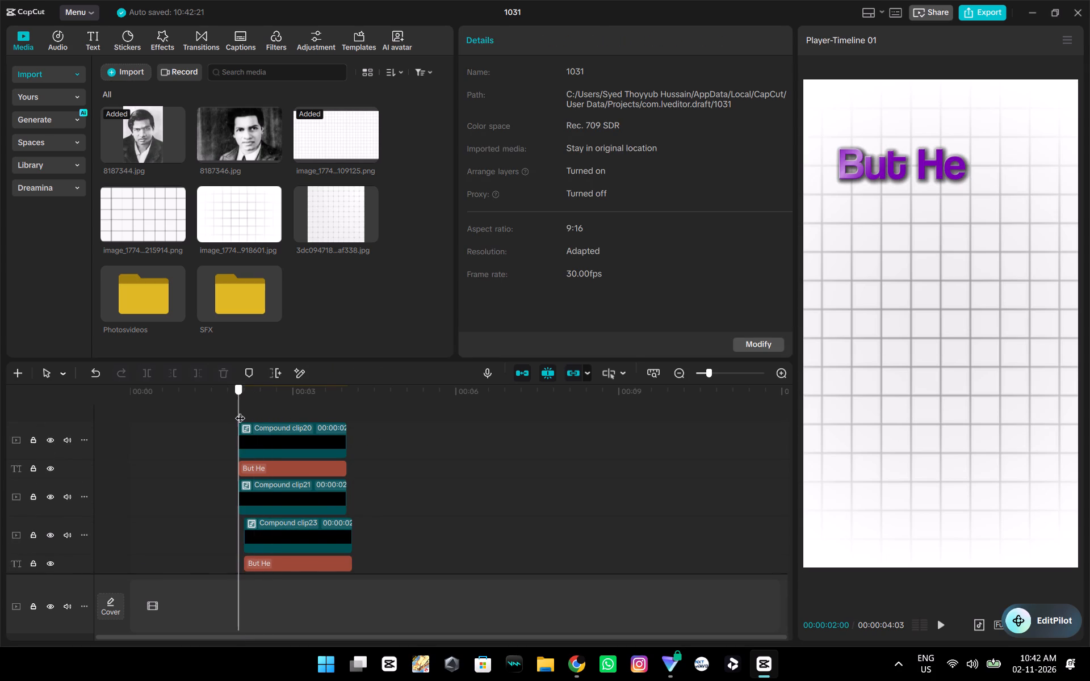
left_click_drag(240, 411, 237, 411)
key("c")
key("space")
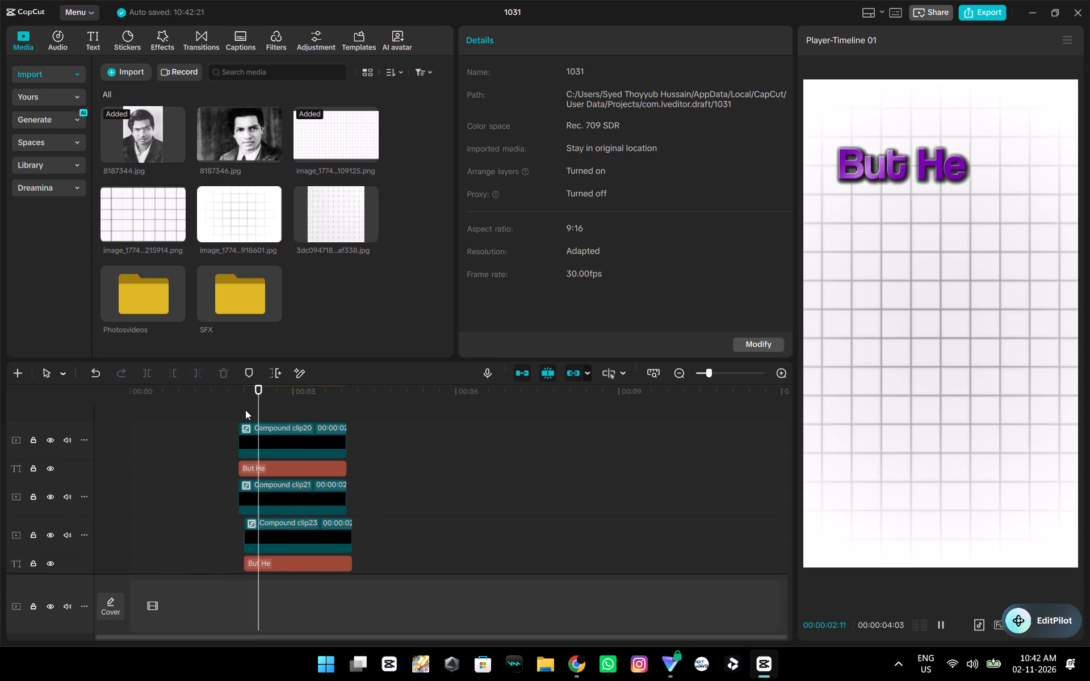
key("space")
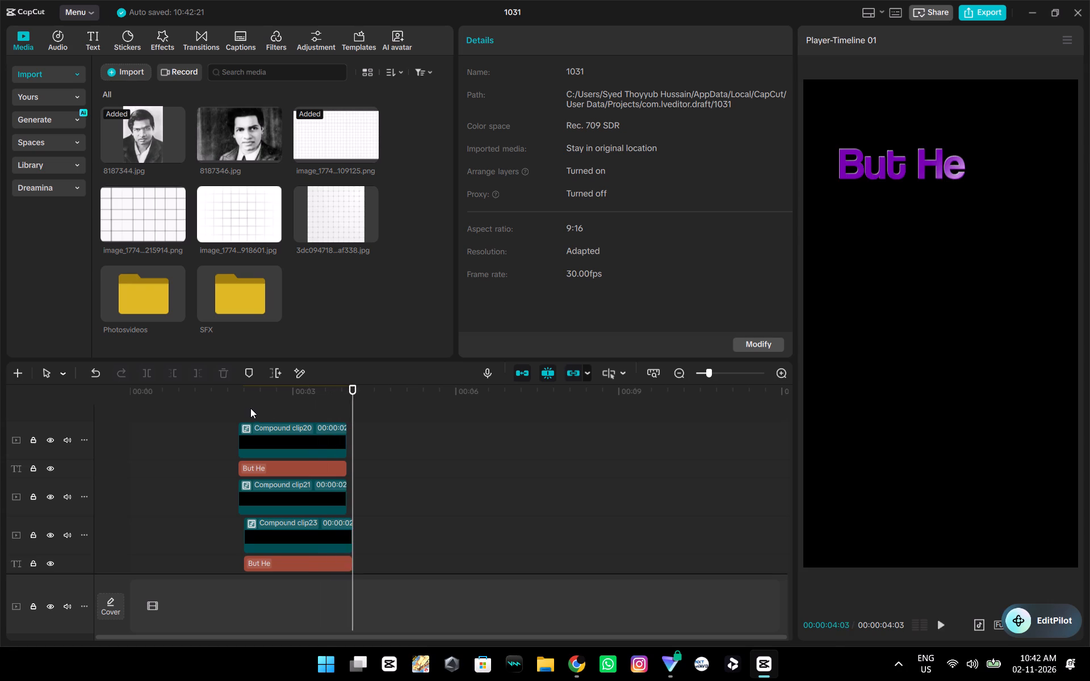
scroll(380, 418, "down", 3)
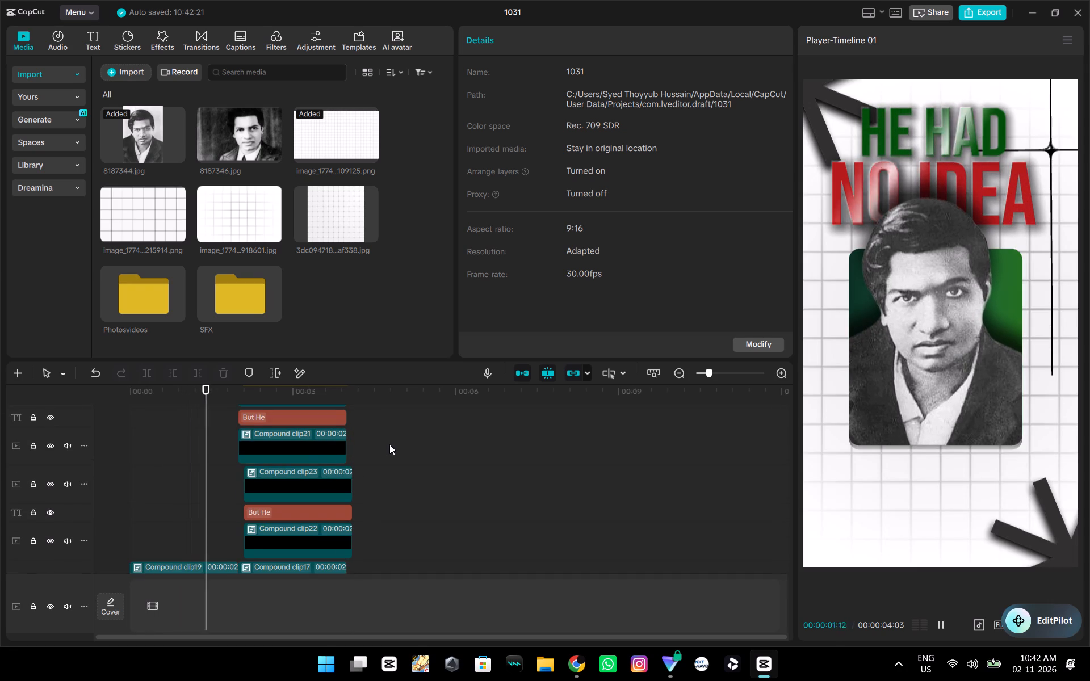
key("space")
scroll(397, 439, "down", 2)
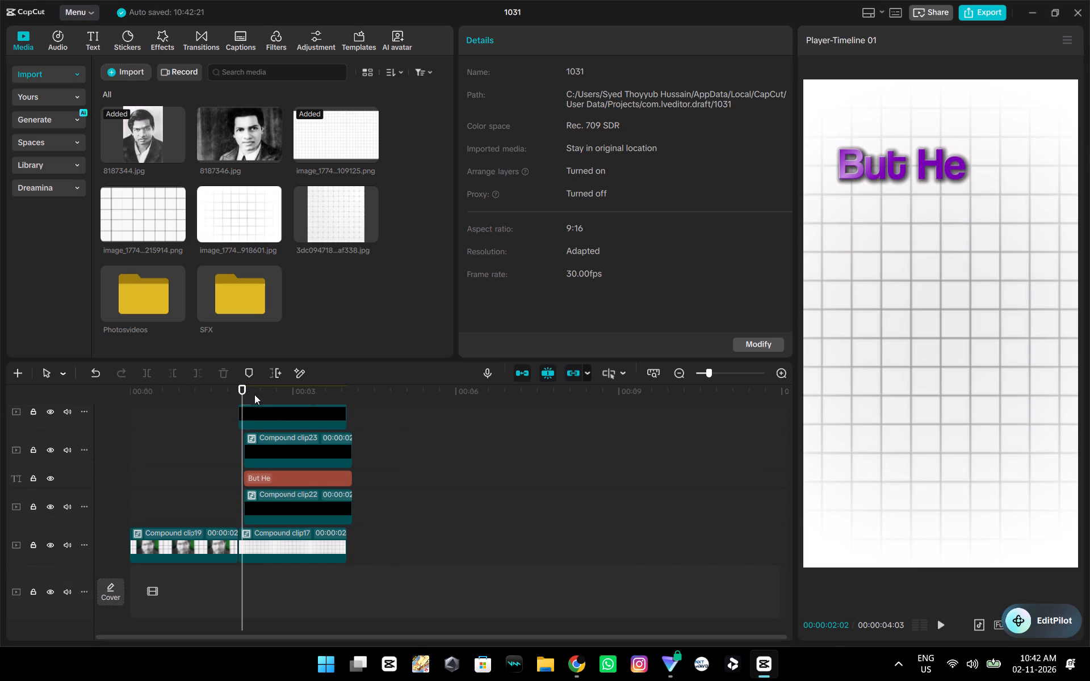
Shift Compound clip23, the duplicated But He text and Compound clip22 together to start at 00:00:02:00.
left_click_drag(246, 389, 236, 389)
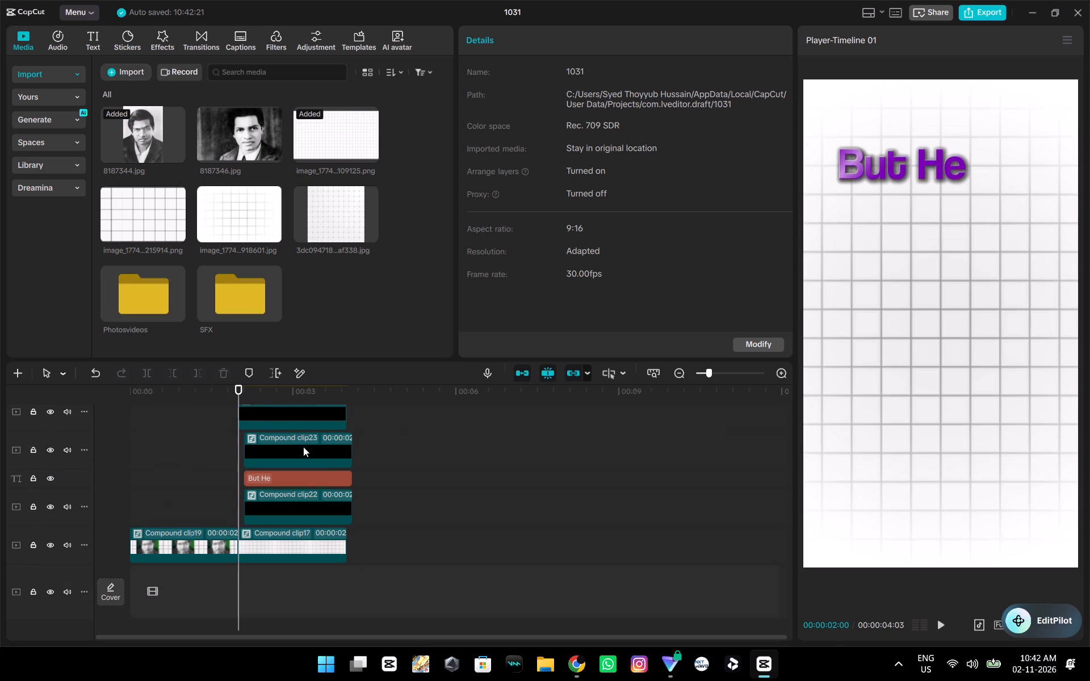
left_click(303, 445)
left_click(309, 478, "ctrl")
left_click(310, 497, "ctrl")
left_click_drag(308, 497, 300, 497)
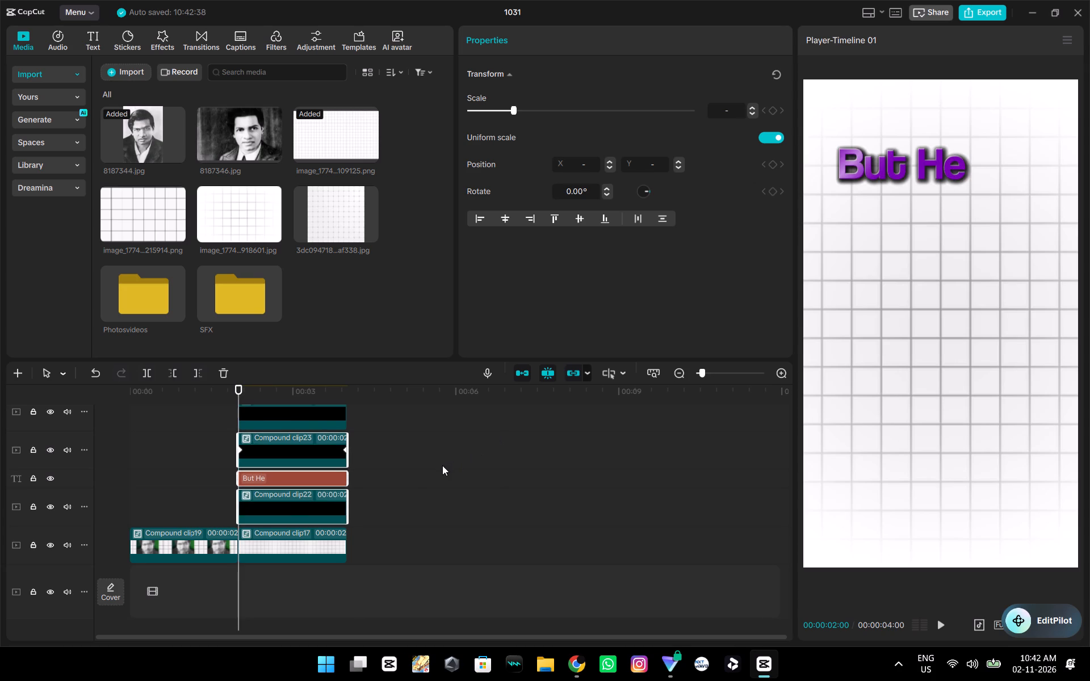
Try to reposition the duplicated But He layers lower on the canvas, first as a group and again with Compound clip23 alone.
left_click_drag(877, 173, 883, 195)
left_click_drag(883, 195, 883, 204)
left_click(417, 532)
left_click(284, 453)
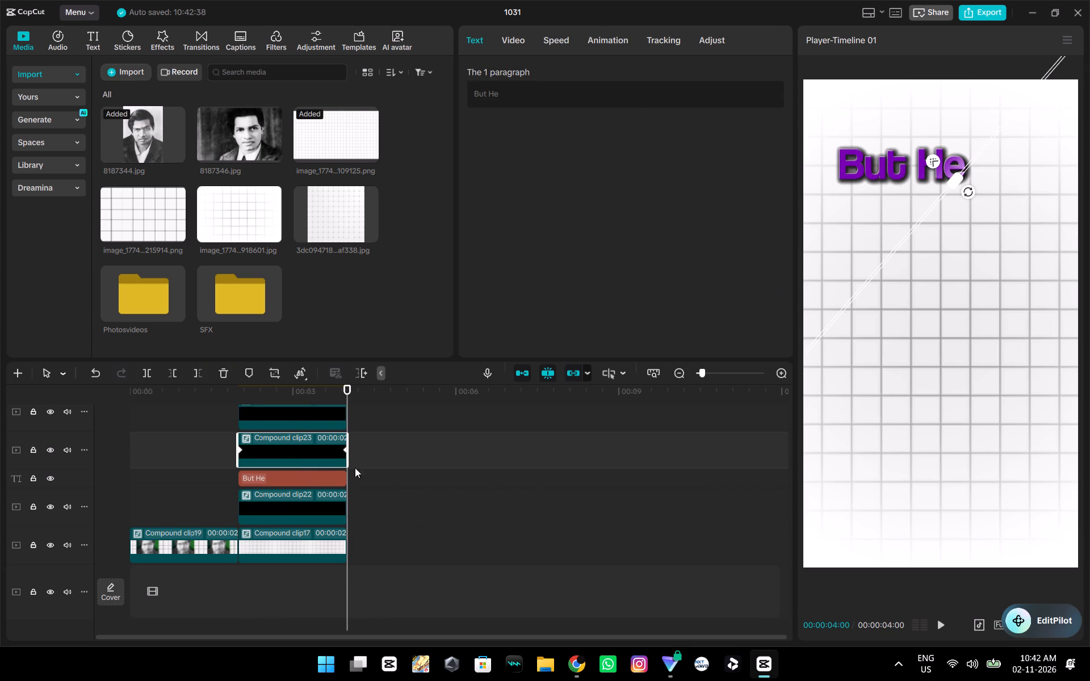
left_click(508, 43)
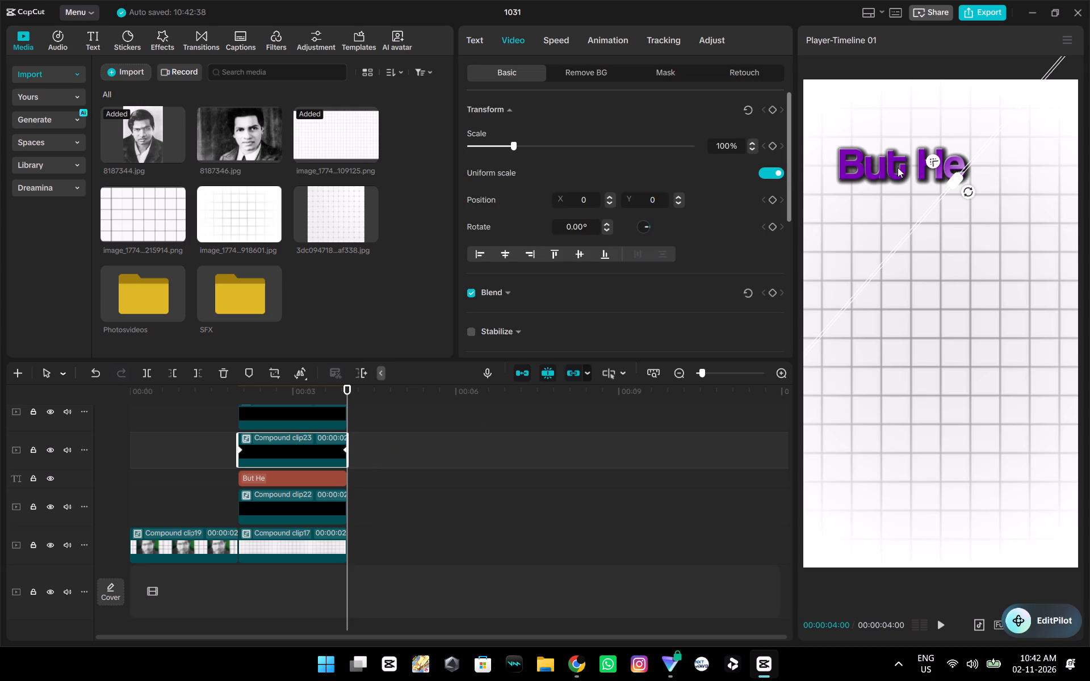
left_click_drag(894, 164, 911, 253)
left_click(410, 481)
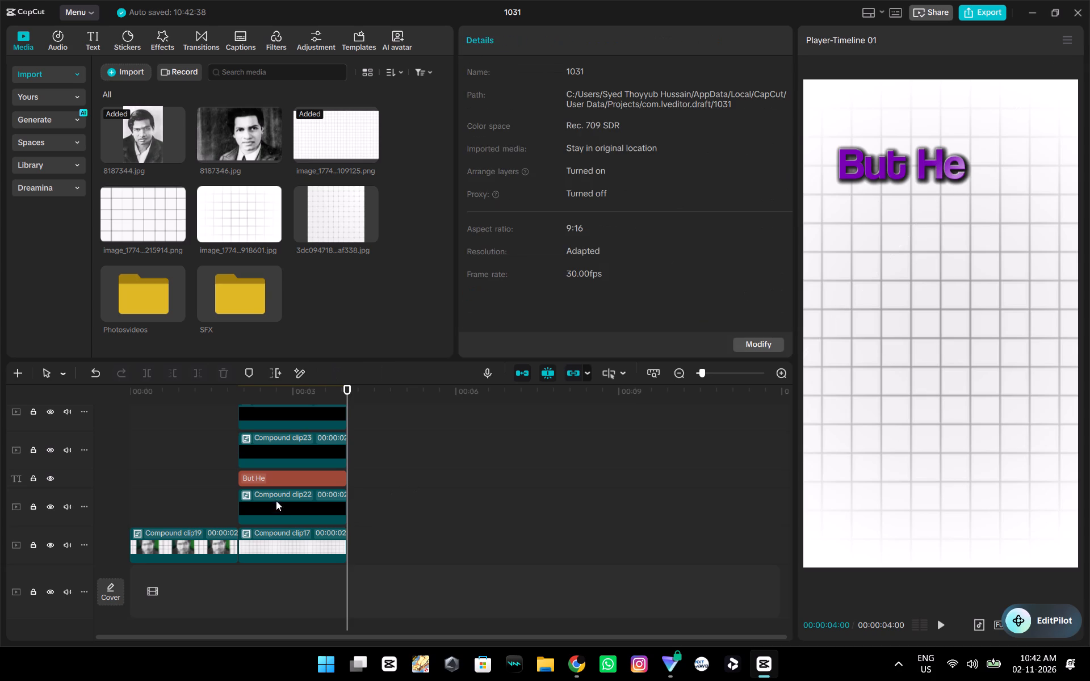
Replace the text of Compound clip23 with BROKE.
left_click(276, 478)
left_click(287, 449)
left_click_drag(566, 103, 424, 111)
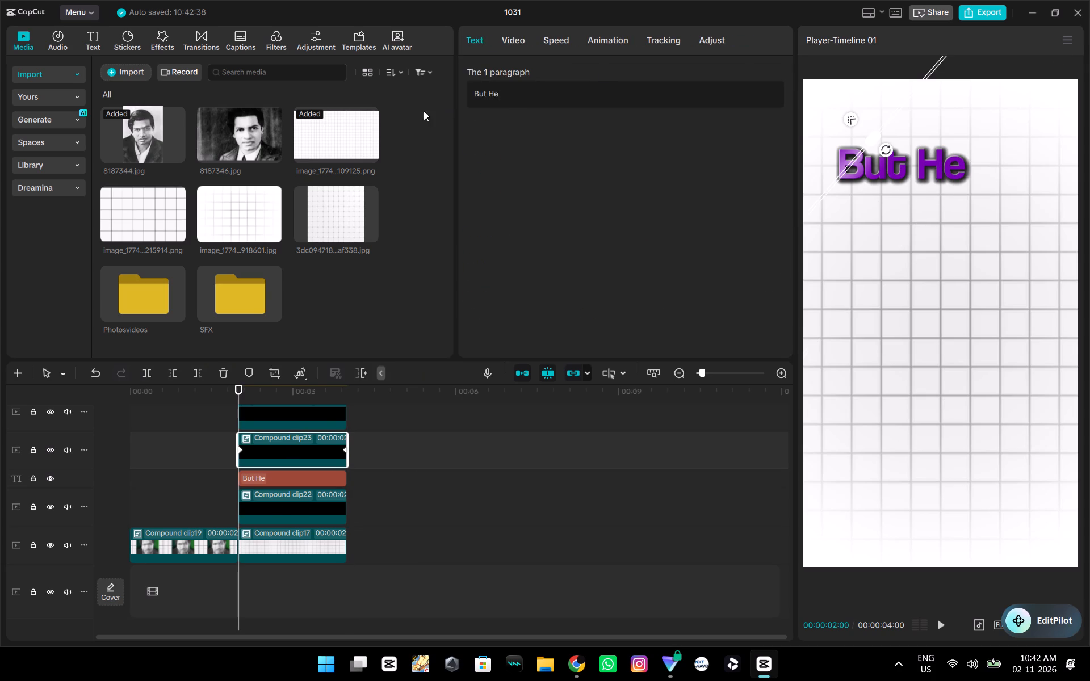
left_click_drag(424, 111, 442, 89)
type("BROKE")
Copy the word BROKE from Compound clip23 and replace the duplicated But He text layer's wording with it.
key("ctrl+a")
key("ctrl+c")
left_click(283, 482)
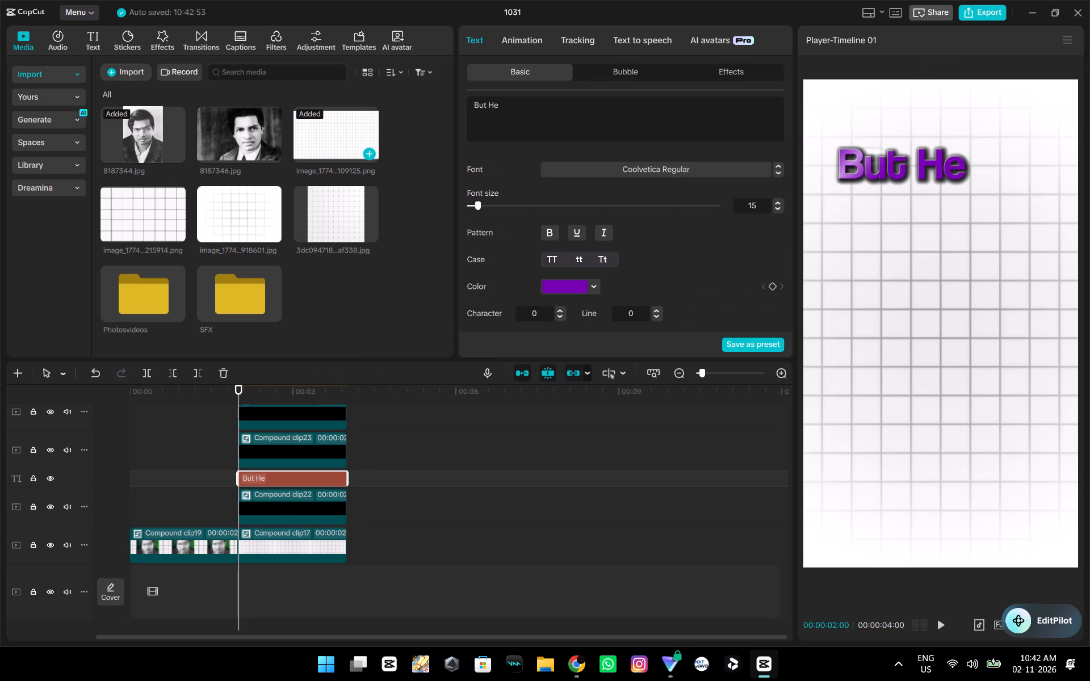
left_click_drag(505, 112, 405, 102)
key("ctrl+v")
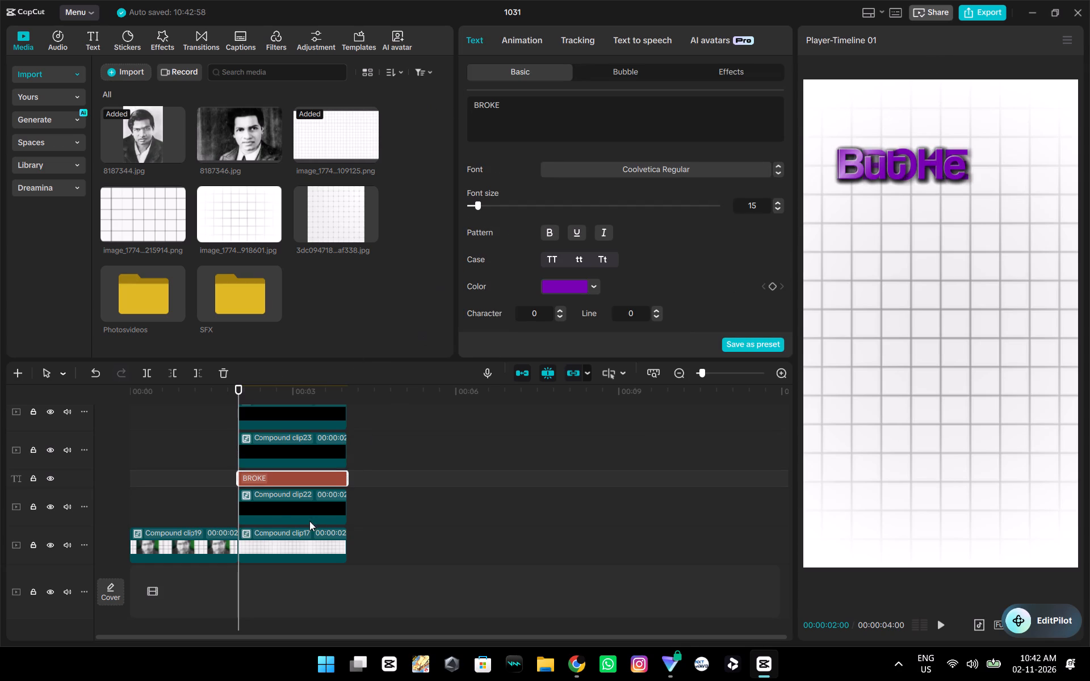
Replace the text of Compound clip22 with the copied word BROKE.
left_click(305, 512)
left_click_drag(504, 98, 429, 93)
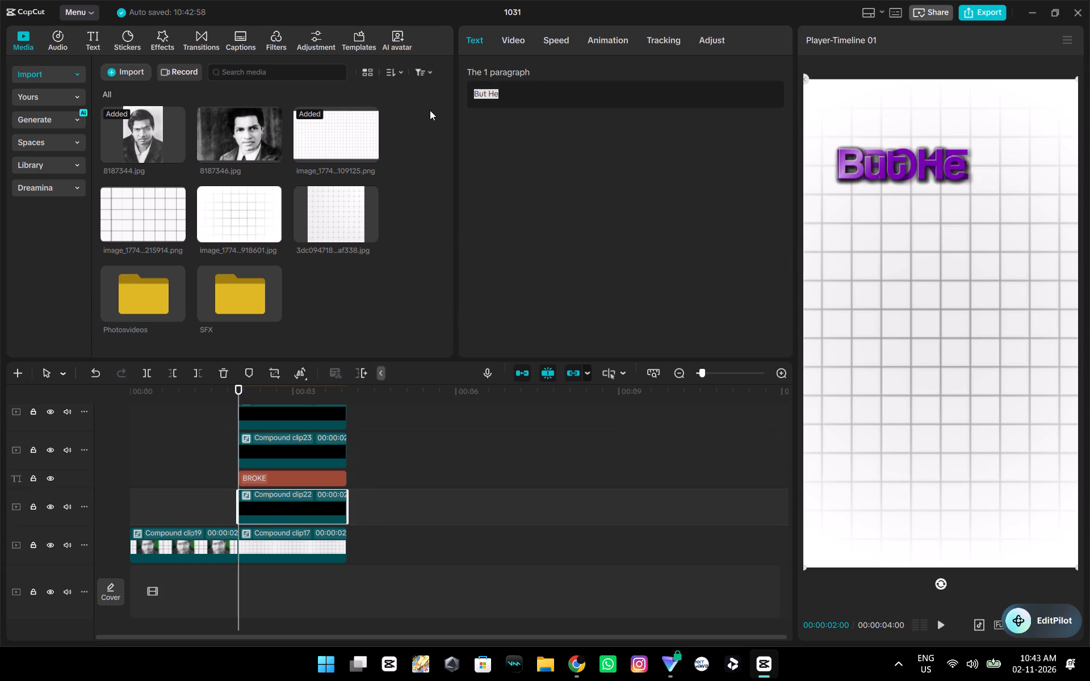
key("ctrl+v")
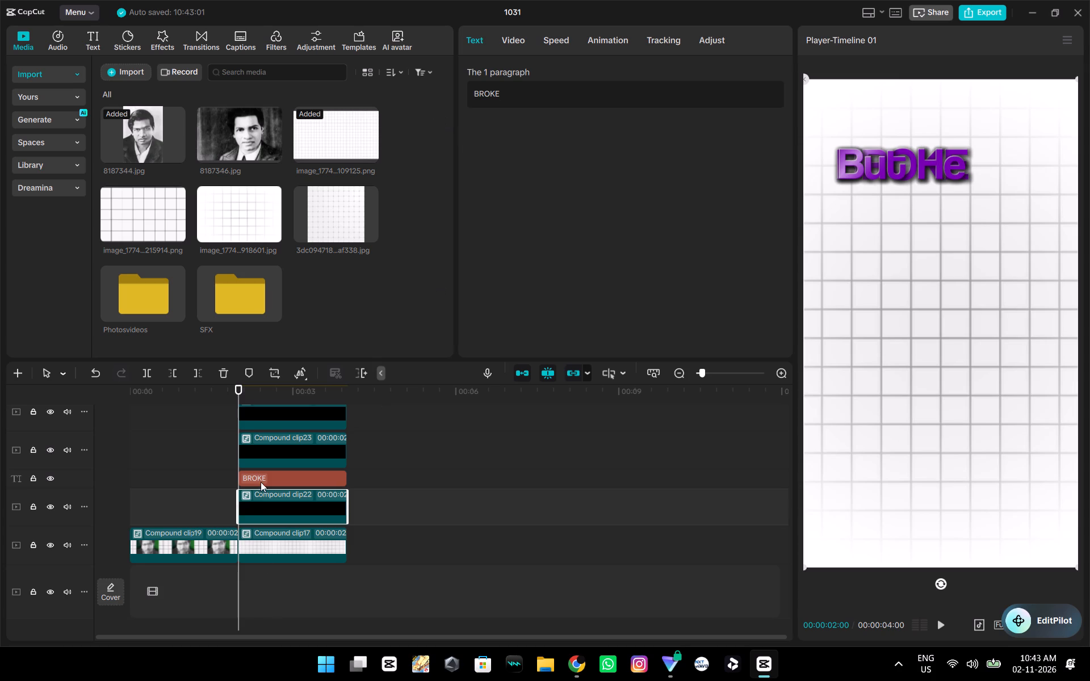
Set the colour of the BROKE text layer to dark red B61B1C.
left_click(261, 482)
left_click(561, 289)
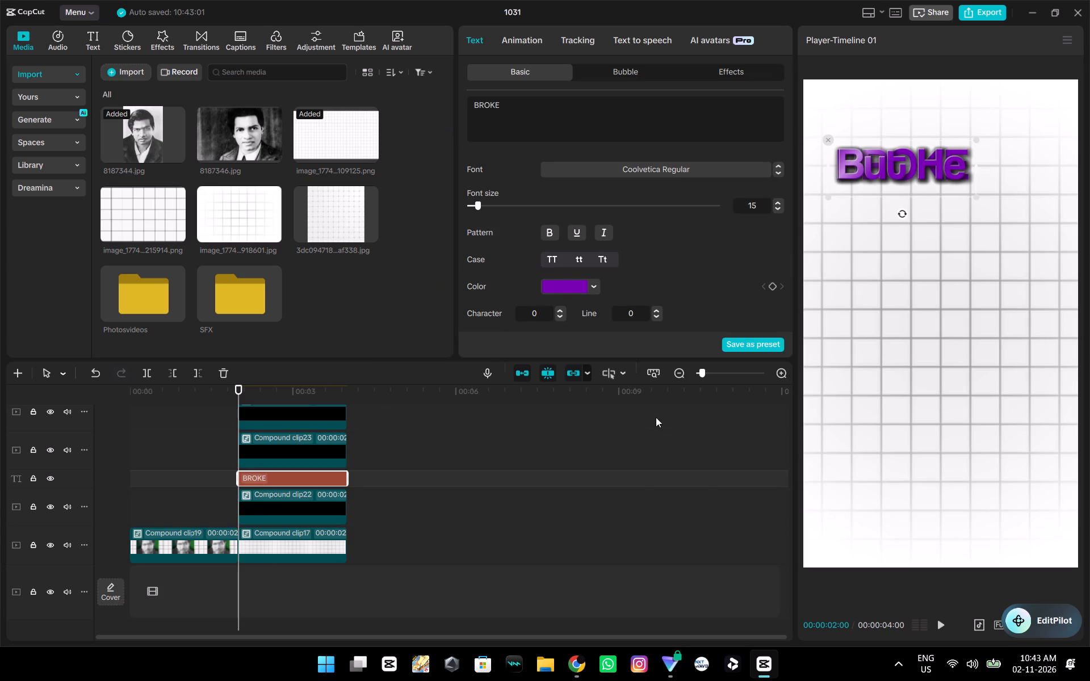
scroll(625, 493, "down", 1)
scroll(619, 495, "up", 2)
left_click(564, 518)
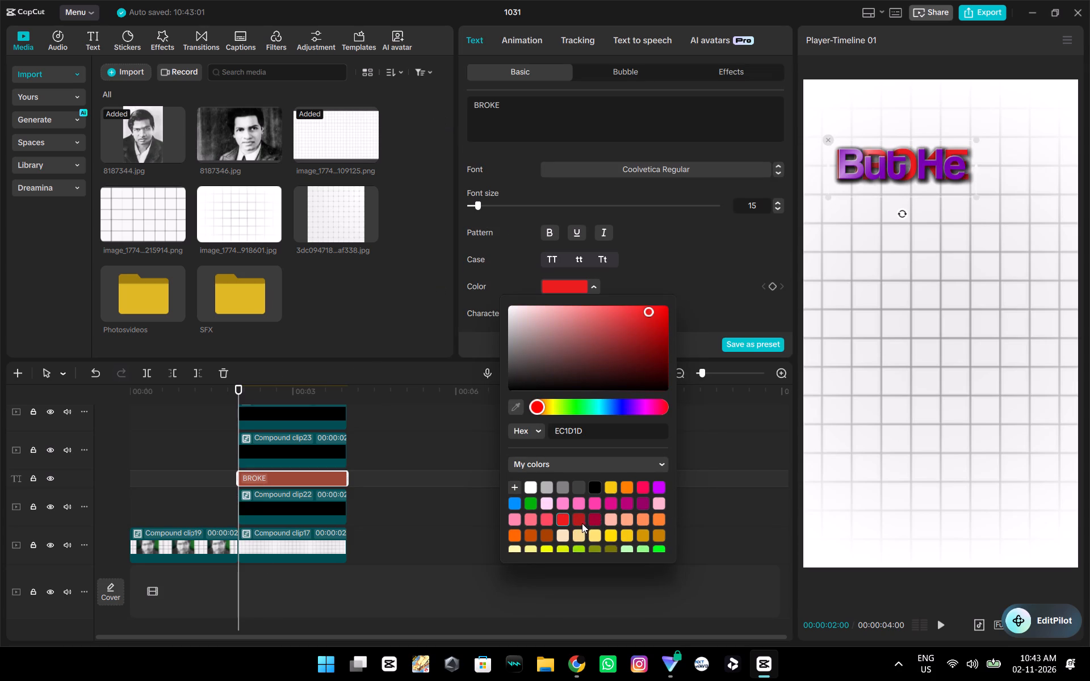
left_click(581, 523)
left_click(597, 523)
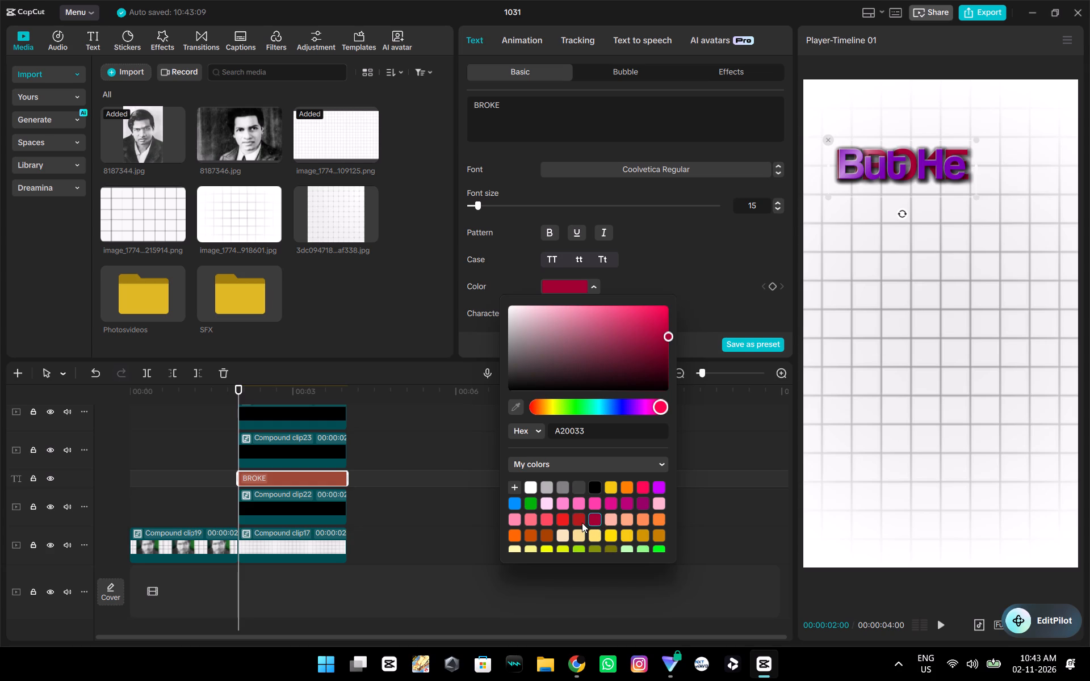
left_click(581, 522)
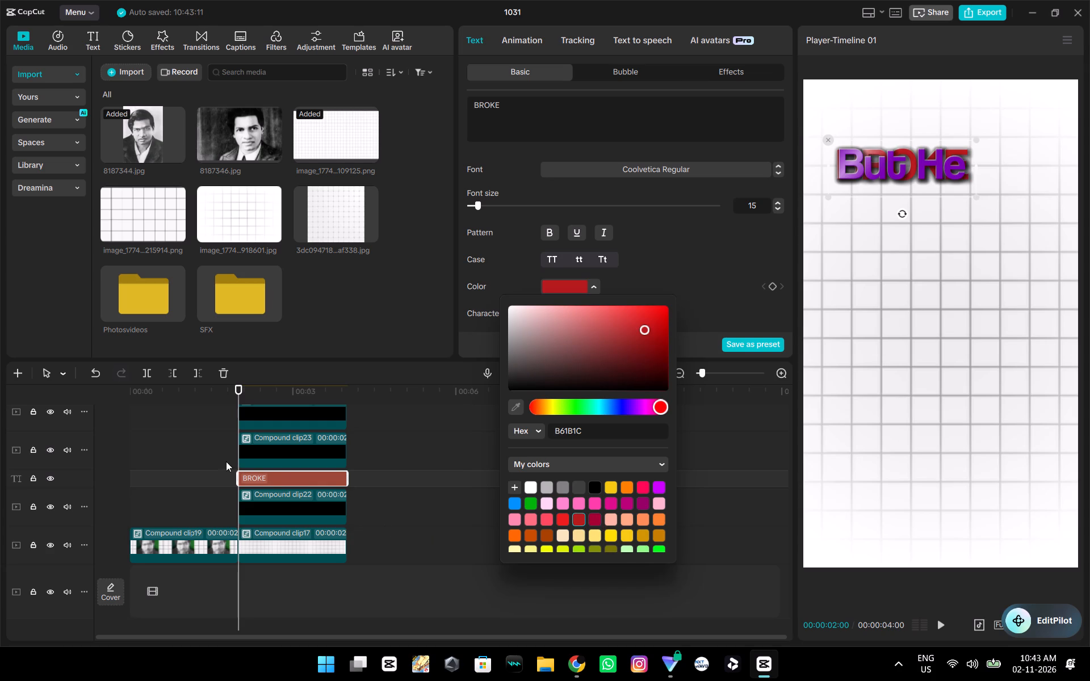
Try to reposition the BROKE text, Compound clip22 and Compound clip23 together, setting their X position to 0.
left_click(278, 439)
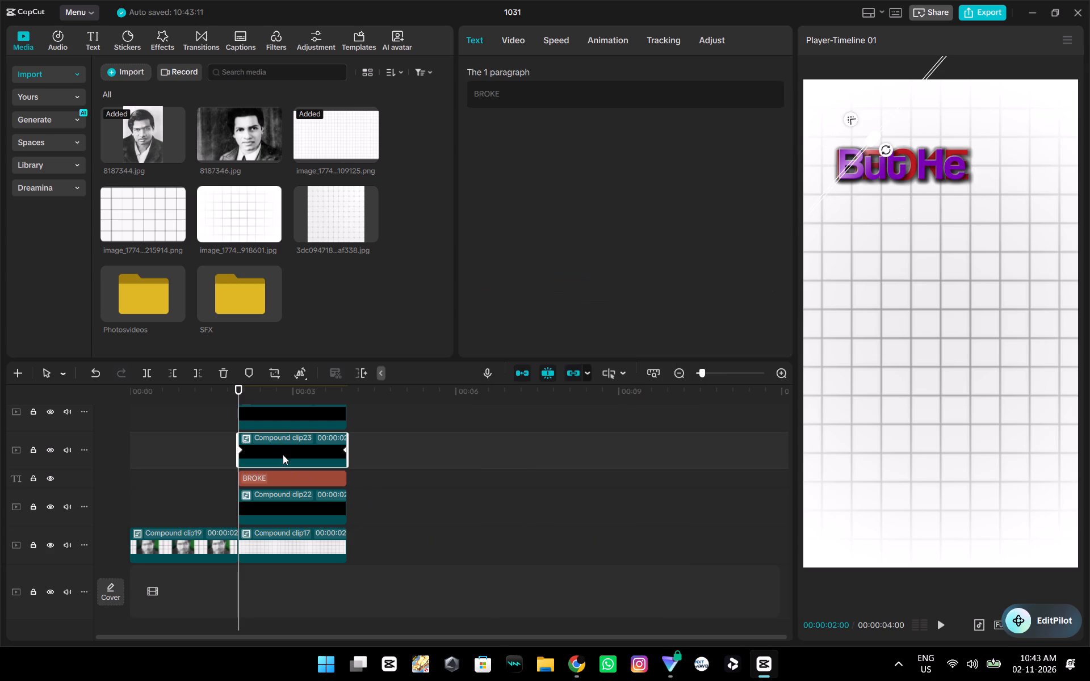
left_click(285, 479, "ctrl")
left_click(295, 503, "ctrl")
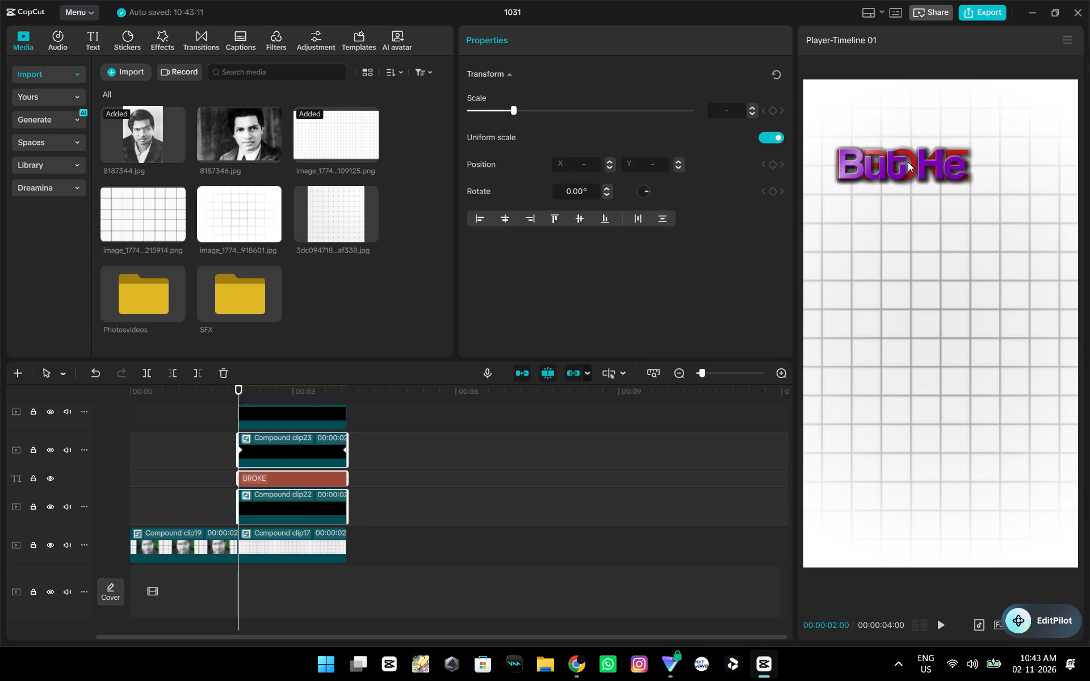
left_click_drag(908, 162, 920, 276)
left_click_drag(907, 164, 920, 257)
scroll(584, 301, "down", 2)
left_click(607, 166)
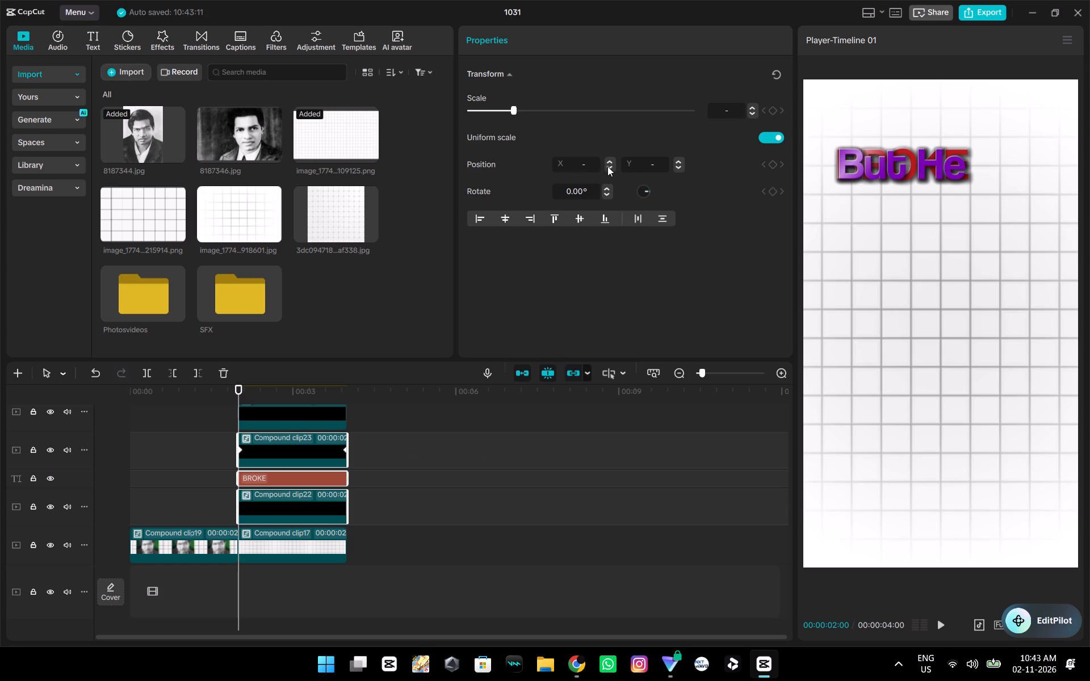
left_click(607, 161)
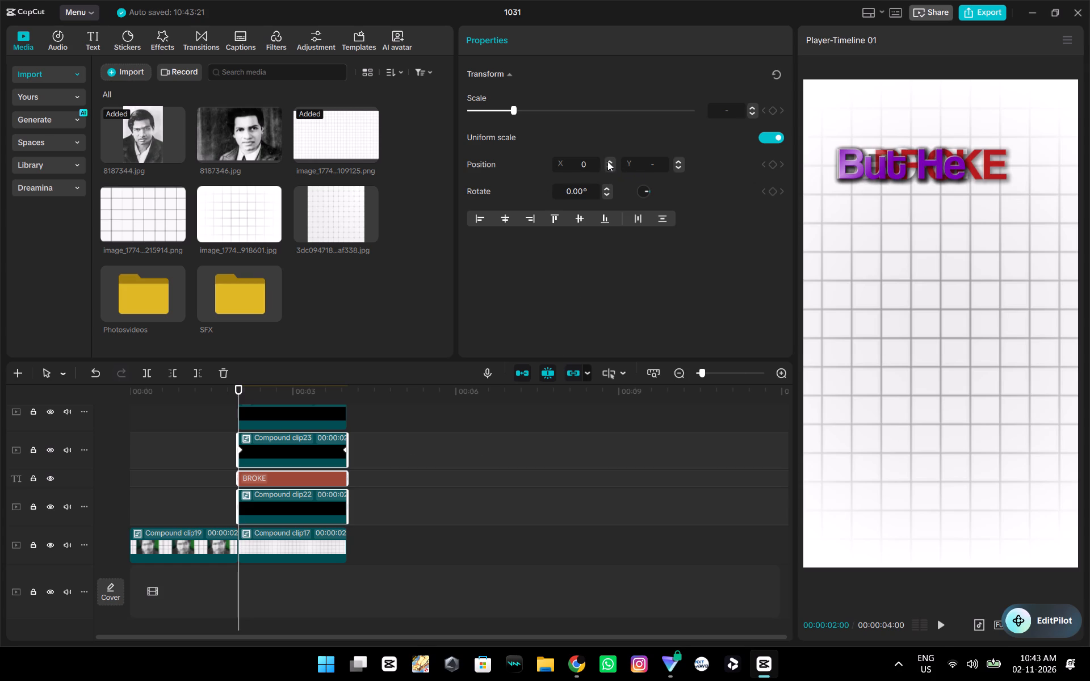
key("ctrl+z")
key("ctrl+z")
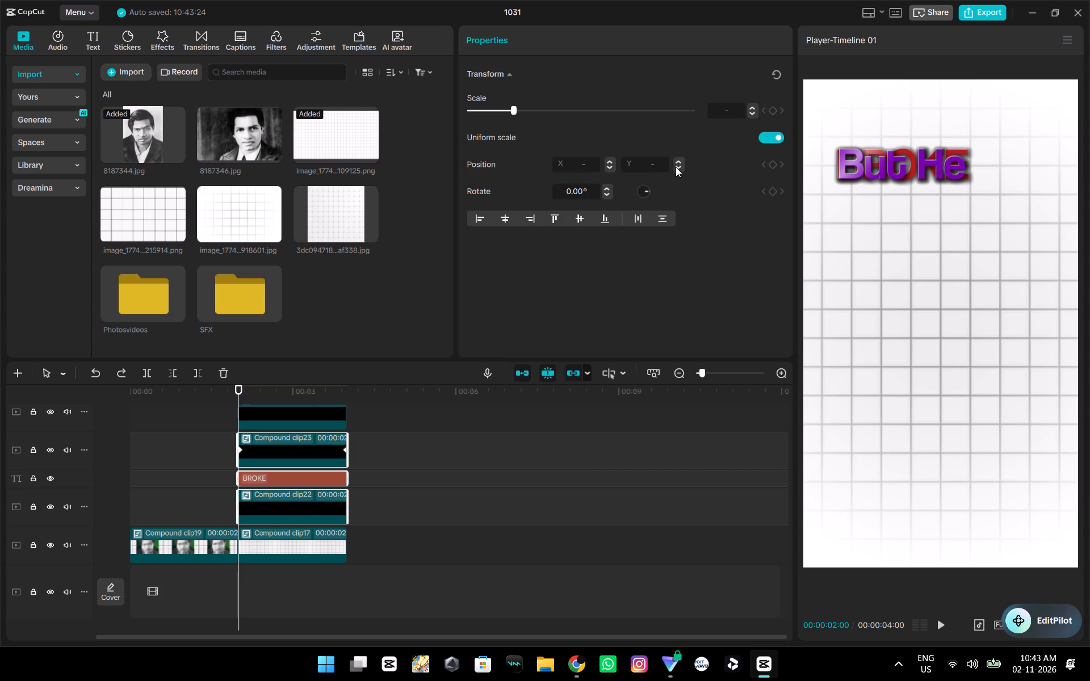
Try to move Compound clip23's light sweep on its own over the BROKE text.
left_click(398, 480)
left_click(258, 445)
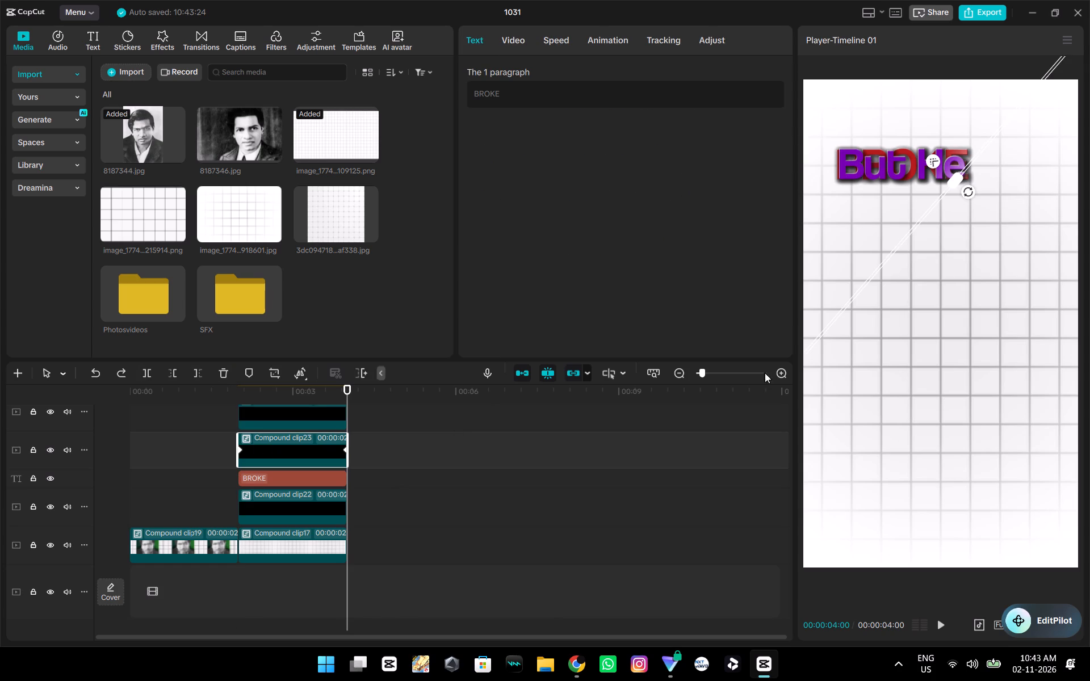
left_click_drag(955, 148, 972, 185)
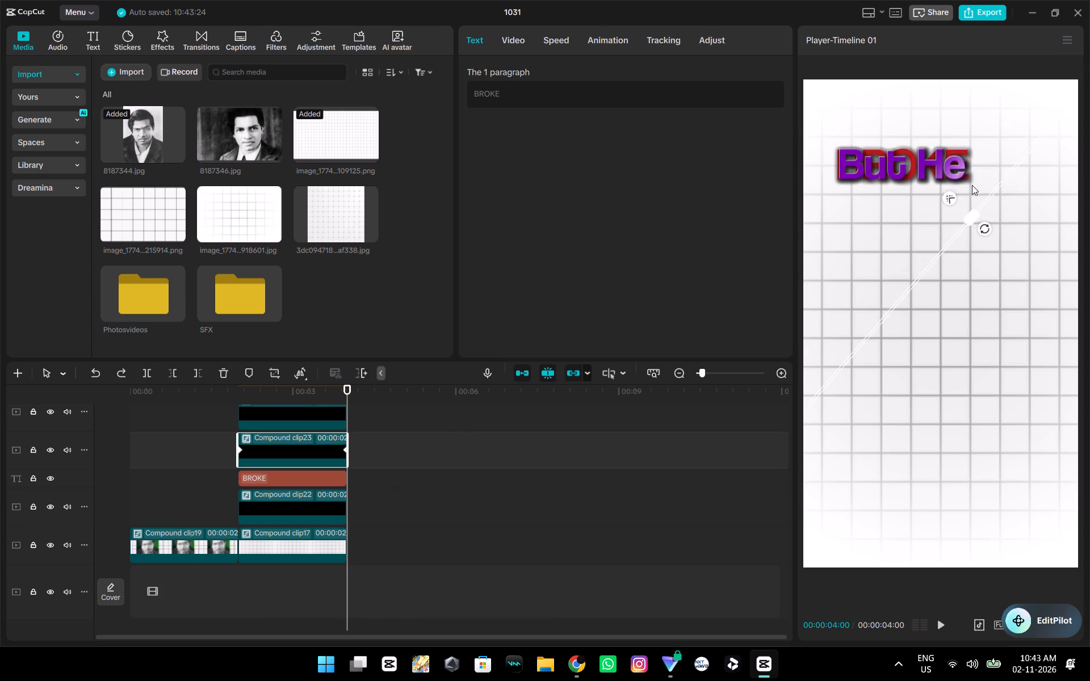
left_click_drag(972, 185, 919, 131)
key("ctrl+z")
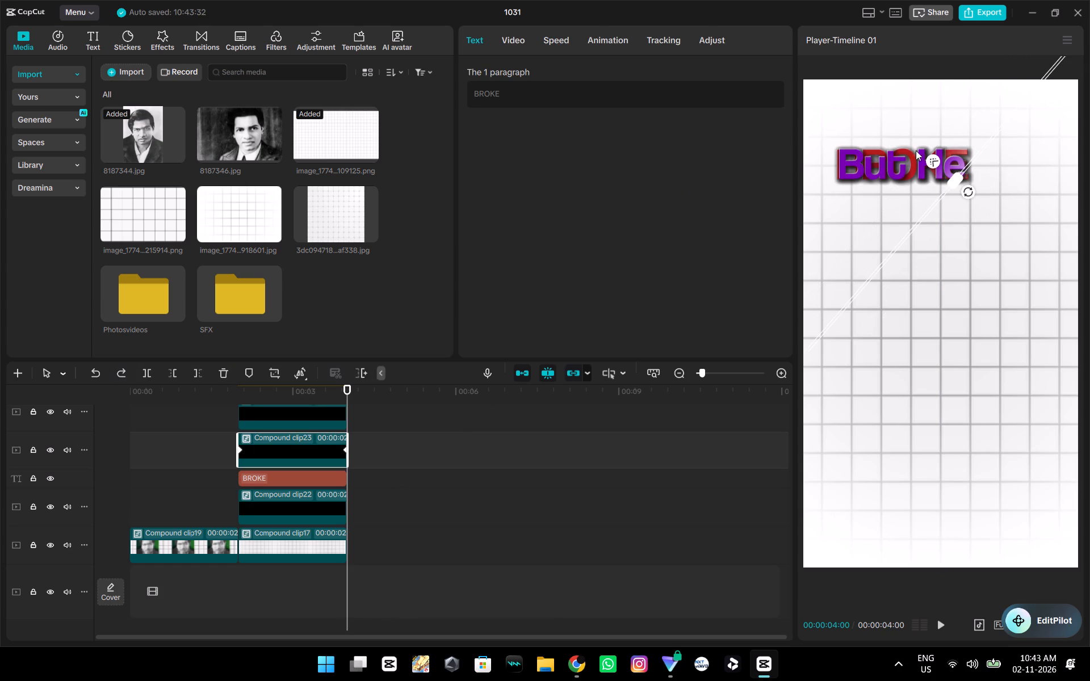
Combine Compound clip20, the But He text and Compound clip21 into one compound clip.
left_click(883, 170)
scroll(408, 496, "up", 4)
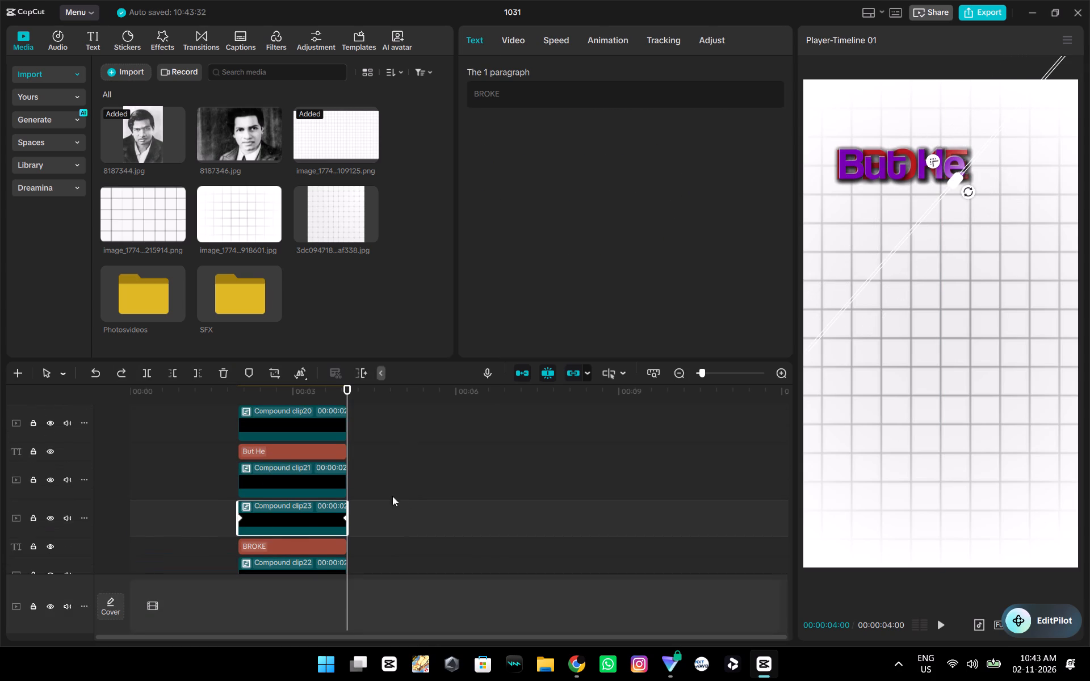
left_click(295, 419, "ctrl")
left_click(297, 452, "ctrl")
left_click(399, 480)
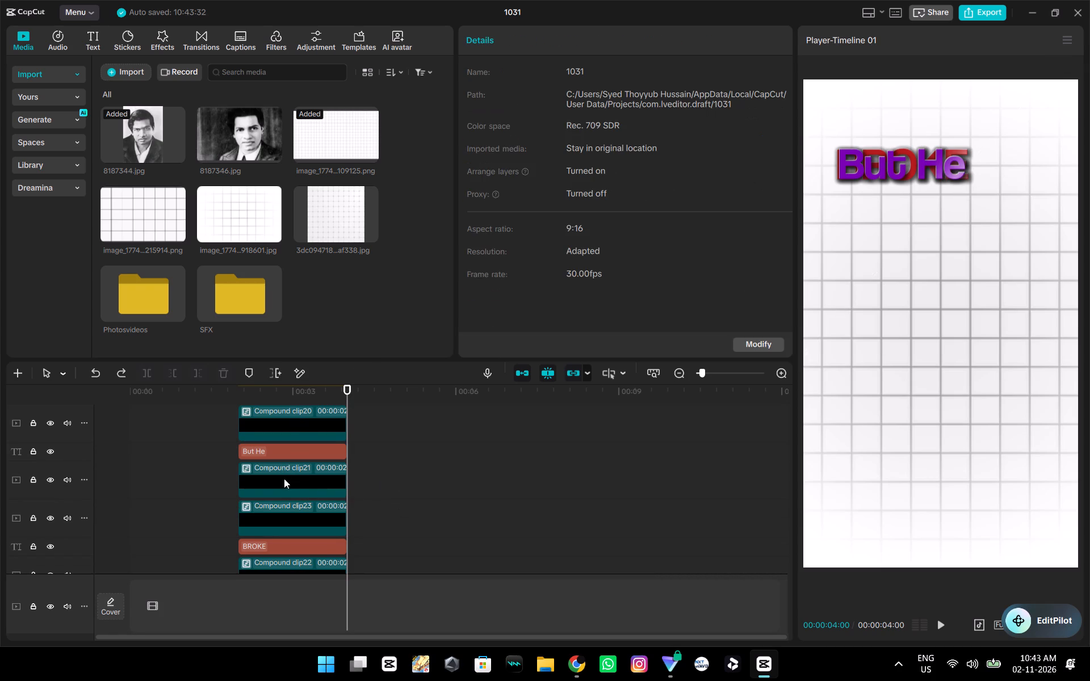
left_click(284, 479, "ctrl")
left_click(288, 450, "ctrl")
left_click(287, 409, "ctrl")
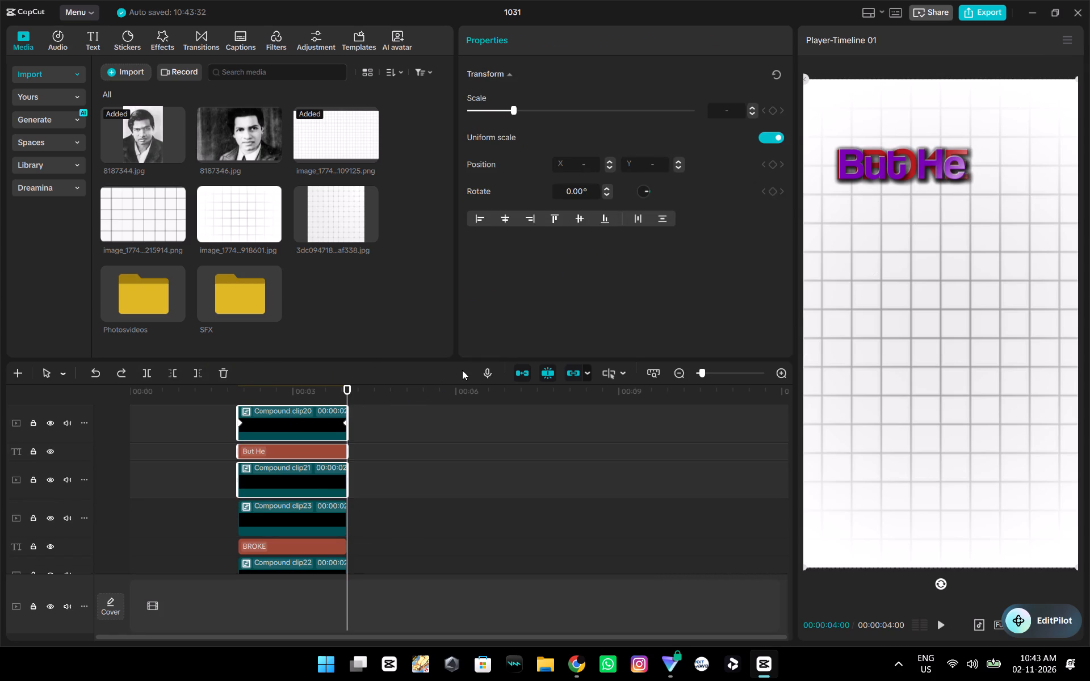
key("alt+g")
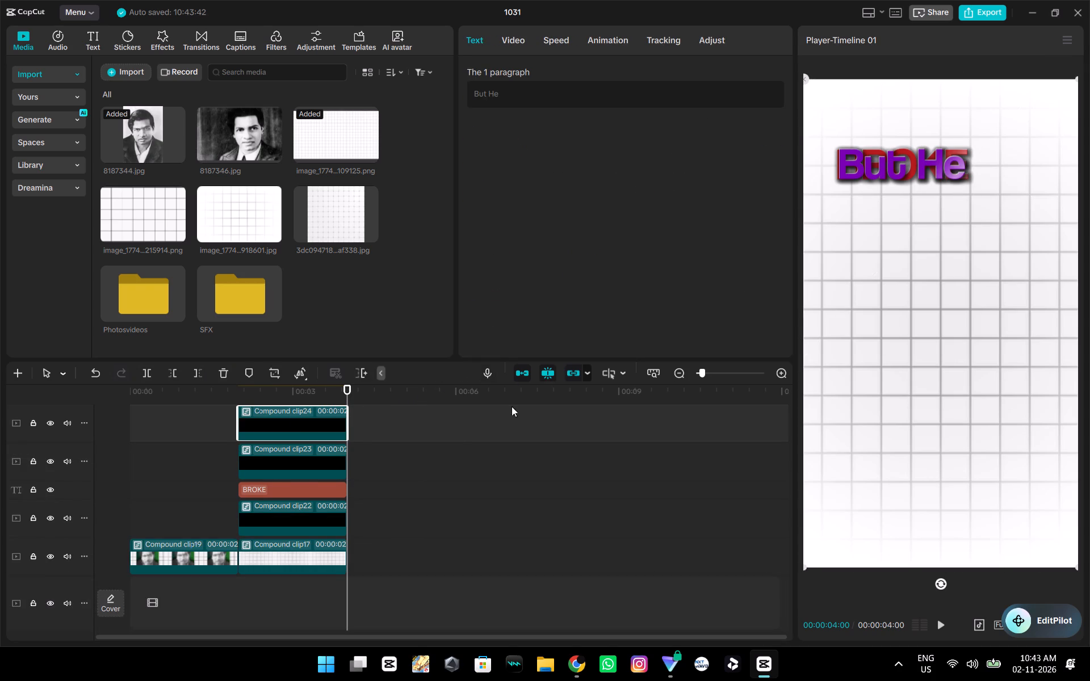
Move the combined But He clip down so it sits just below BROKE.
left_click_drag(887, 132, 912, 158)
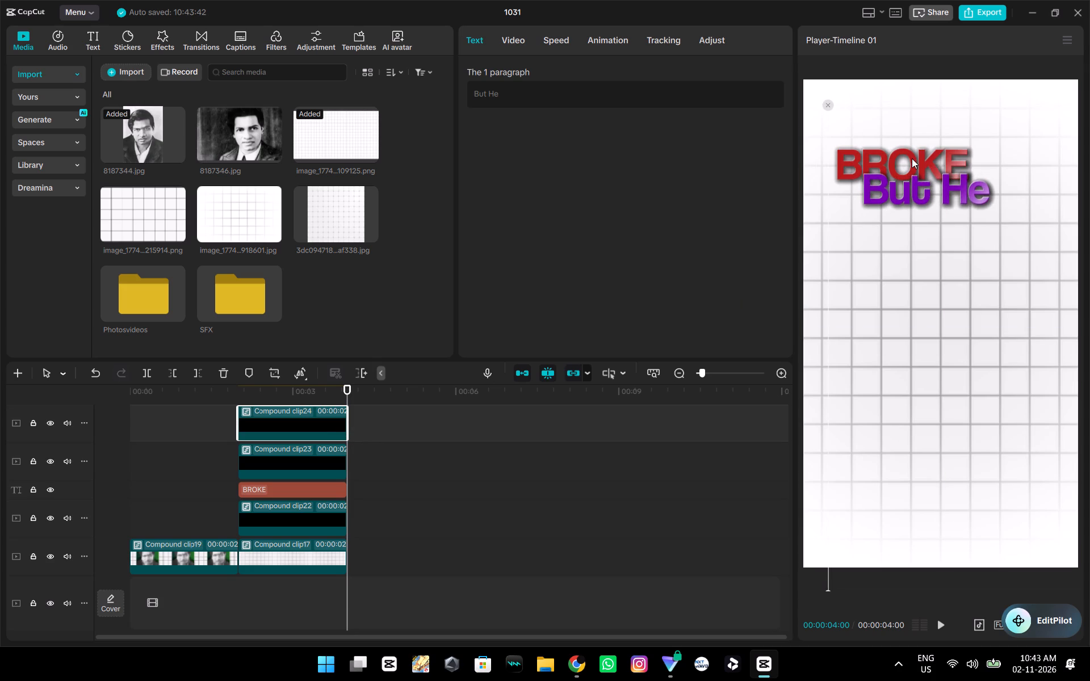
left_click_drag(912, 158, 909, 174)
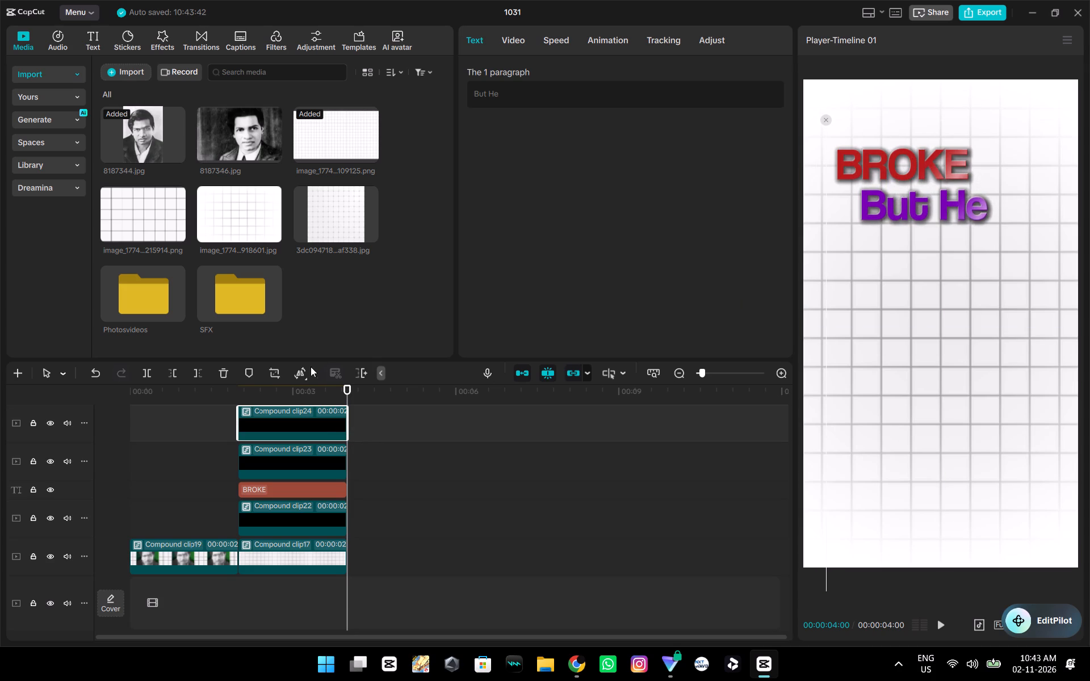
Crop the combined But He clip on all sides to a free-ratio frame close around its text.
left_click(276, 374)
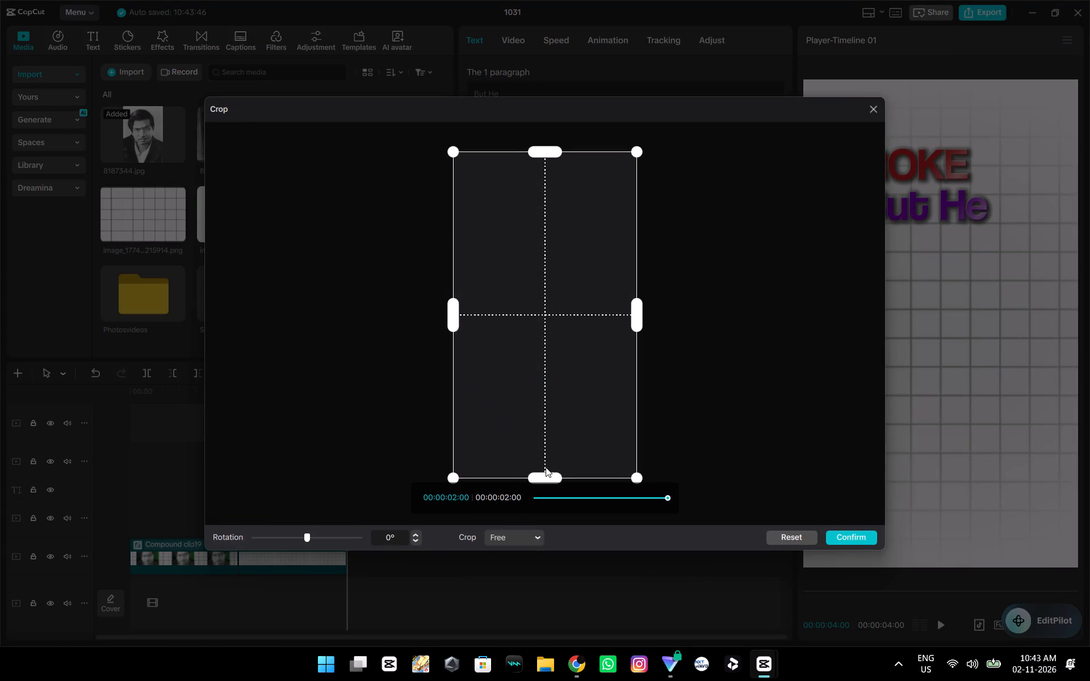
left_click_drag(537, 479, 547, 243)
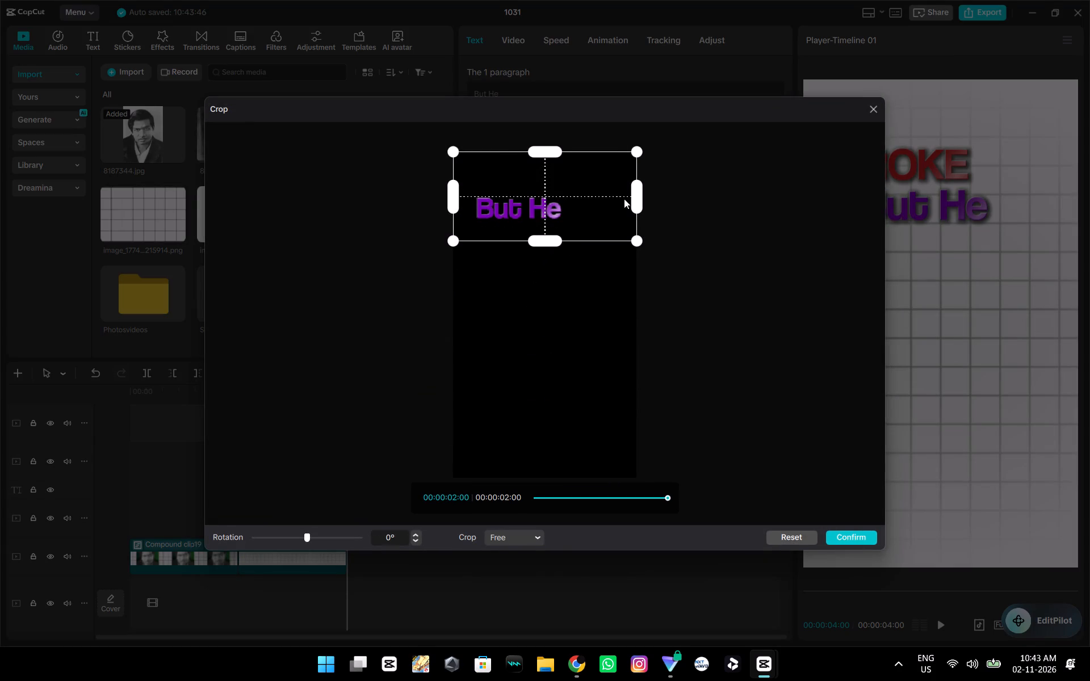
left_click_drag(634, 197, 582, 211)
left_click_drag(525, 150, 526, 171)
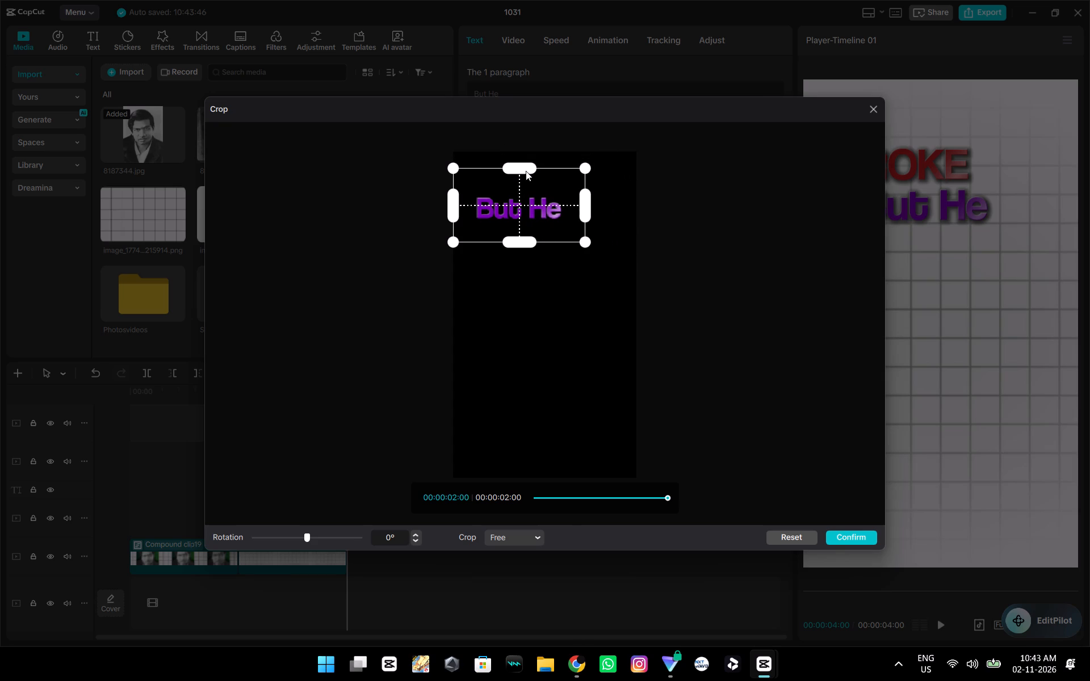
left_click_drag(526, 171, 529, 183)
left_click_drag(456, 201, 464, 205)
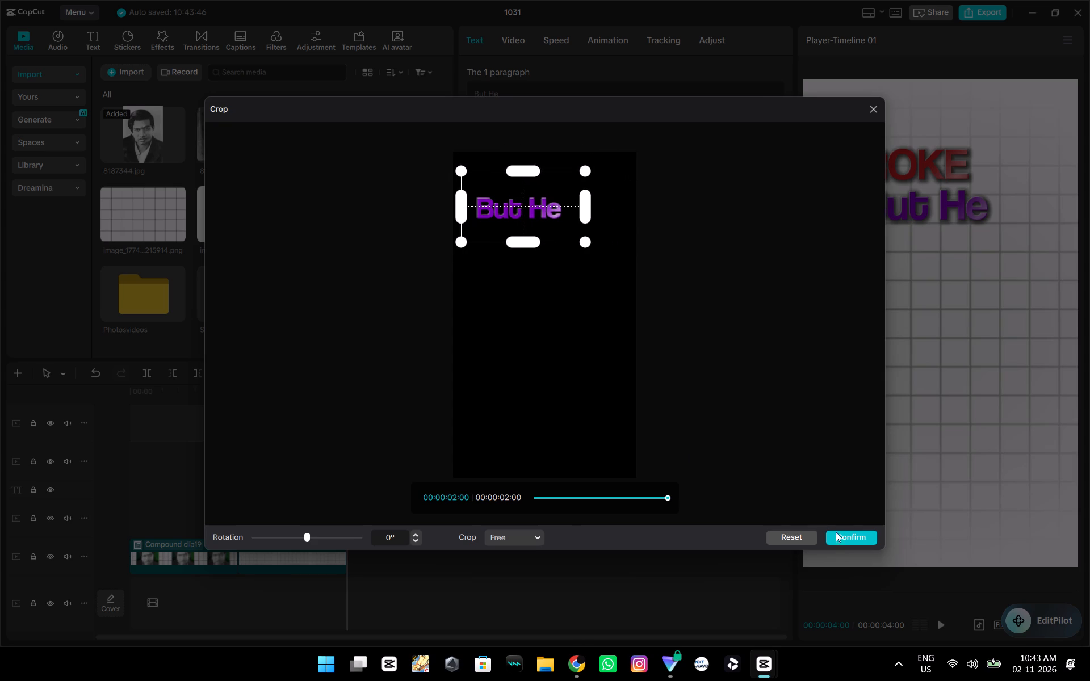
left_click(855, 534)
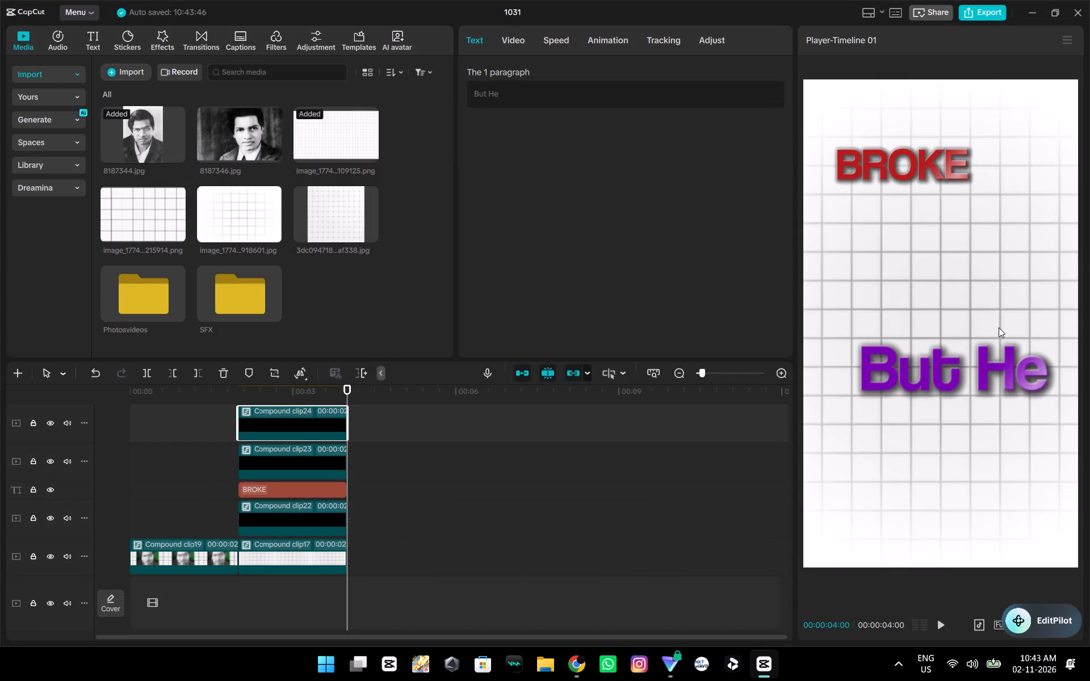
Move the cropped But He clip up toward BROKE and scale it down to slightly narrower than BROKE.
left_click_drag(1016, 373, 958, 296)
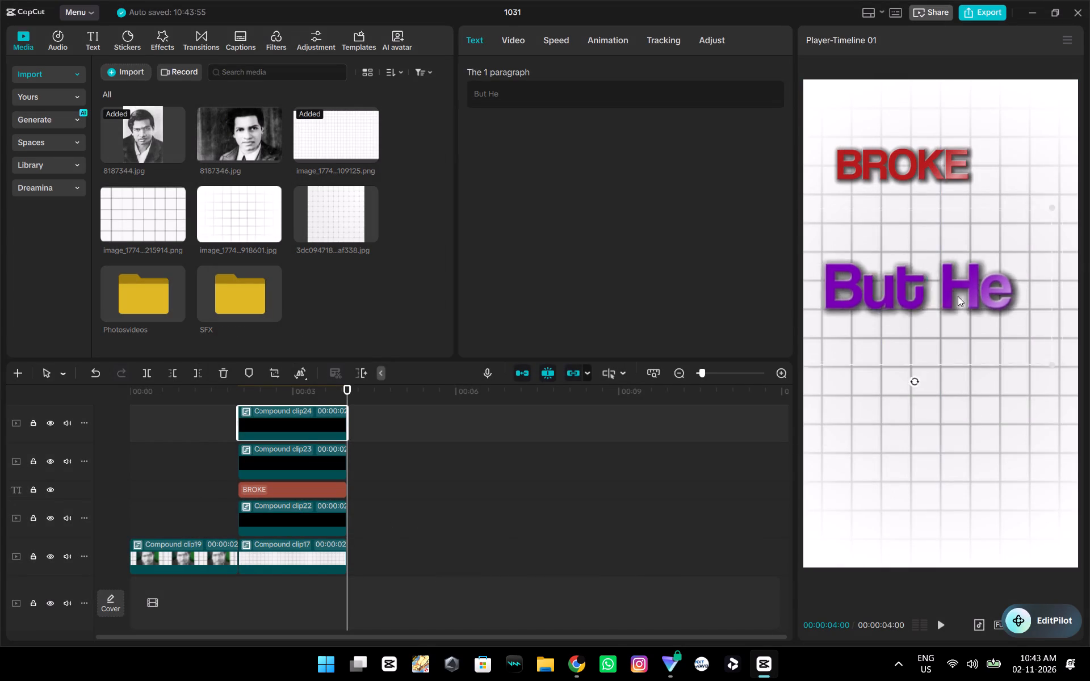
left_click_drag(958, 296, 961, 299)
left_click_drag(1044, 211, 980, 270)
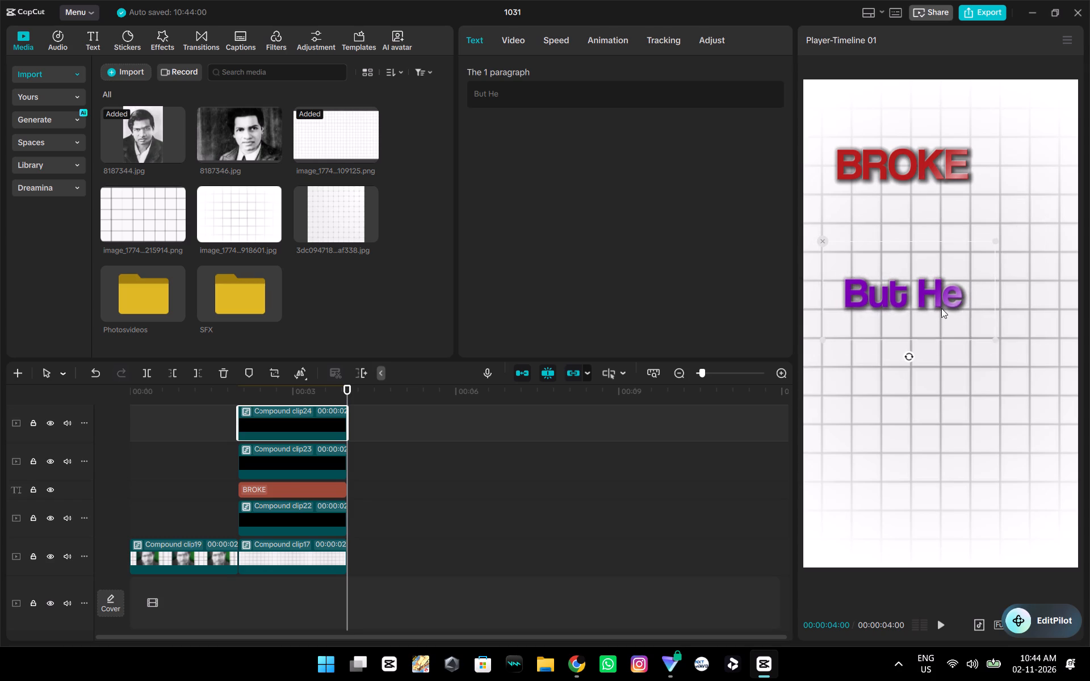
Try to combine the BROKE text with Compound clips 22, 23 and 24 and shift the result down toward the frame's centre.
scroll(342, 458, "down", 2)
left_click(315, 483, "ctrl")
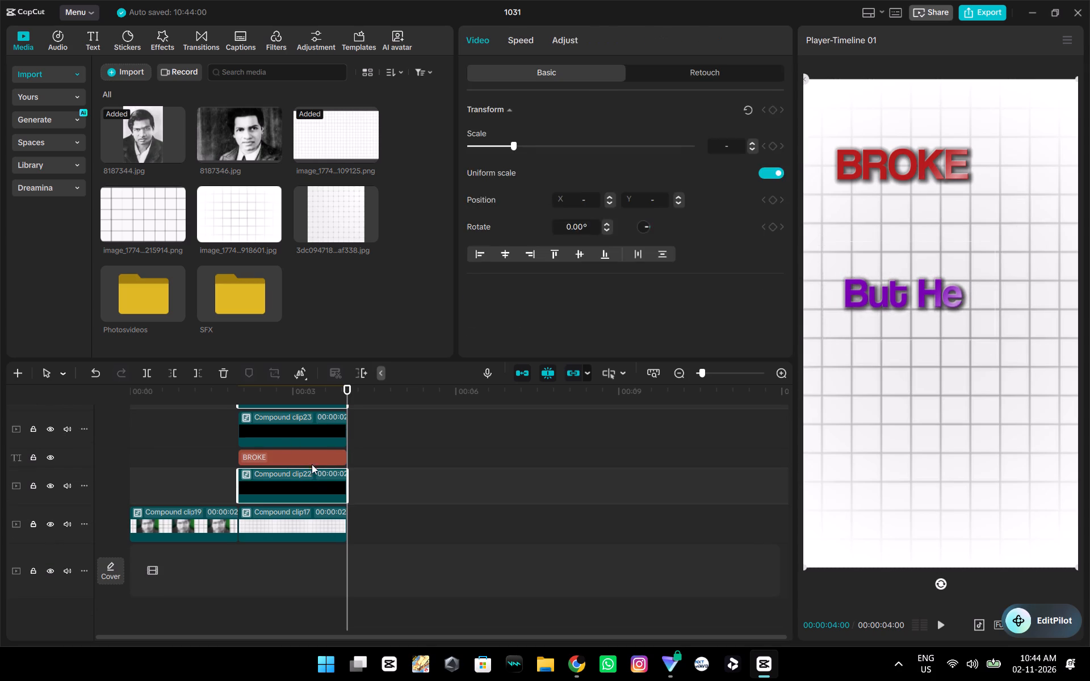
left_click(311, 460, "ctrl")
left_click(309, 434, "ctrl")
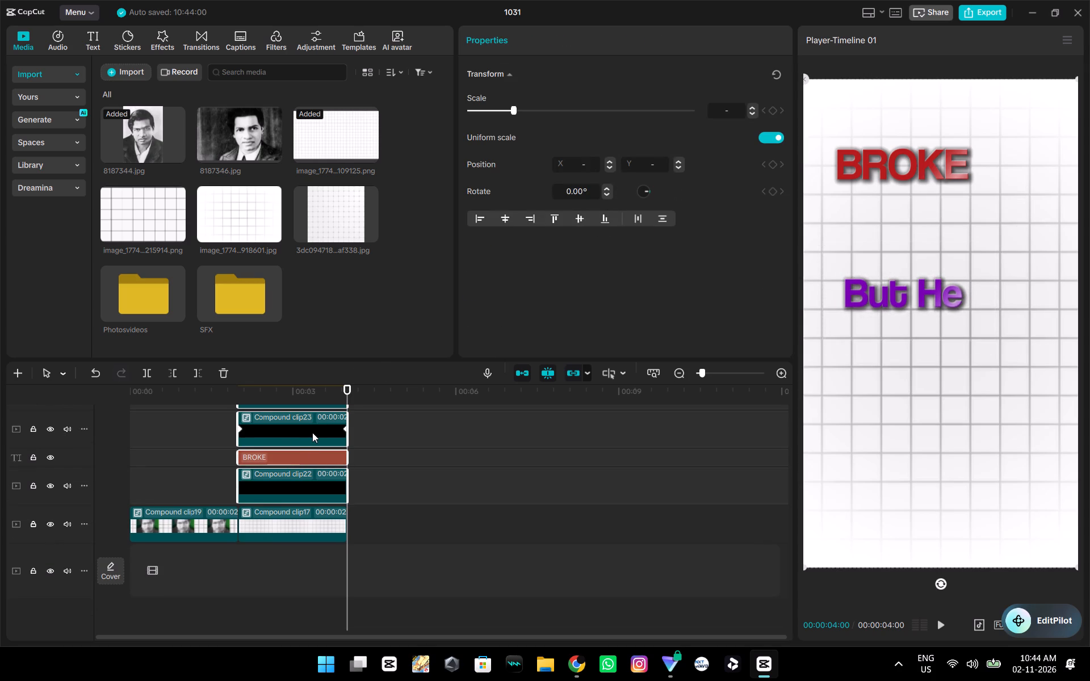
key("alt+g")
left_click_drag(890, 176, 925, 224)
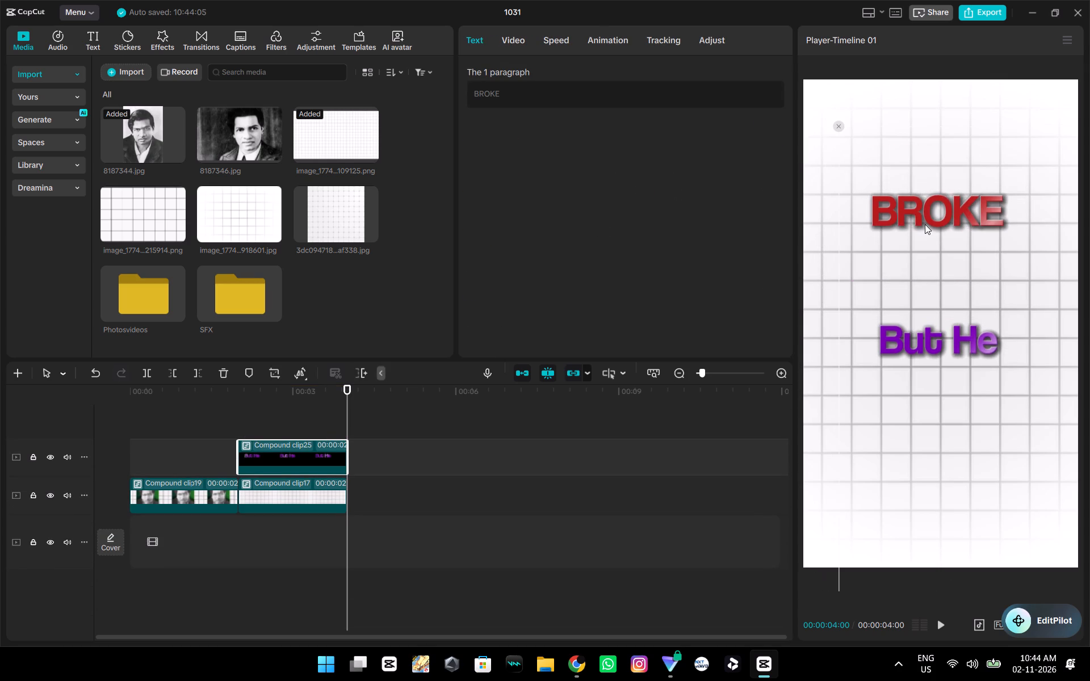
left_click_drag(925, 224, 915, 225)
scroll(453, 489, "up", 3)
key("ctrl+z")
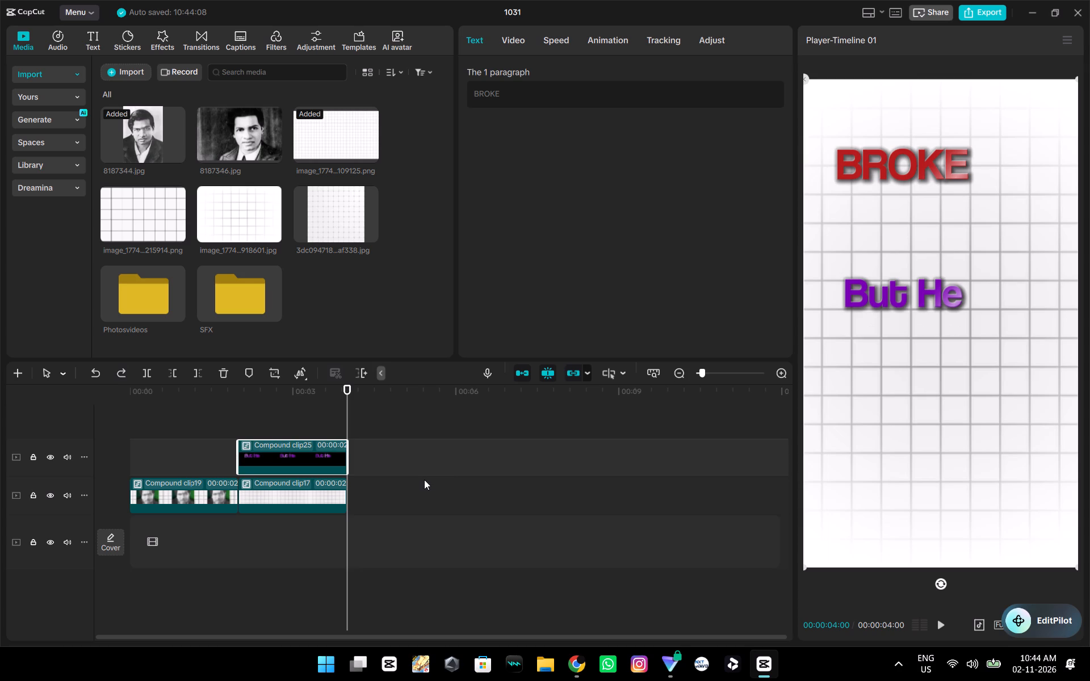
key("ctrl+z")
Play back the second scene from its start to check the light sweep on BROKE and But He.
scroll(405, 463, "down", 6)
left_click(202, 463)
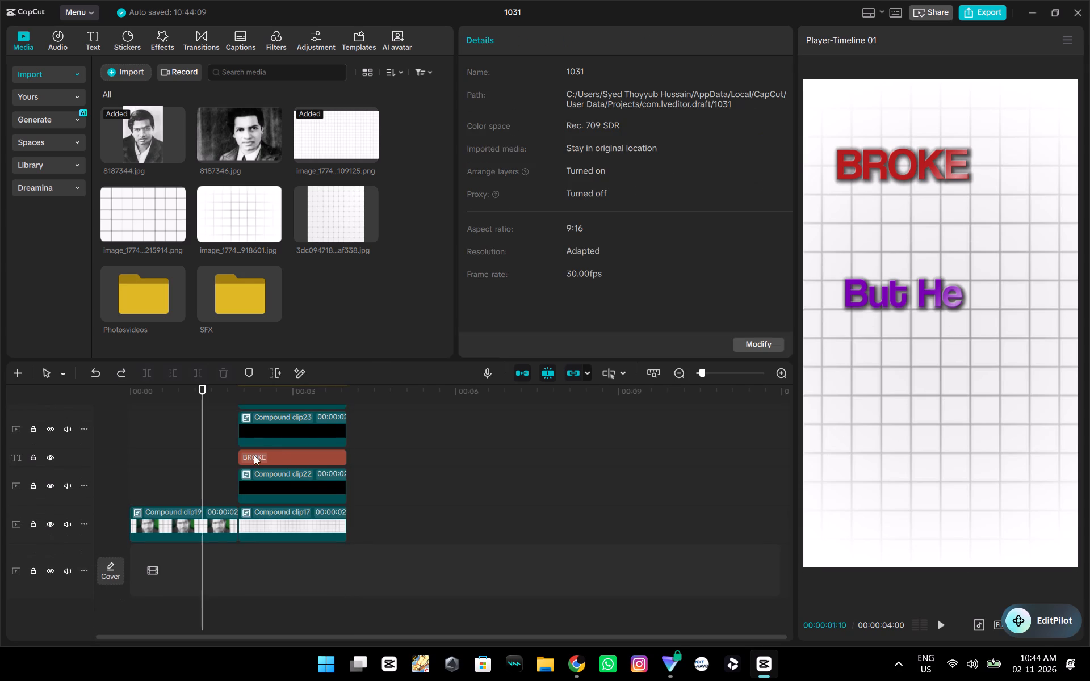
scroll(375, 444, "up", 3)
left_click(281, 428)
left_click(250, 384)
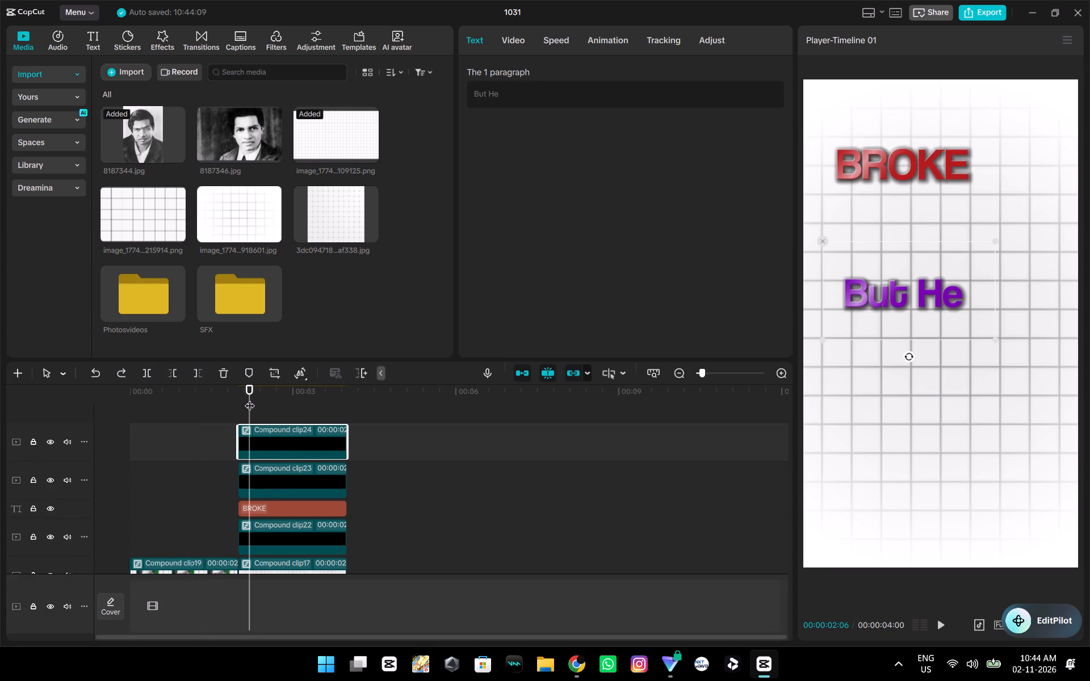
left_click(250, 398)
left_click_drag(250, 398, 240, 399)
key("space")
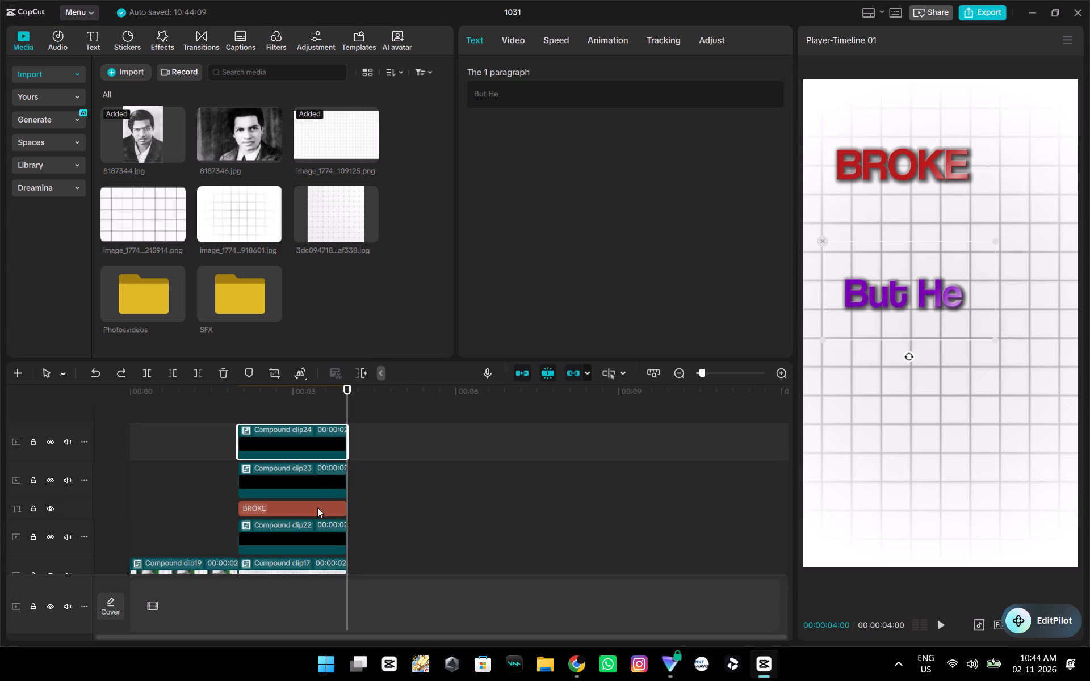
Scale the cropped But He clip until it is wider than BROKE and place it just below that word, offset slightly right.
left_click(329, 446)
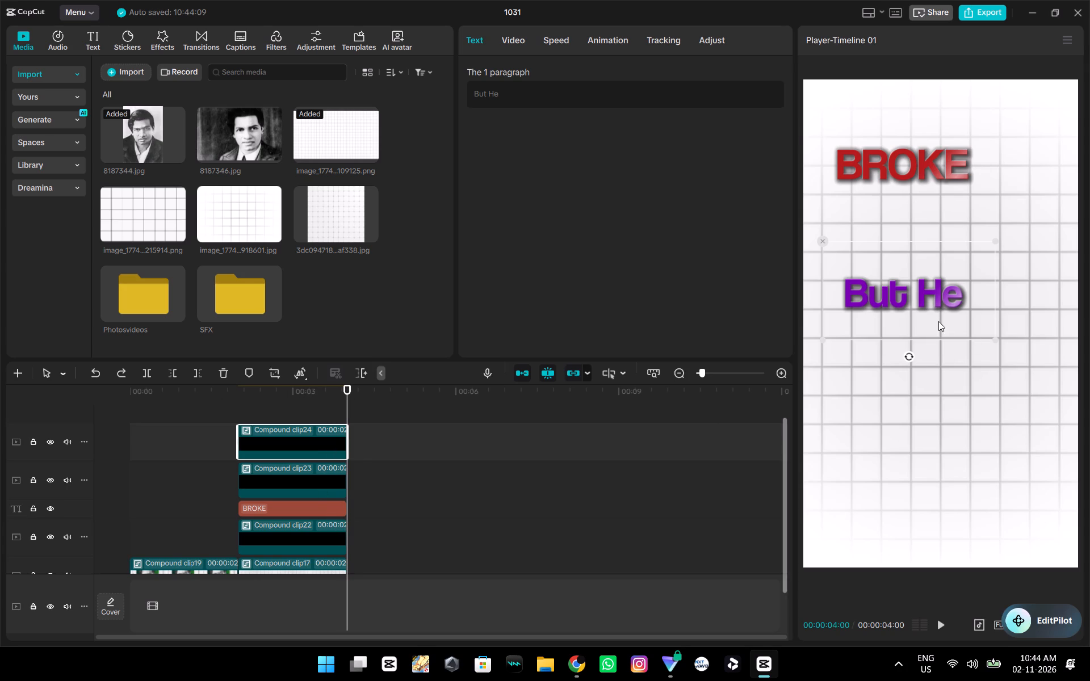
left_click_drag(937, 321, 959, 288)
left_click_drag(1013, 208, 979, 236)
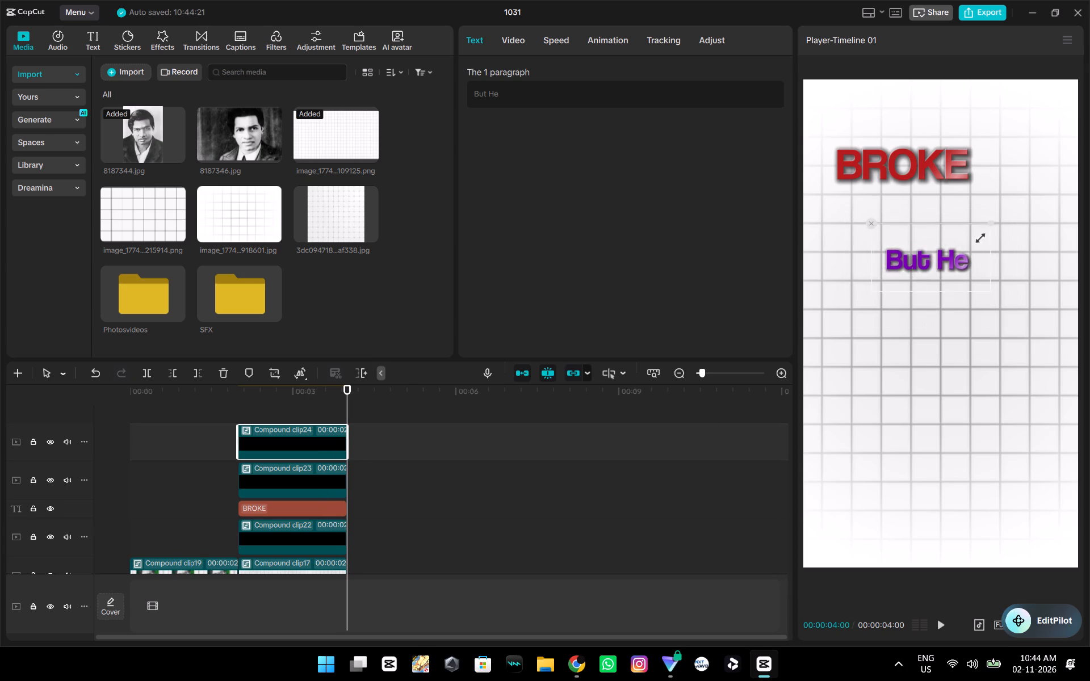
left_click_drag(979, 236, 975, 245)
left_click(943, 264)
left_click_drag(984, 221, 1014, 198)
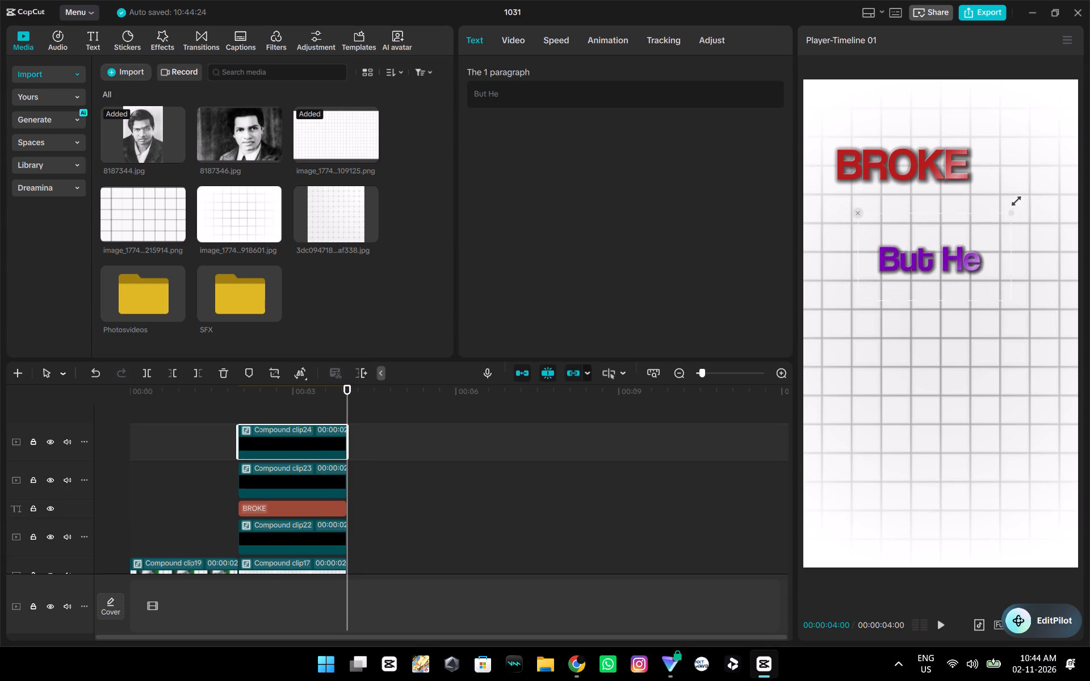
left_click_drag(1014, 198, 1086, 165)
left_click_drag(974, 302, 980, 195)
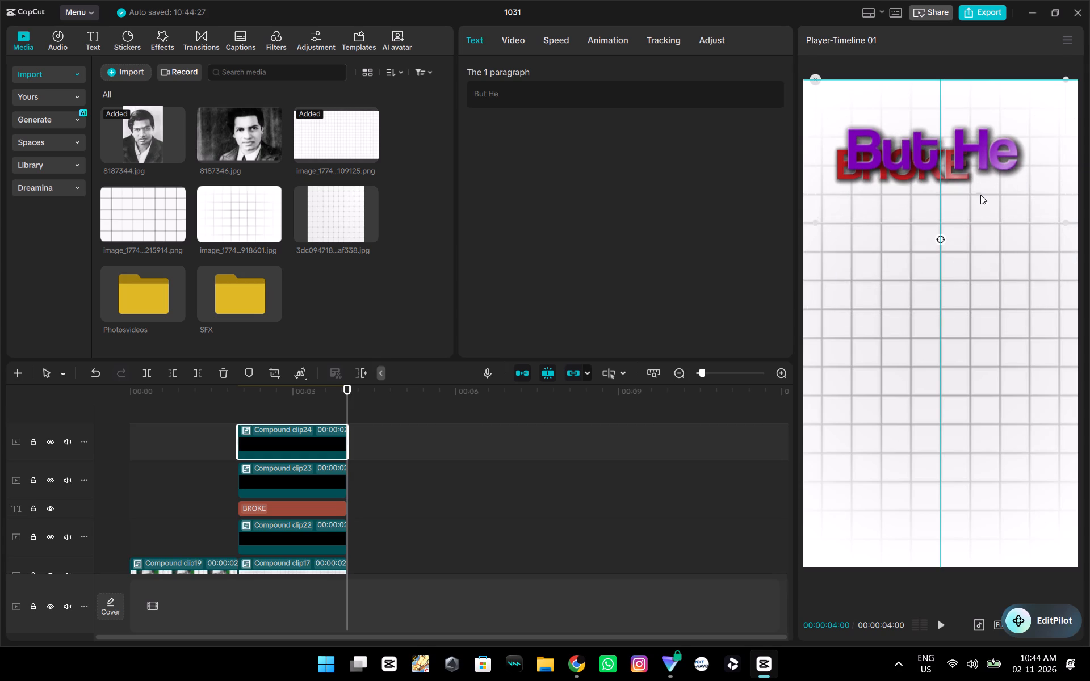
left_click_drag(980, 195, 980, 195)
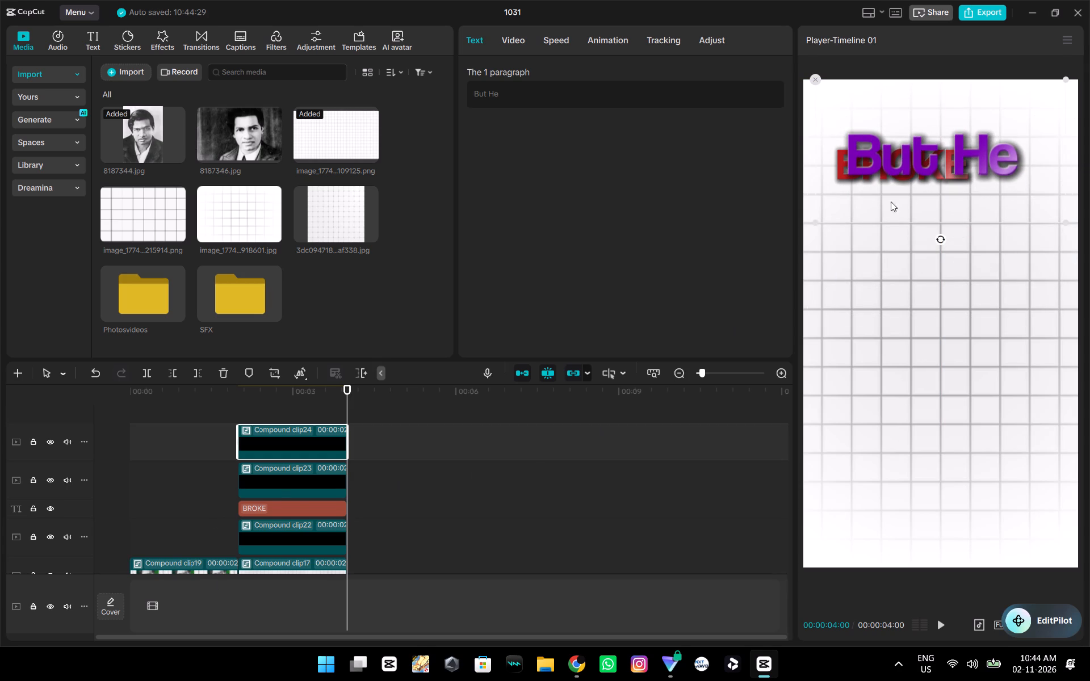
left_click_drag(922, 186, 947, 273)
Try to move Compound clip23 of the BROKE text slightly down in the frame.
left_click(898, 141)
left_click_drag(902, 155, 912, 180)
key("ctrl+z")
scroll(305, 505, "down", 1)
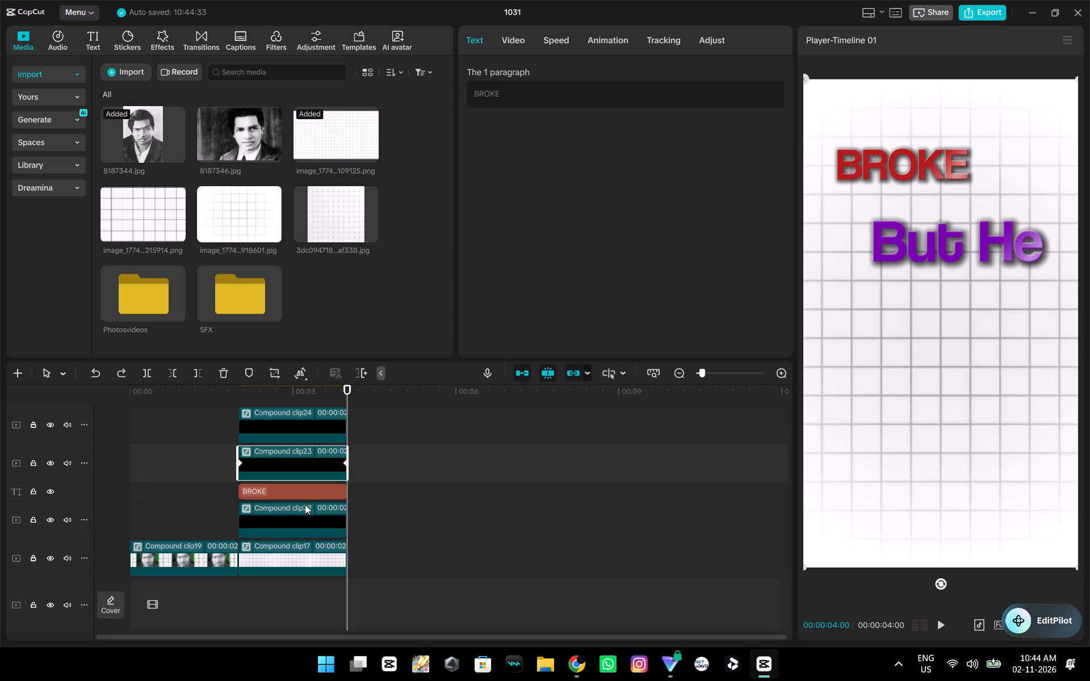
Move the BROKE text together with Compound clips 22 and 23 down below But He, slightly right of its previous spot.
left_click(297, 489, "ctrl")
left_click(299, 514, "ctrl")
left_click_drag(927, 134, 927, 137)
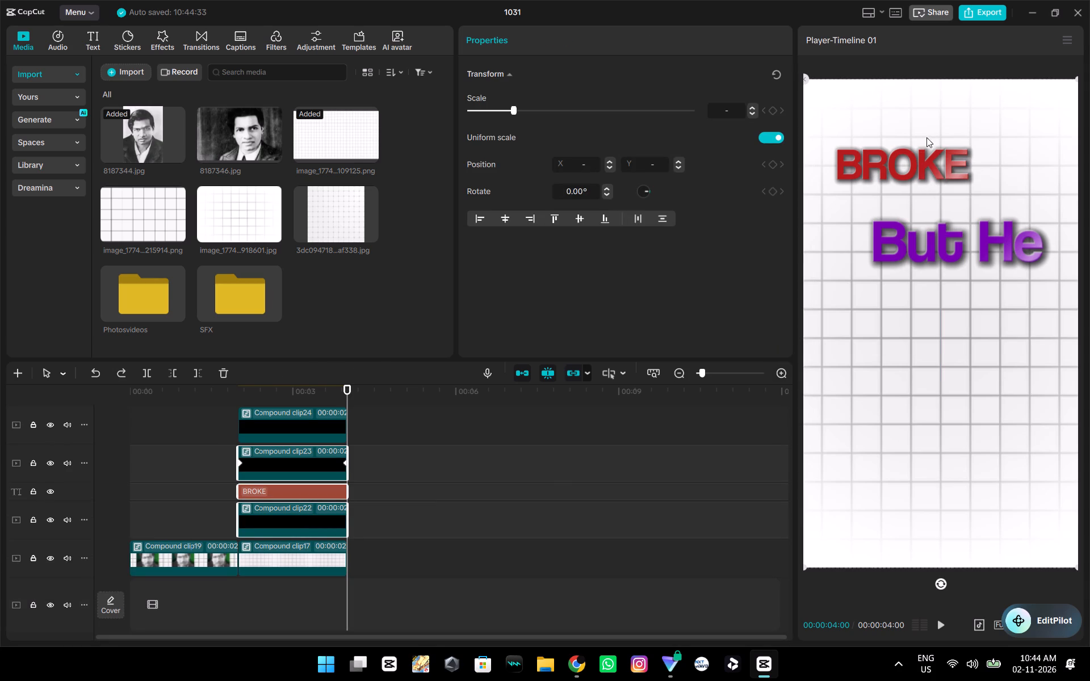
left_click_drag(927, 137, 960, 312)
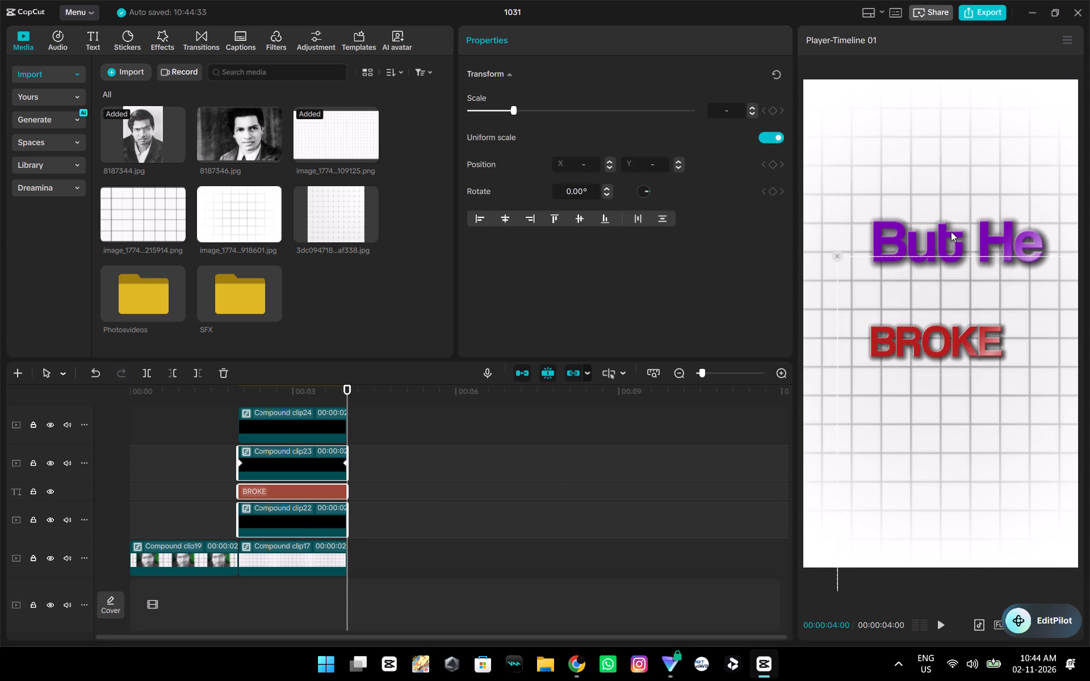
Move the But He clip up and slightly left, near the top of the frame.
left_click(951, 232)
left_click_drag(948, 245, 930, 161)
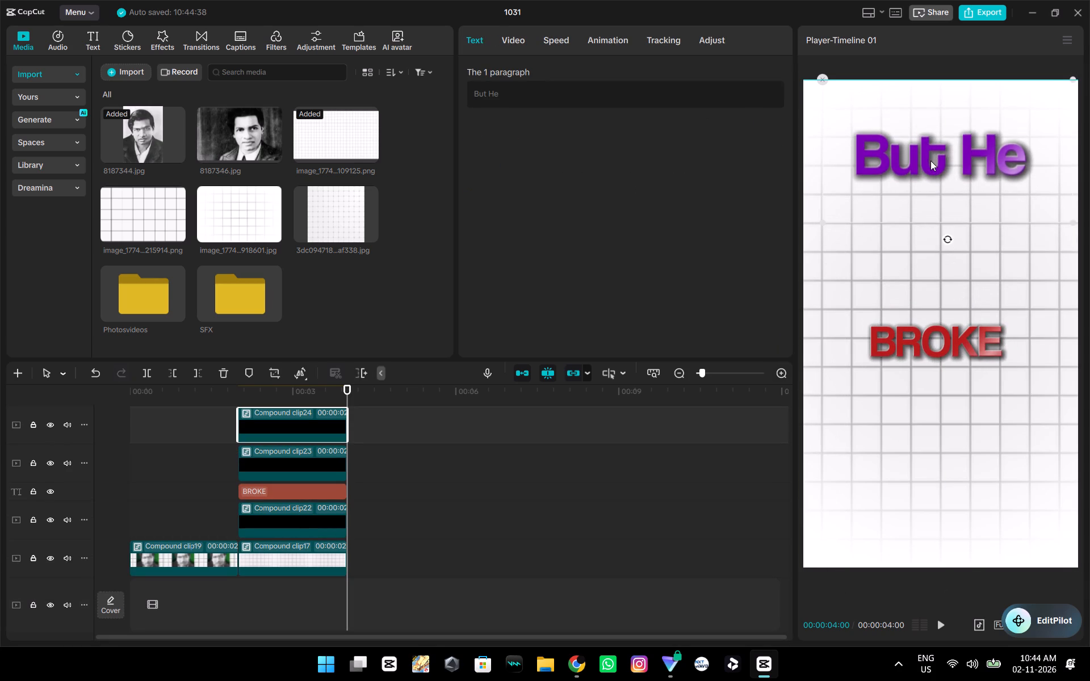
left_click_drag(930, 161, 921, 161)
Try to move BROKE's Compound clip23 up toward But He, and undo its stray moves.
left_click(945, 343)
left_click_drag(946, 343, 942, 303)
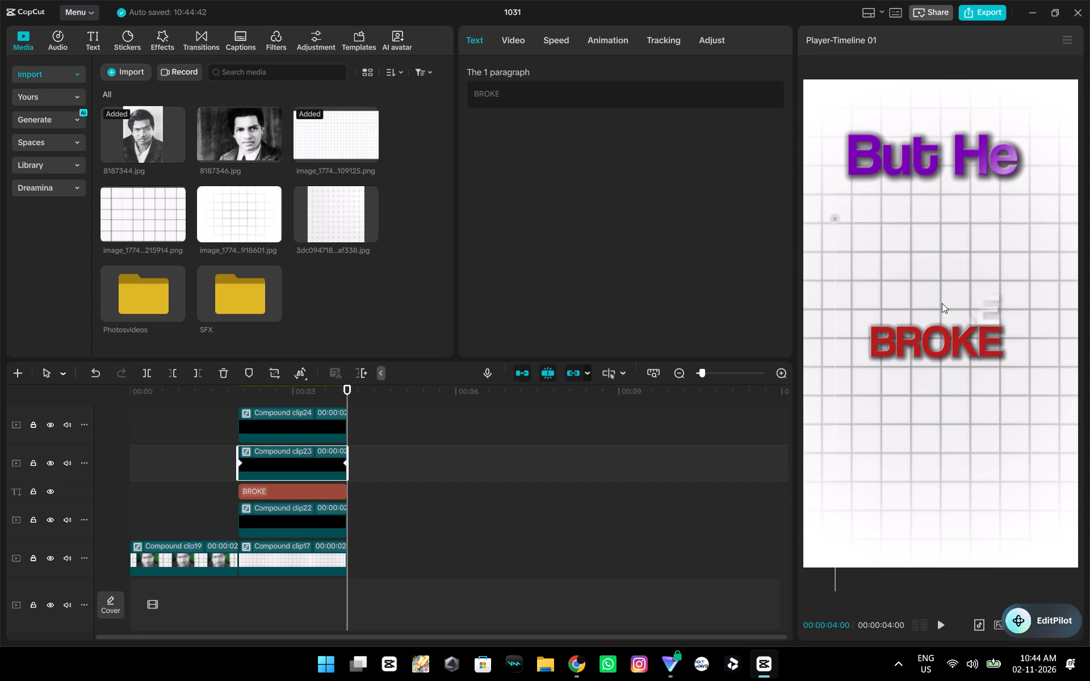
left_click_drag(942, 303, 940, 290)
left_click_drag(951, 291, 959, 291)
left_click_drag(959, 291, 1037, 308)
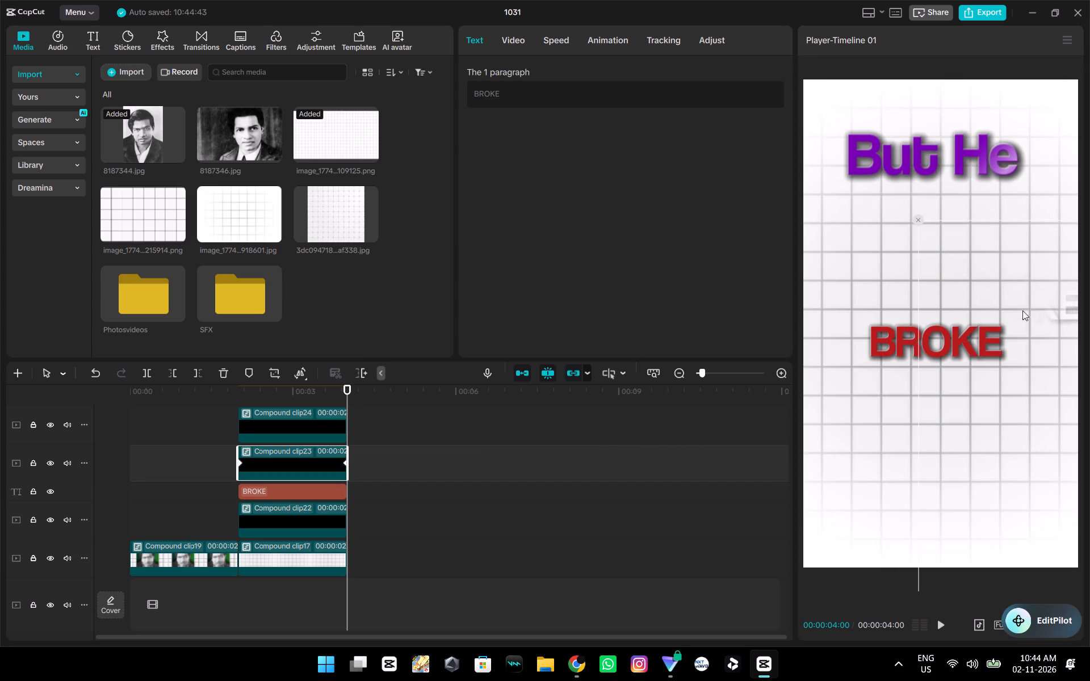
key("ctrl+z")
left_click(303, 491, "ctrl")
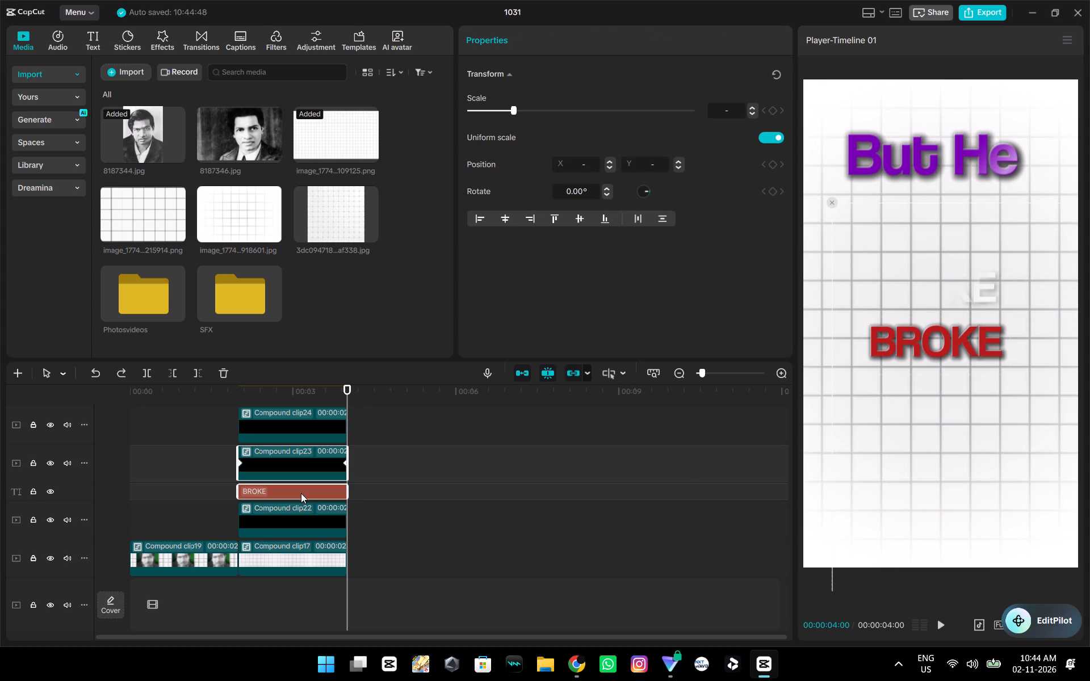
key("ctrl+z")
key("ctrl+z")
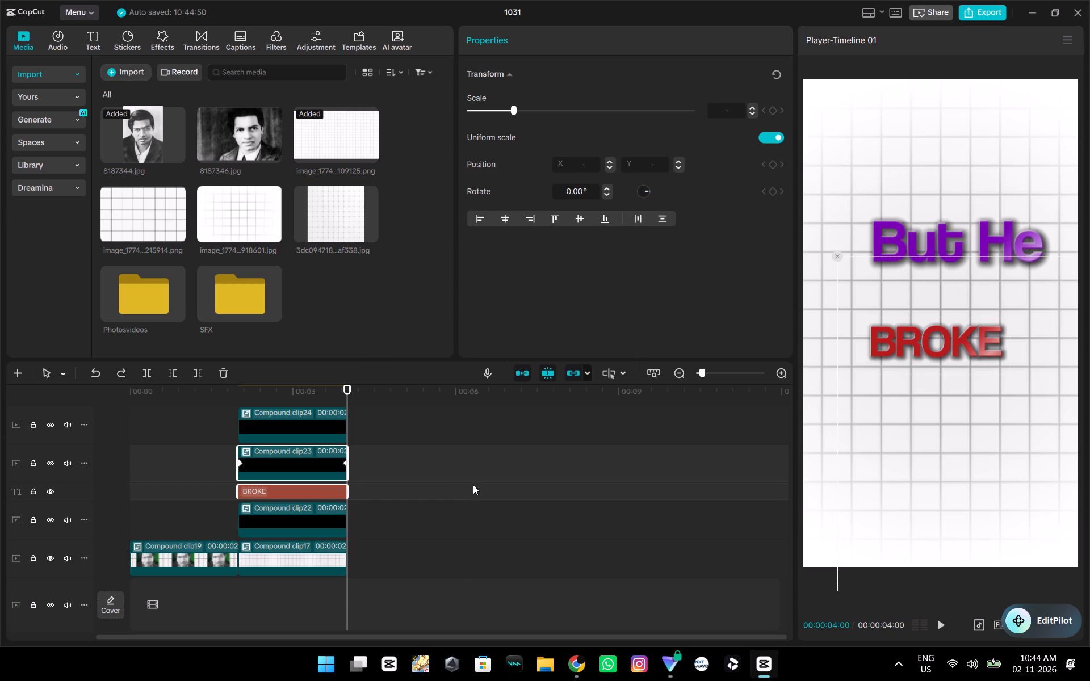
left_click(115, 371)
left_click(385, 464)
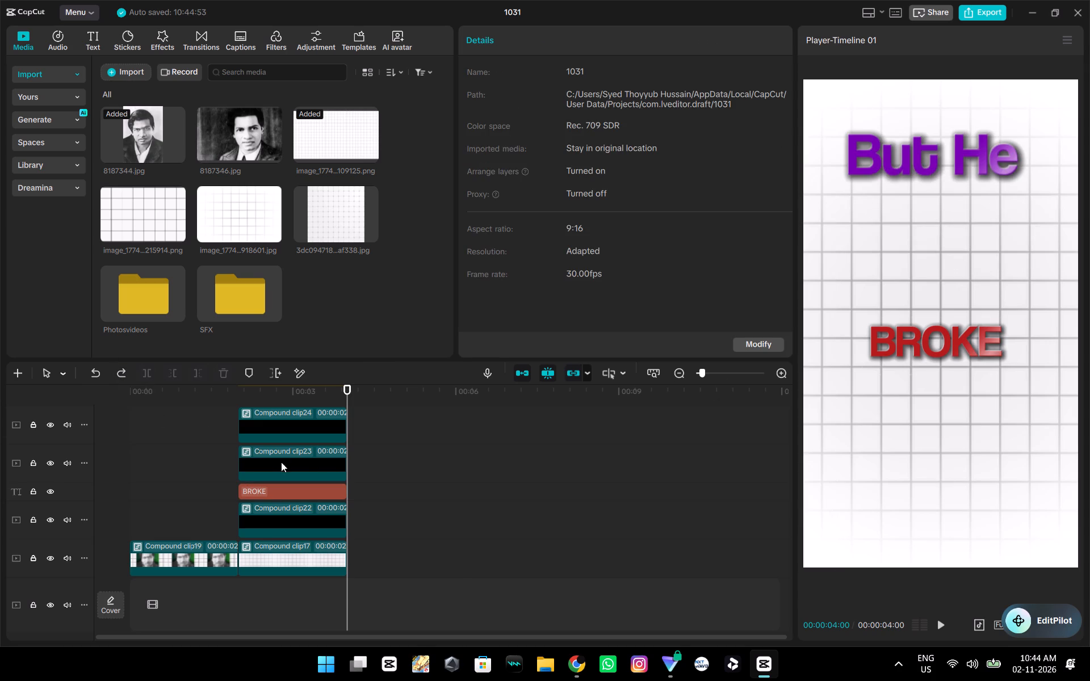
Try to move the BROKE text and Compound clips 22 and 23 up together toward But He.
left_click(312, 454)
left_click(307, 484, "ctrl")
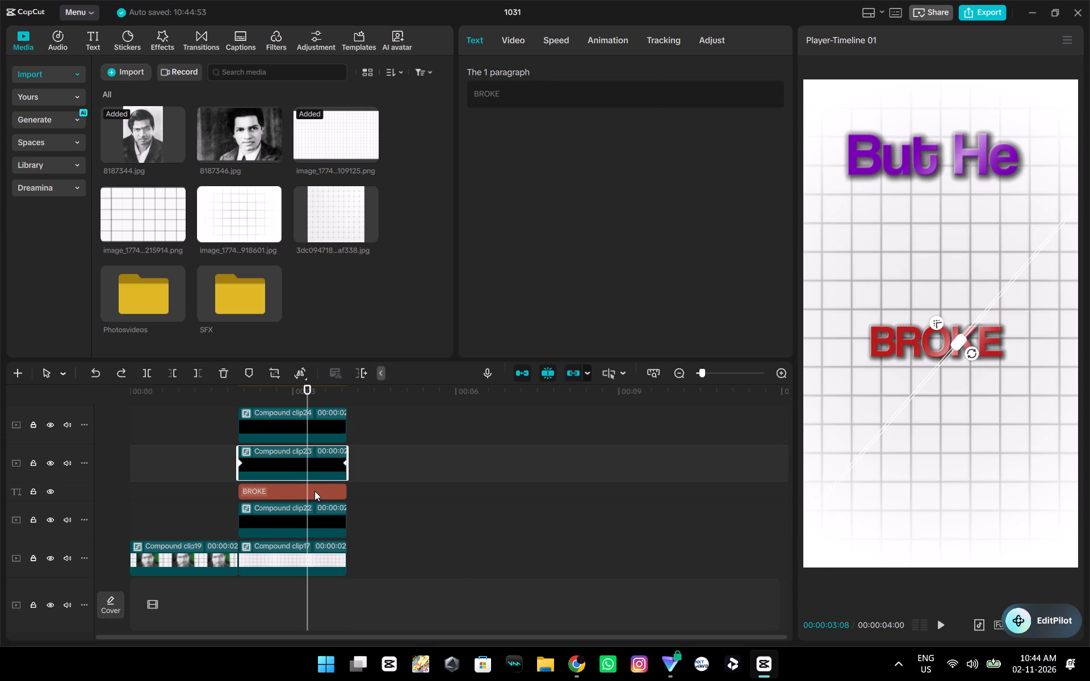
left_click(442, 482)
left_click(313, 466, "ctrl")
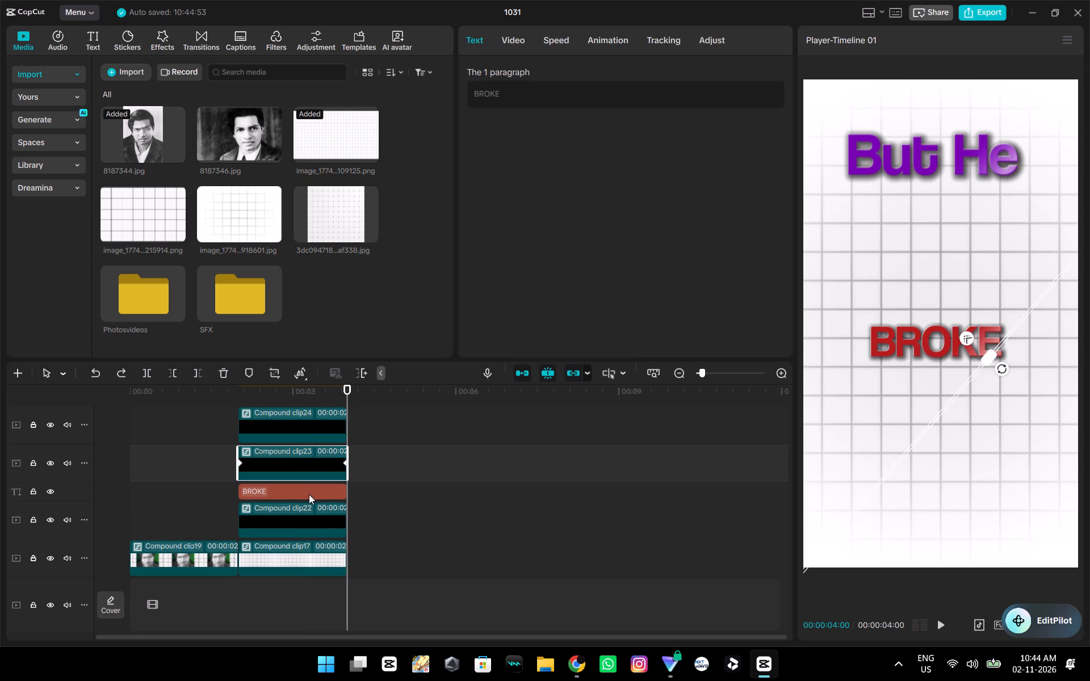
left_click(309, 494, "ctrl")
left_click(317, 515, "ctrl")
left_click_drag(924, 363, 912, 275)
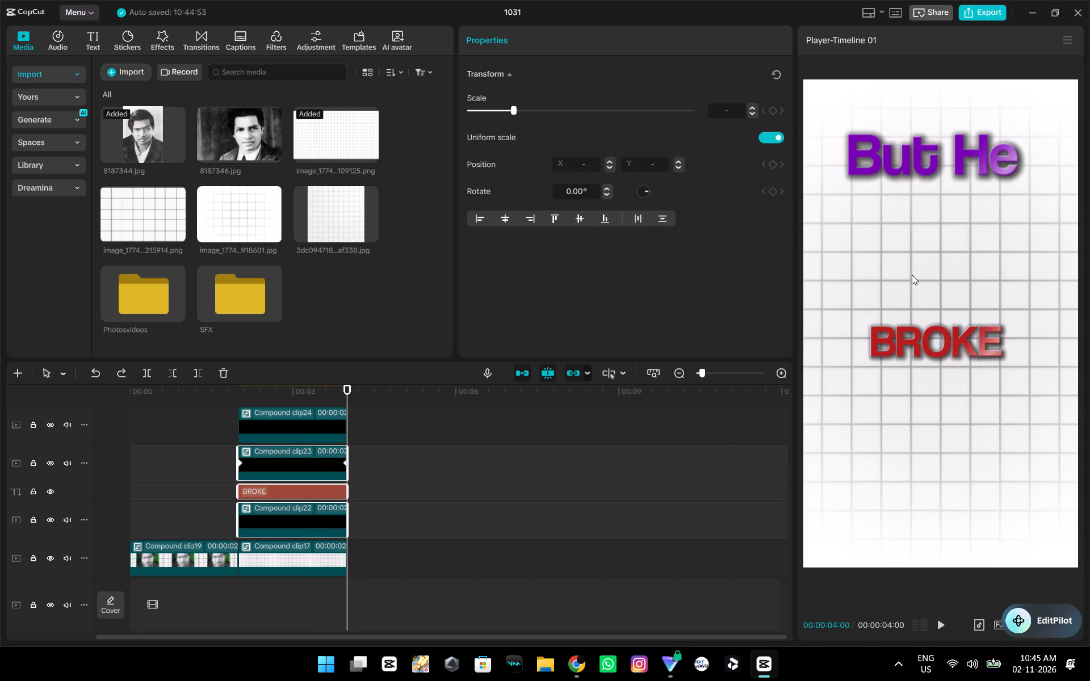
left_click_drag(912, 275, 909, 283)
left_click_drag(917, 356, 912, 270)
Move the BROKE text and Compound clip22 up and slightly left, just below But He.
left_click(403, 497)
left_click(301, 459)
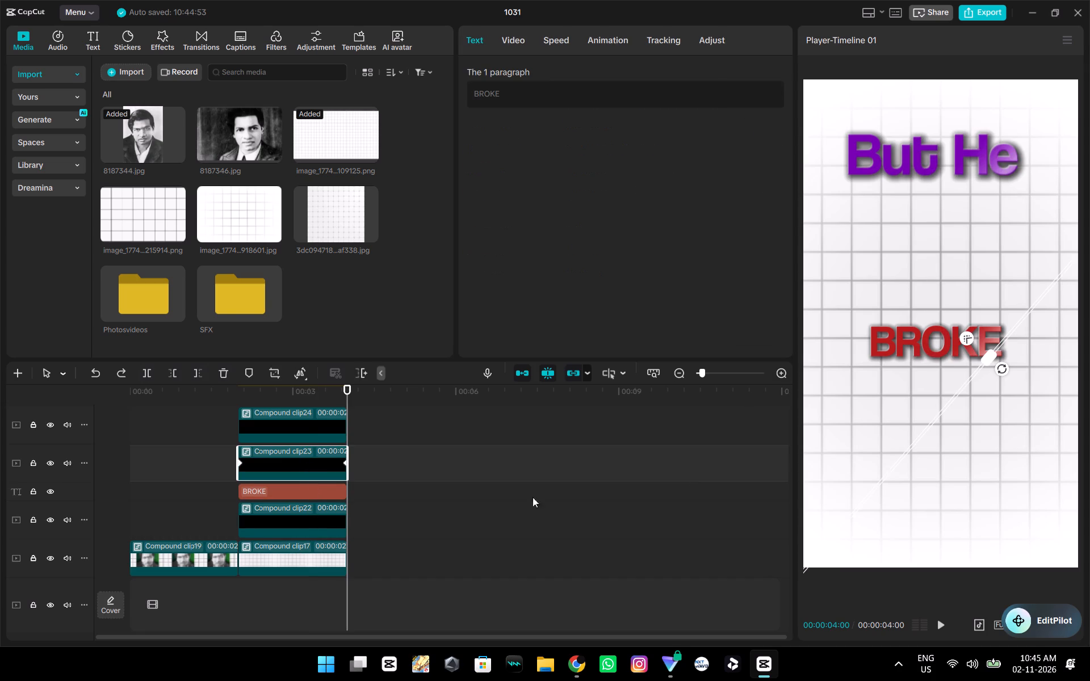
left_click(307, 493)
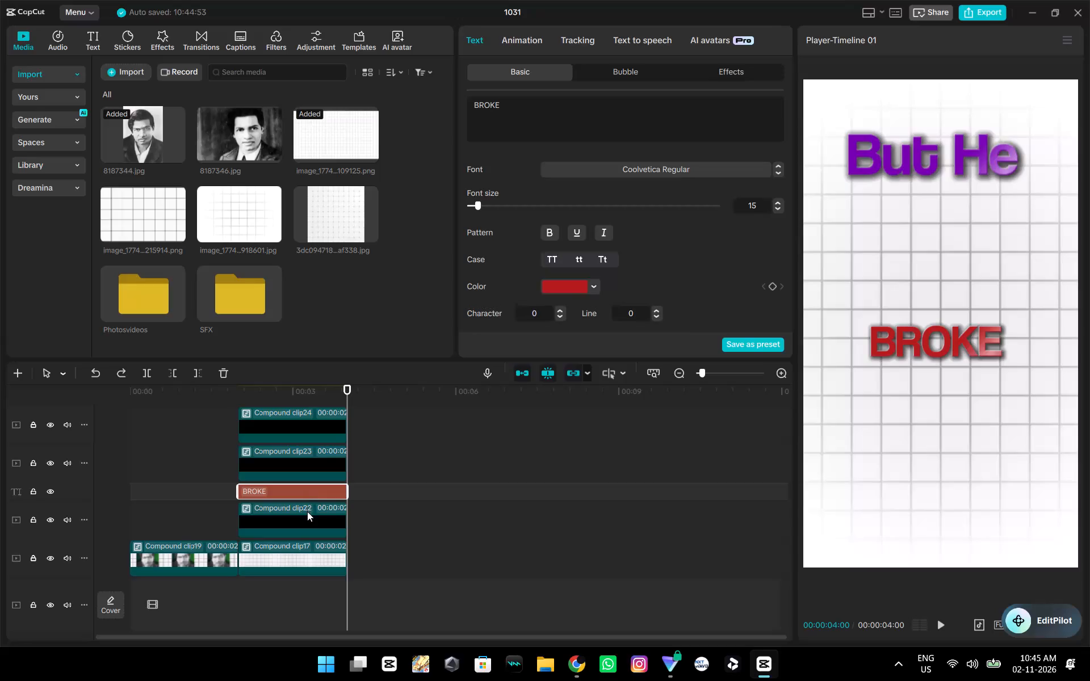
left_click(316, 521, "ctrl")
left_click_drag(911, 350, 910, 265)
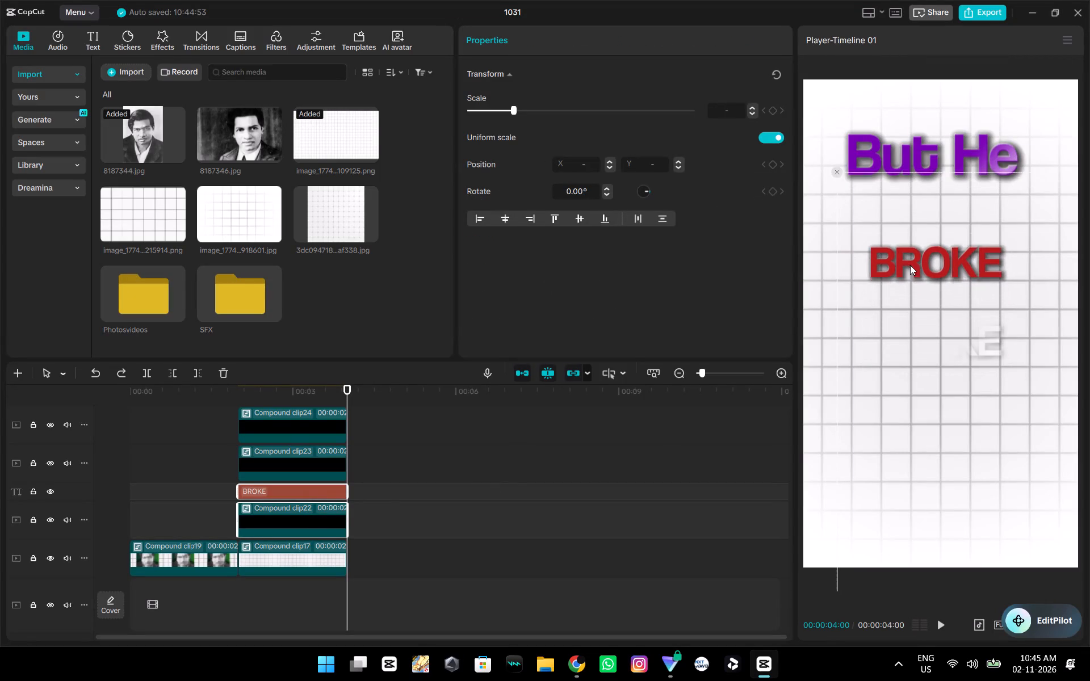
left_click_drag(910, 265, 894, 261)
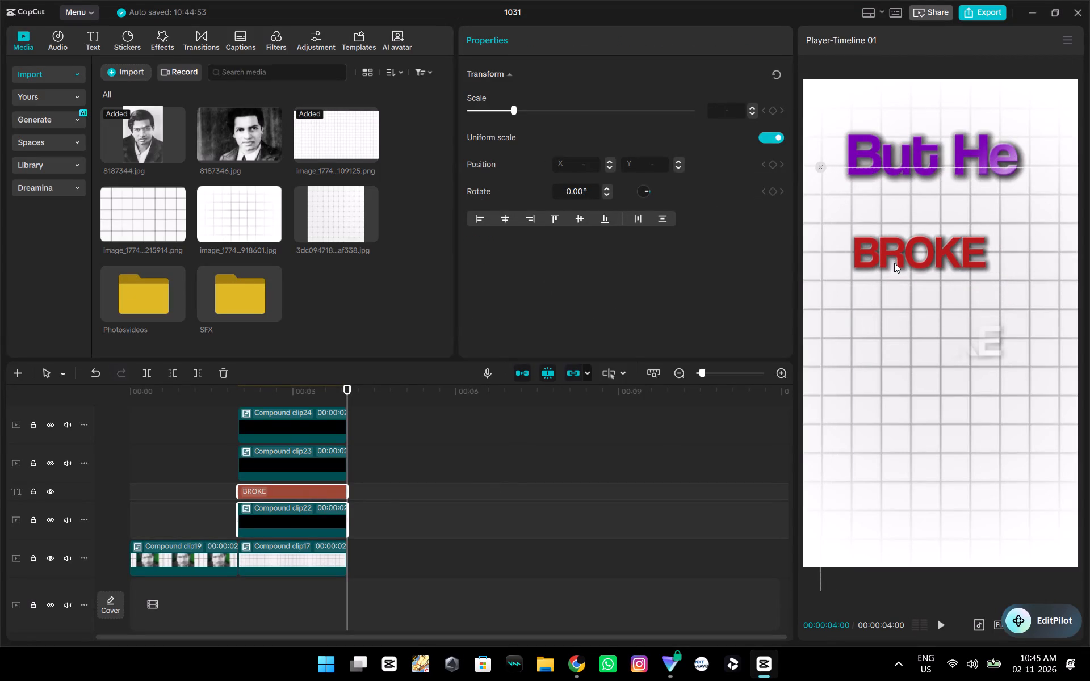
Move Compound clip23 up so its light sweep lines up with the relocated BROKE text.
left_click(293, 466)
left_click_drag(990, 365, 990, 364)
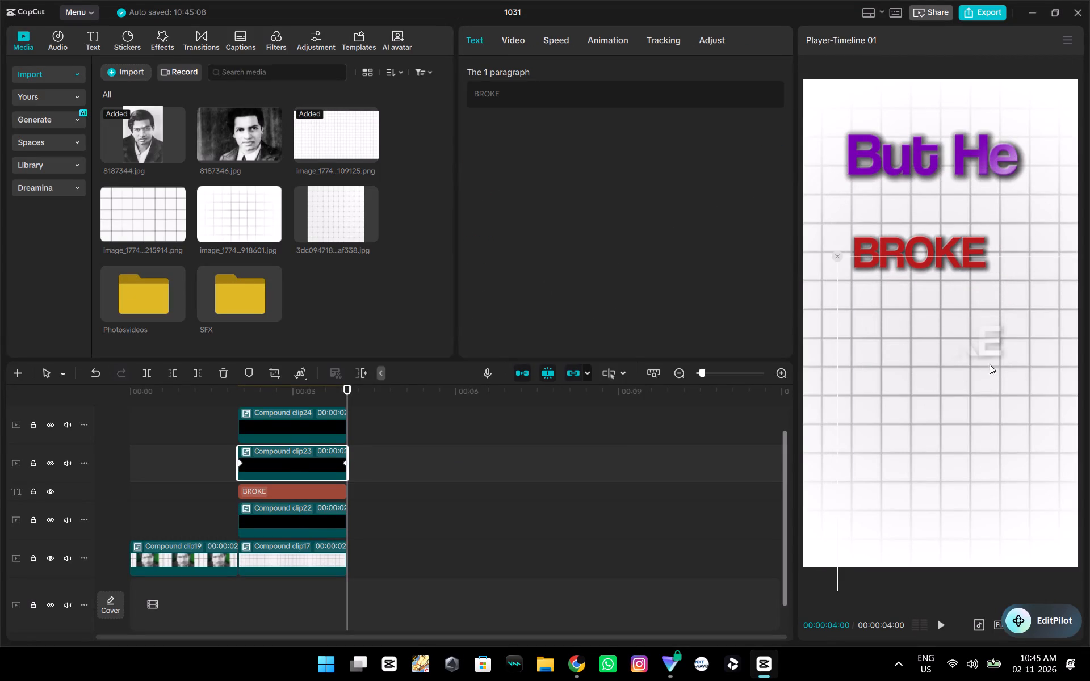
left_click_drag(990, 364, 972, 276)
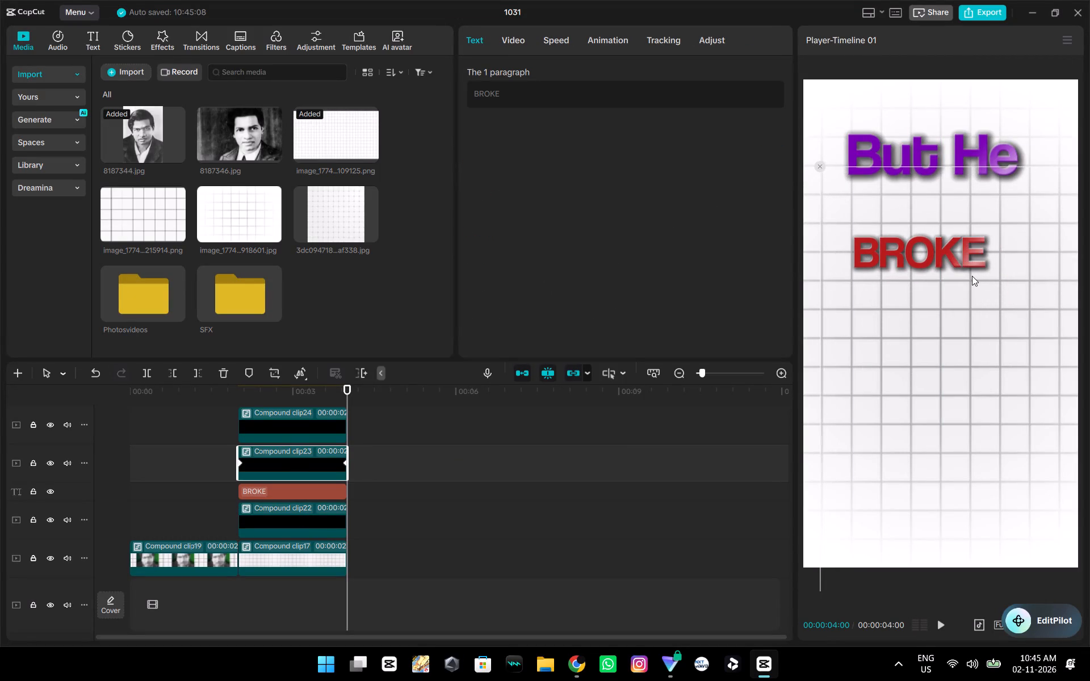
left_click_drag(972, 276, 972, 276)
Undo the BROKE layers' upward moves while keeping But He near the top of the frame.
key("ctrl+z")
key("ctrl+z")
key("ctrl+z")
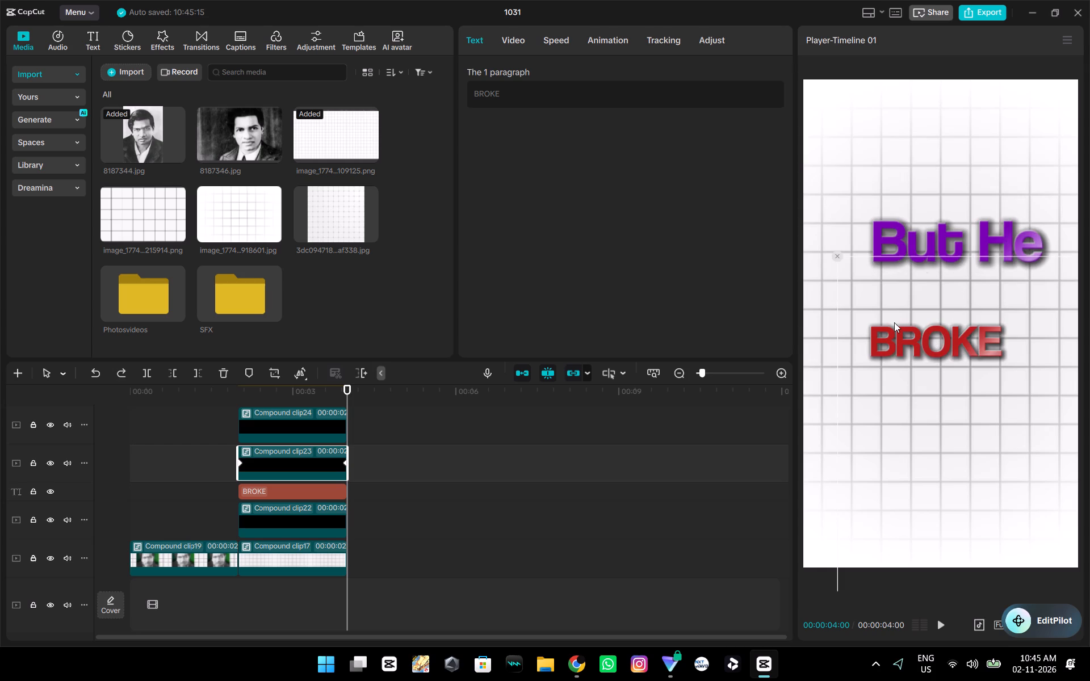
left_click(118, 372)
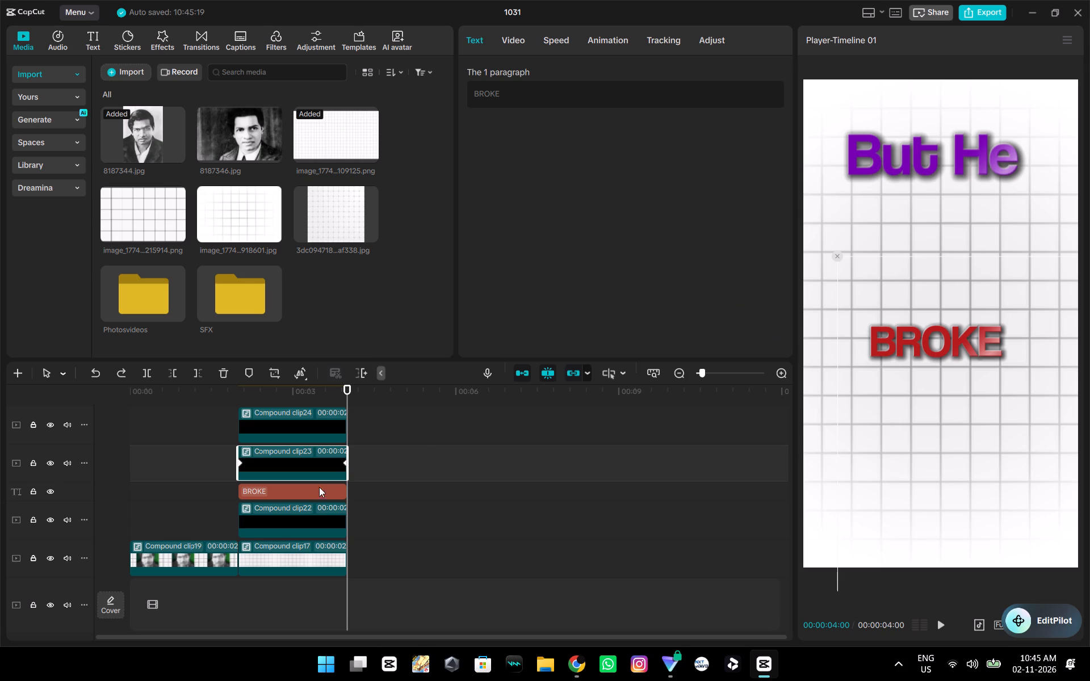
Ungroup Compound clip23 into its white BROKE text layer.
left_click(521, 101)
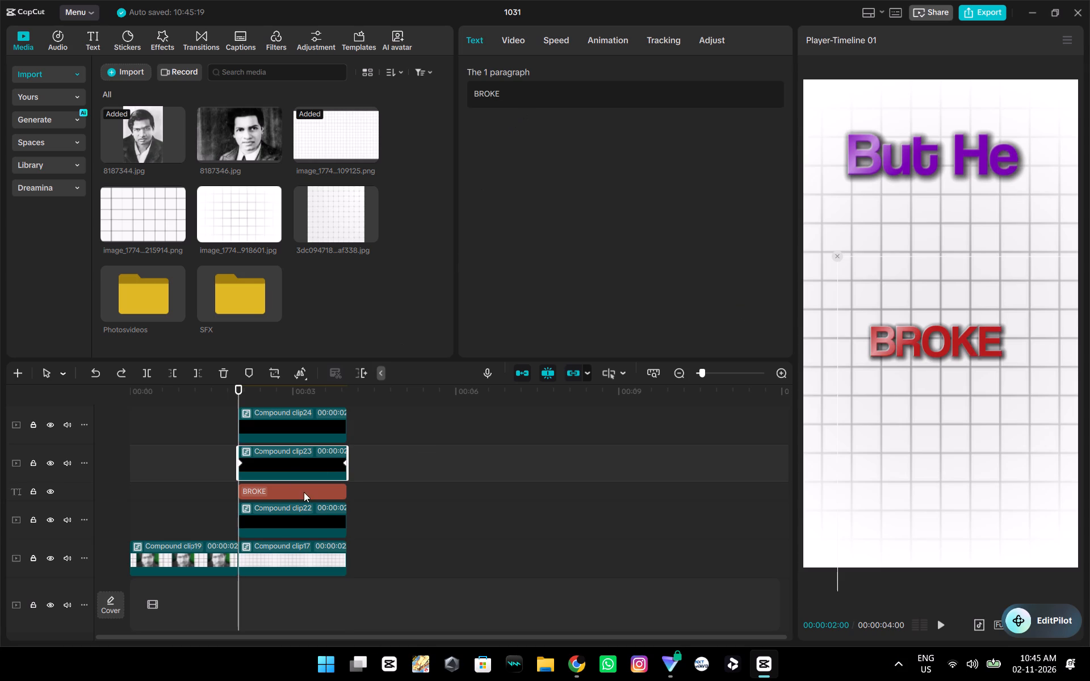
left_click(382, 426)
scroll(383, 434, "up", 6)
scroll(359, 460, "down", 2)
left_click(279, 466)
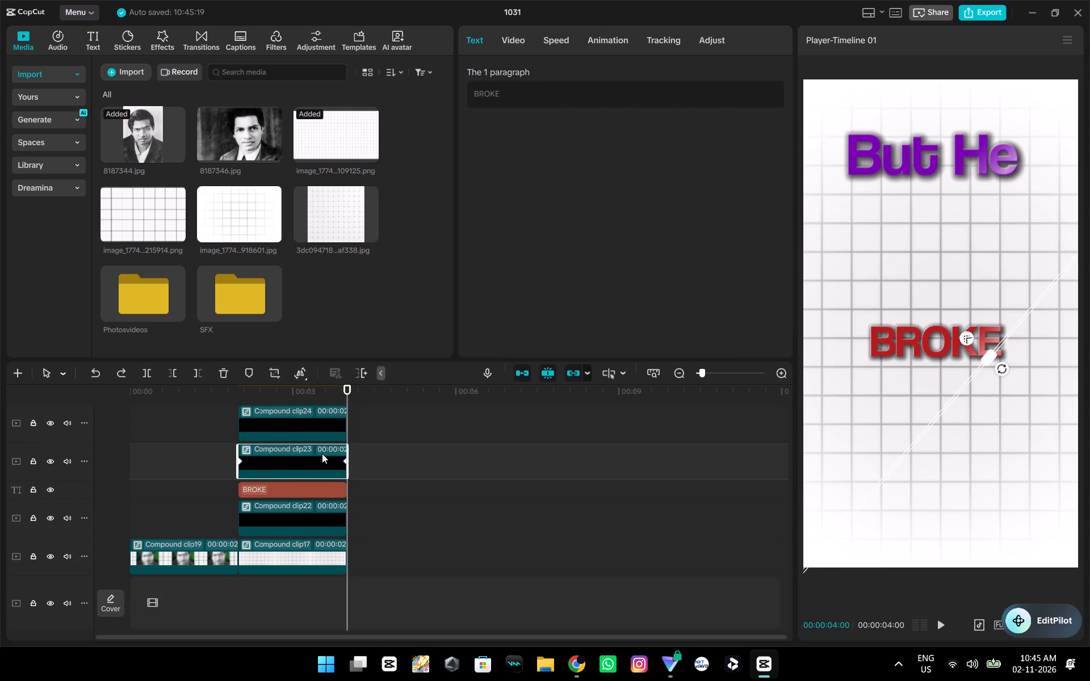
key("alt+shift+g")
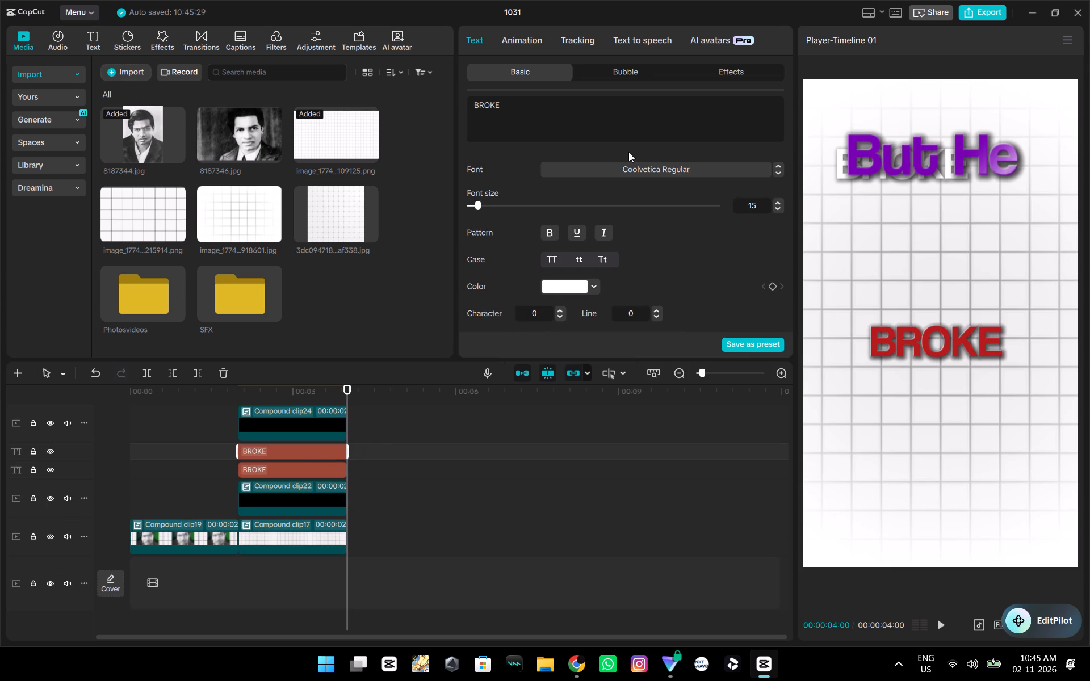
Search the font list for CURSIVE for the white BROKE text.
left_click(637, 166)
scroll(646, 268, "down", 9)
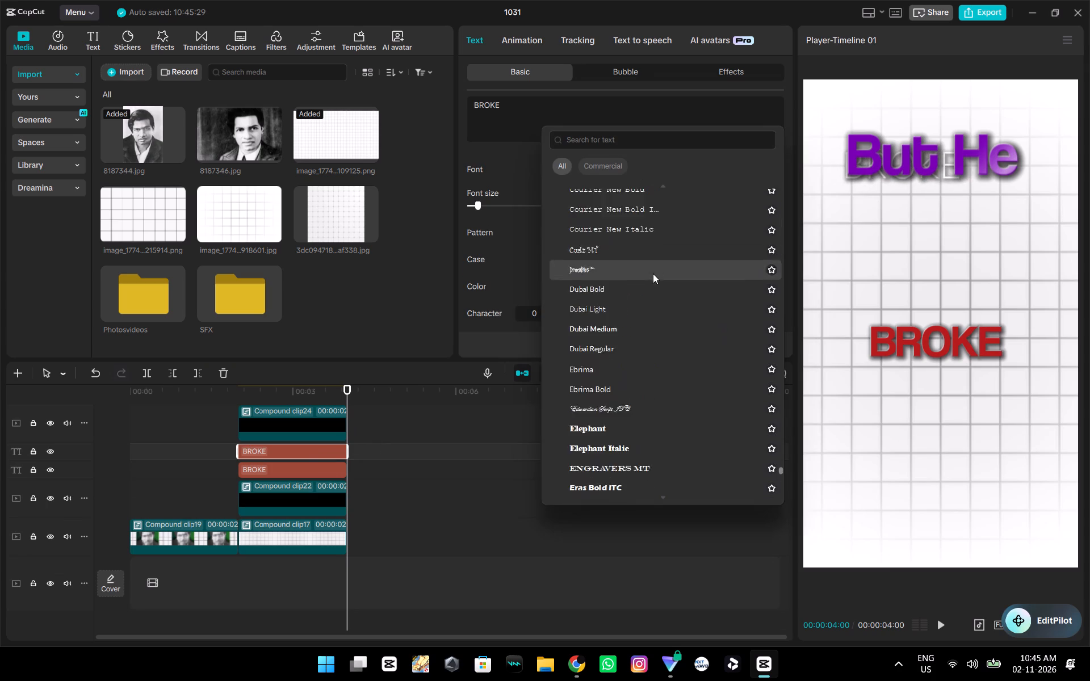
scroll(653, 274, "down", 6)
left_click(631, 142)
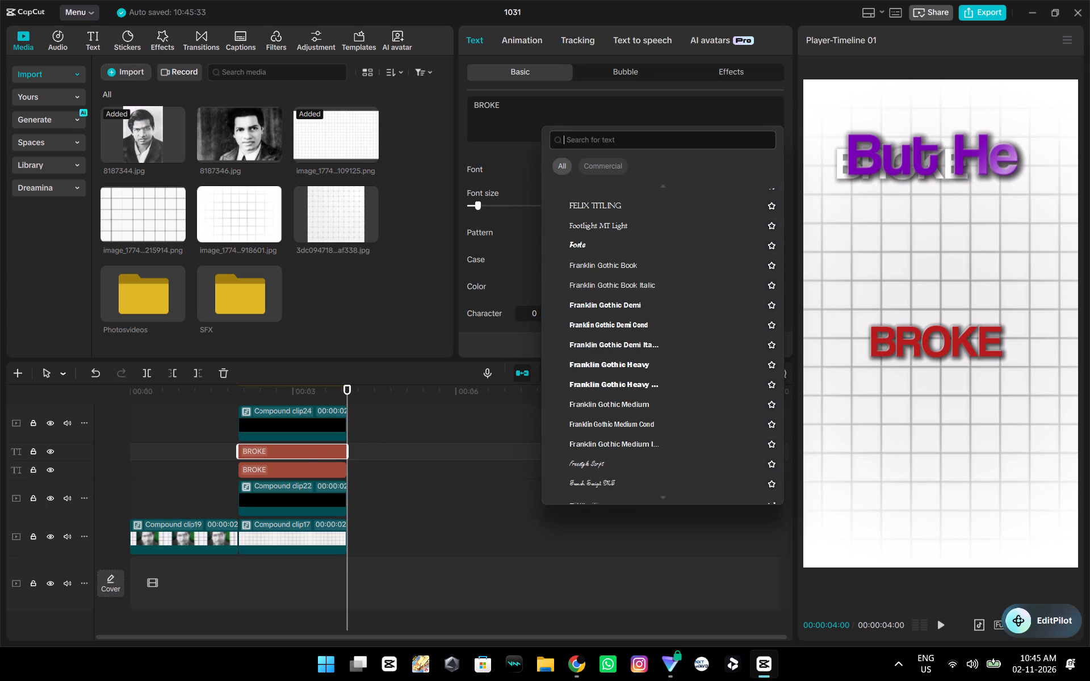
type("CURSIVE")
key("Return")
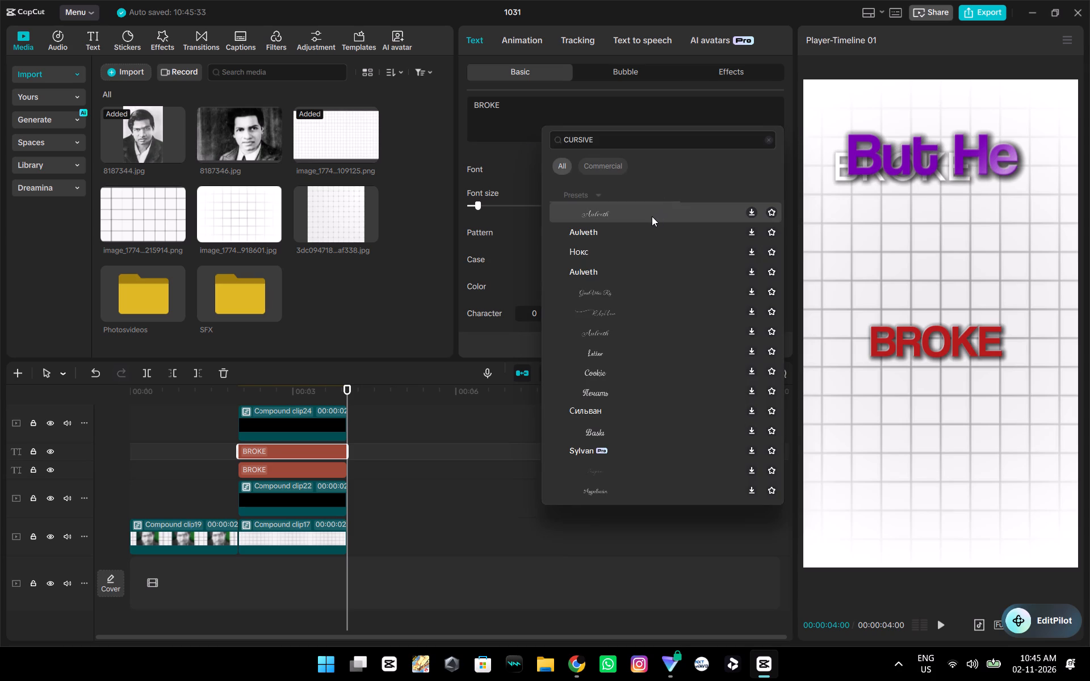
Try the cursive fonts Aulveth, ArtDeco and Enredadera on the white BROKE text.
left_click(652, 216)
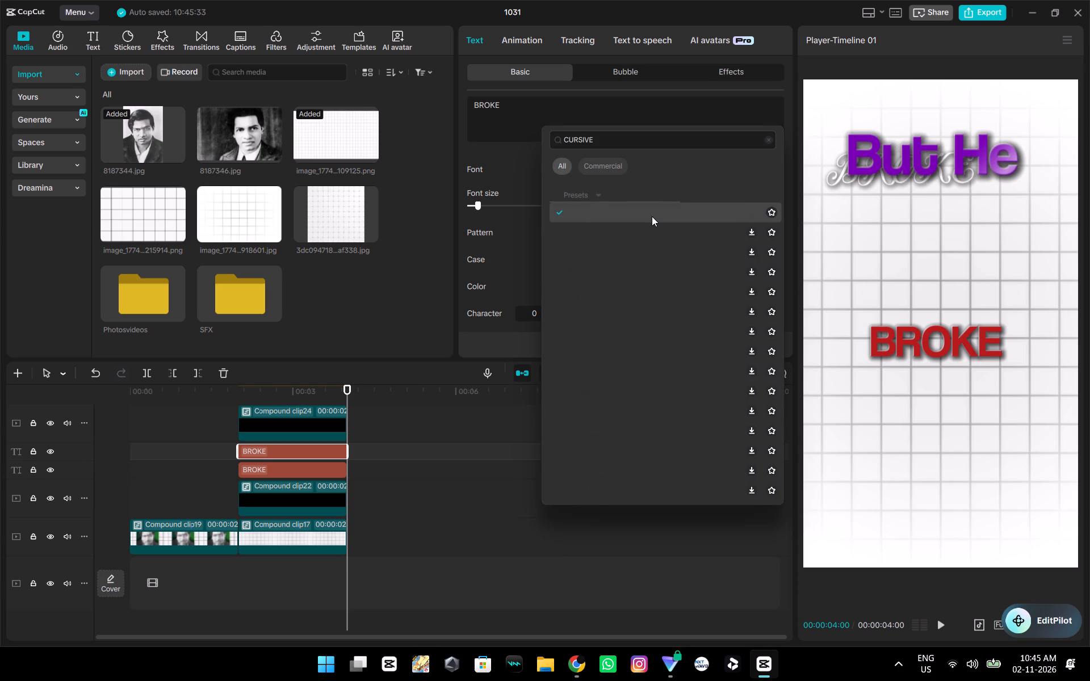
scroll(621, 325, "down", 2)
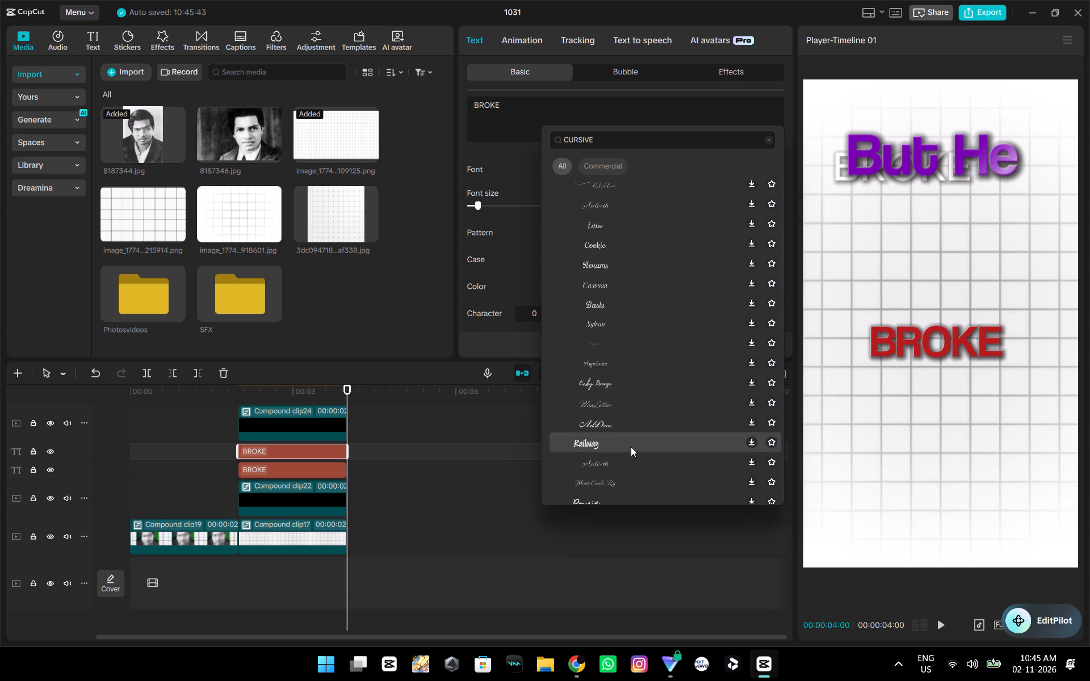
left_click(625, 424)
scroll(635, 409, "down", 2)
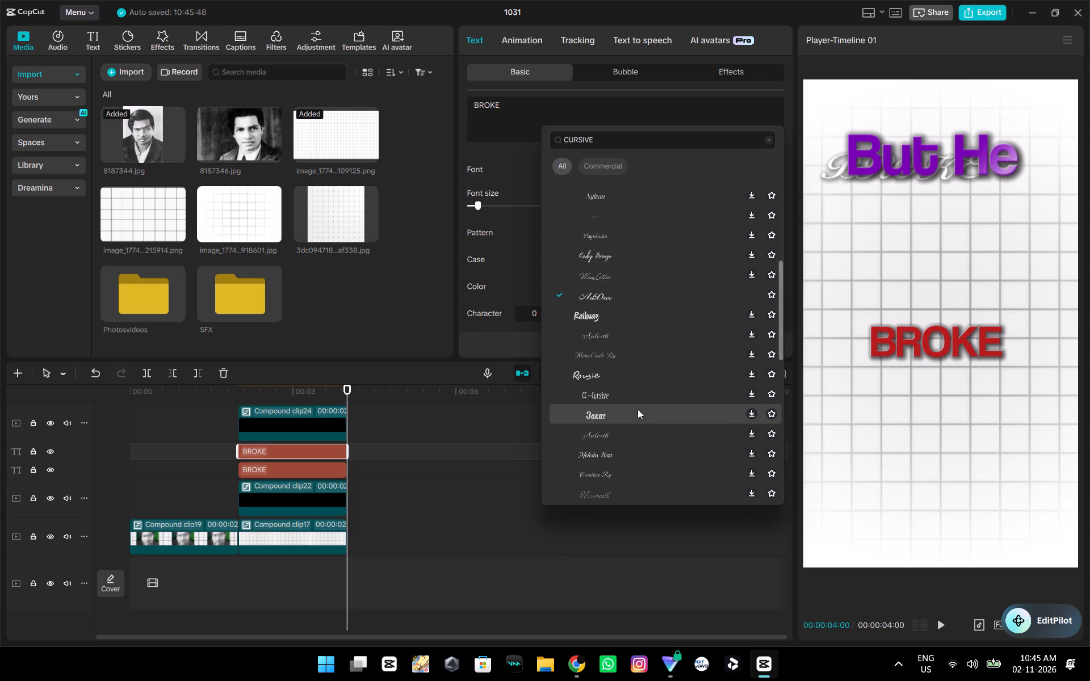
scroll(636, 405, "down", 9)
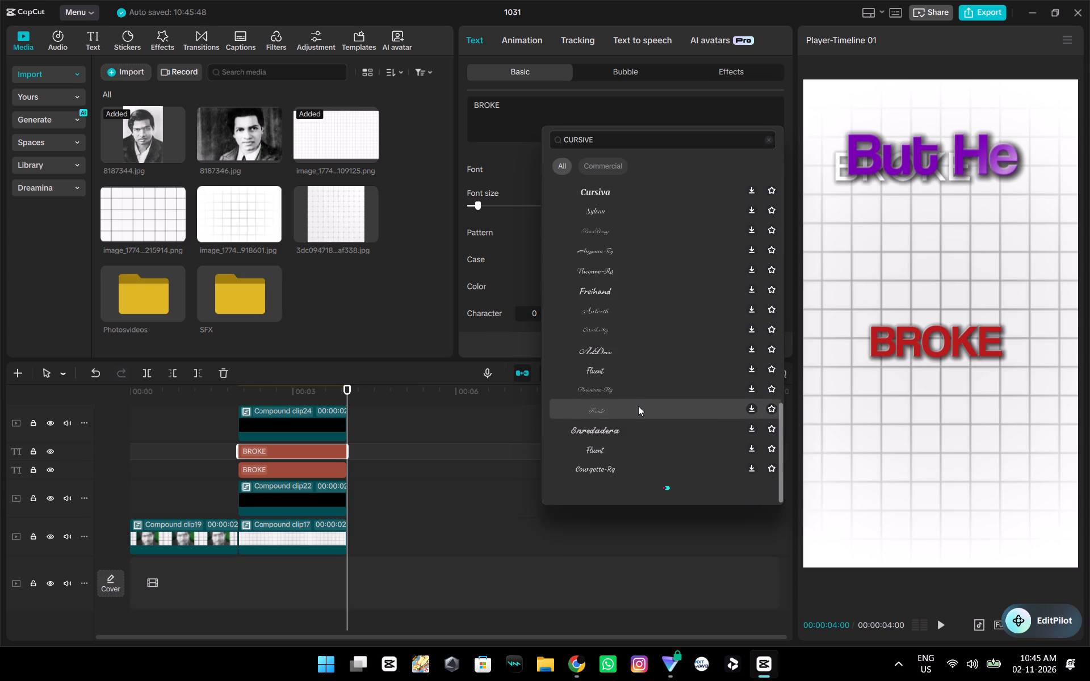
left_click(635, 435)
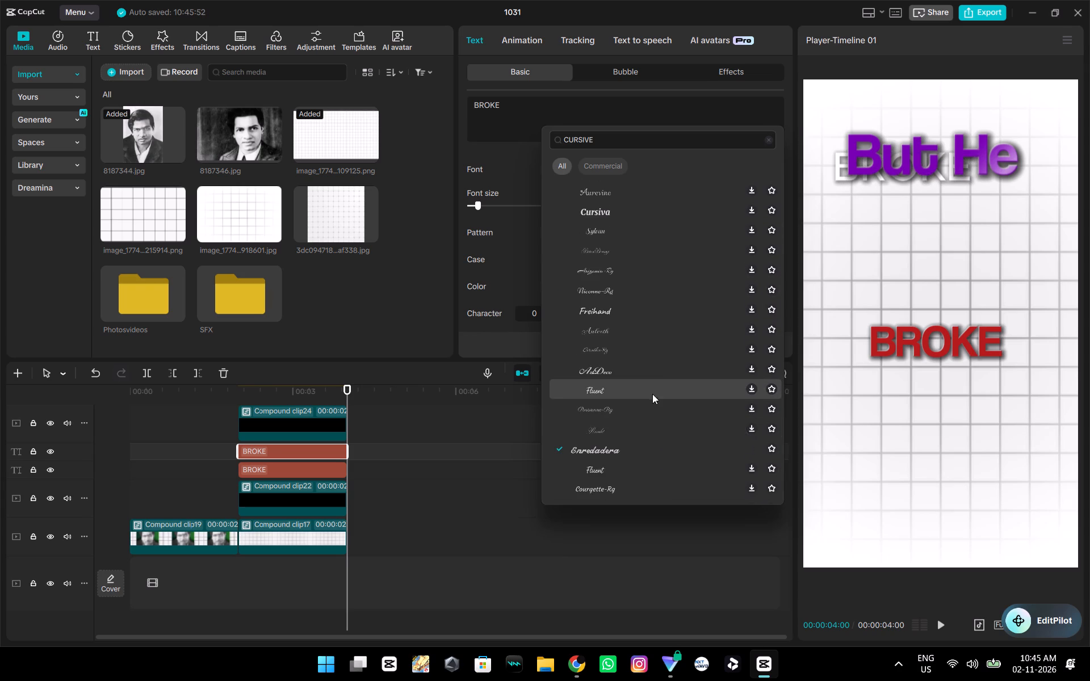
Apply the Cursiva font to the white BROKE text and close the font list.
scroll(652, 314, "up", 13)
scroll(681, 314, "down", 6)
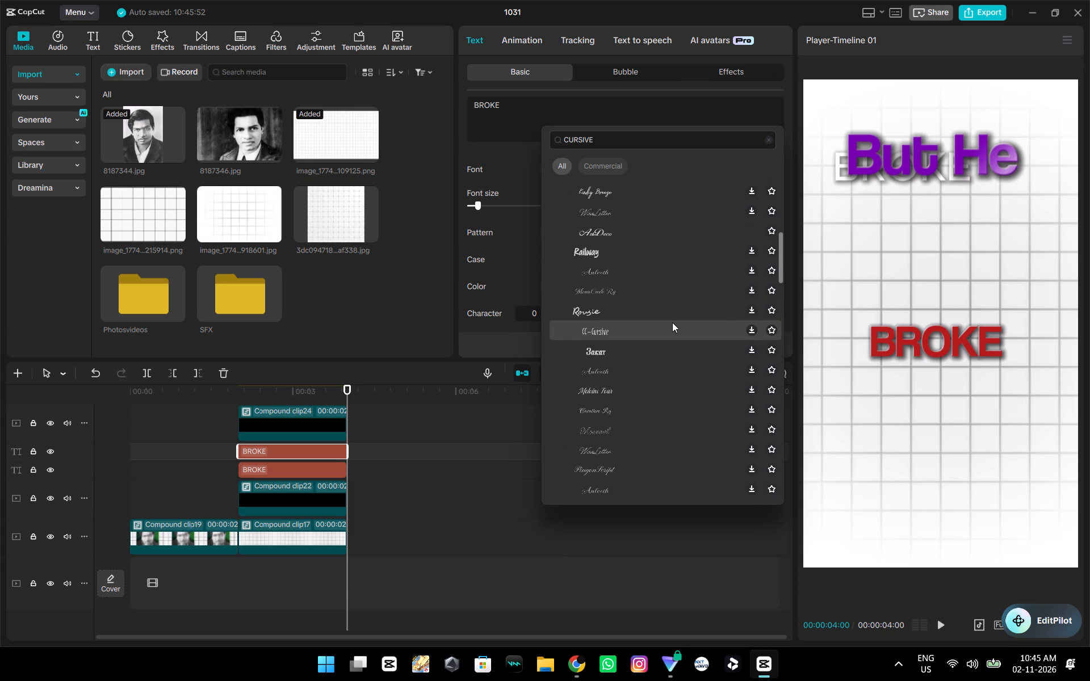
scroll(672, 322, "down", 3)
left_click(666, 330)
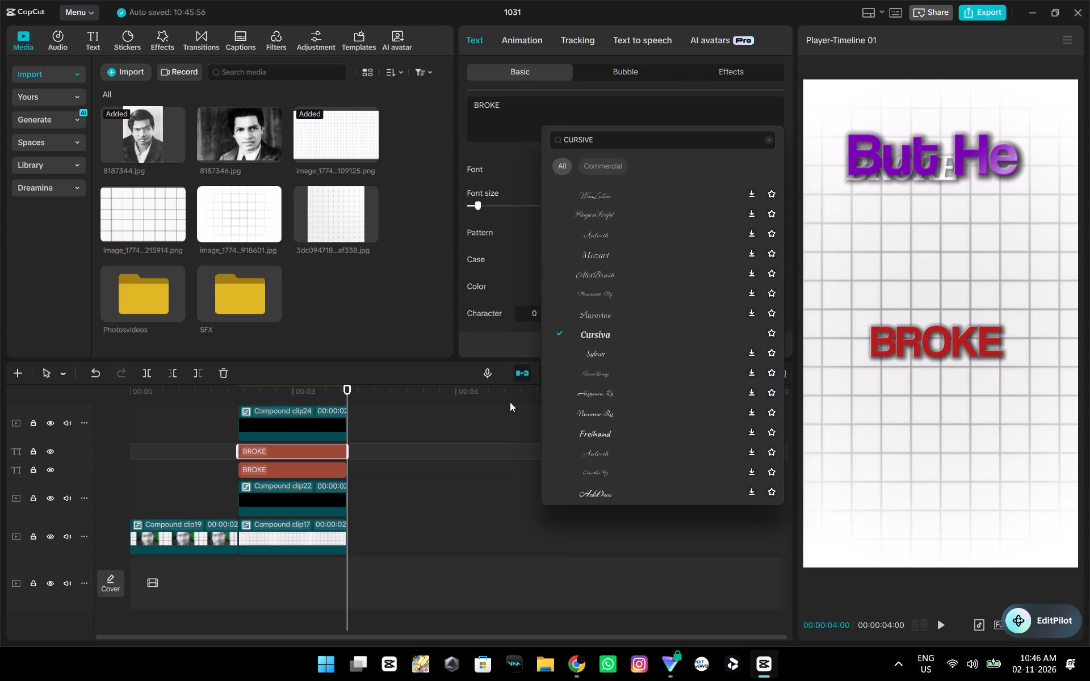
left_click(375, 470)
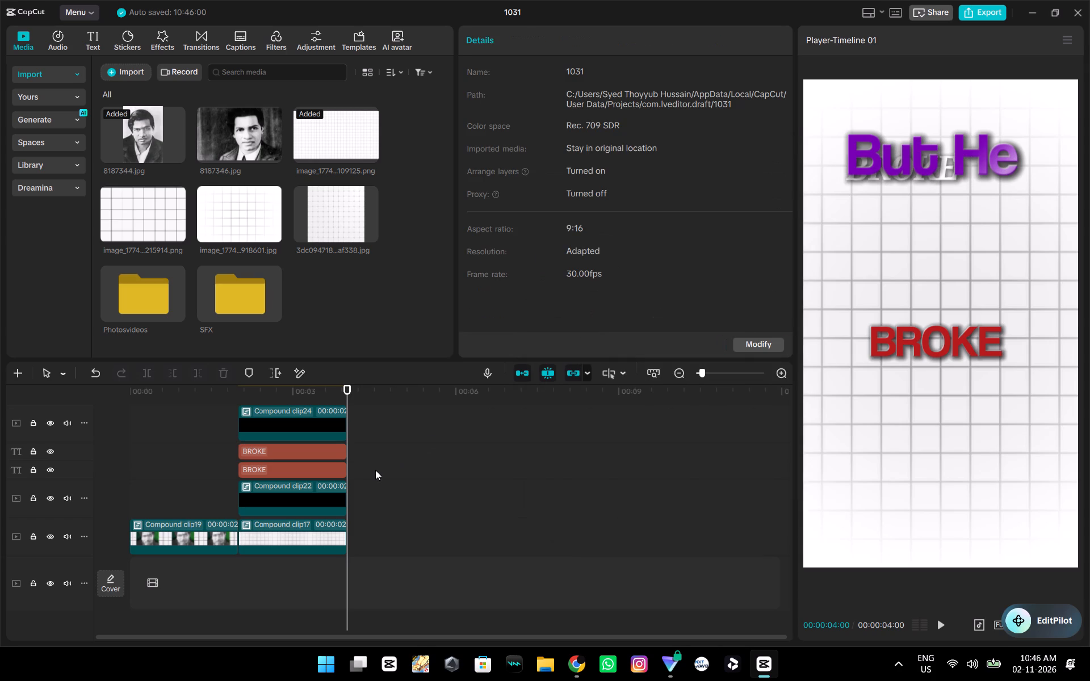
Group the restyled white BROKE text above the red BROKE layer into its own compound clip.
key("alt+g")
left_click(307, 453)
key("alt+g")
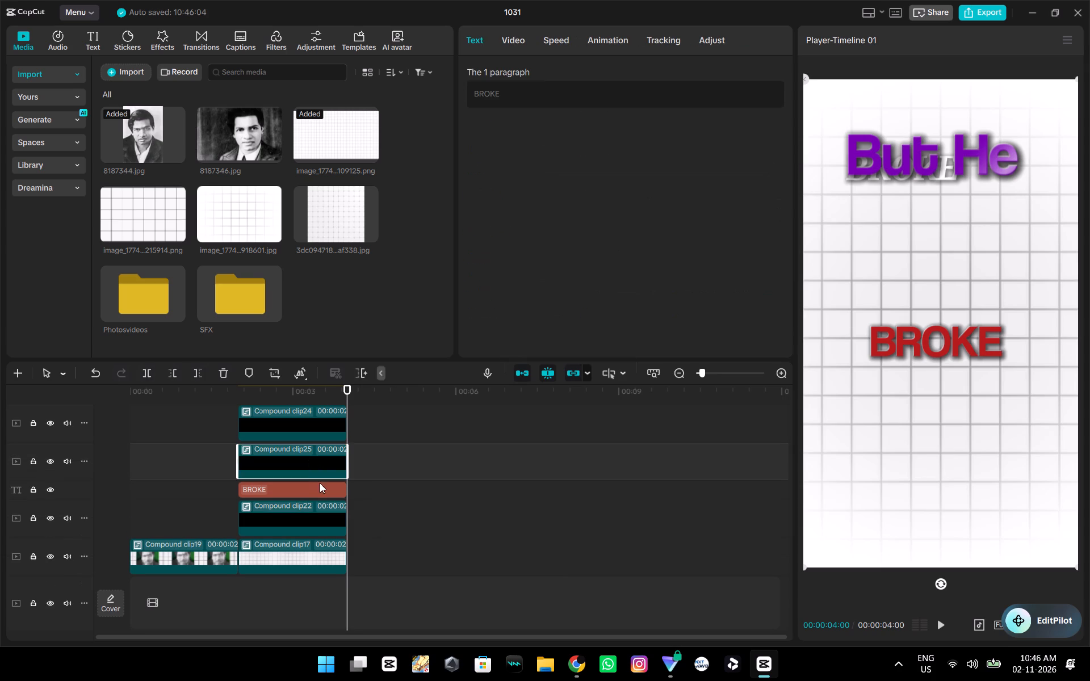
Apply the Cursiva font to the red BROKE text.
left_click(321, 490)
left_click(609, 165)
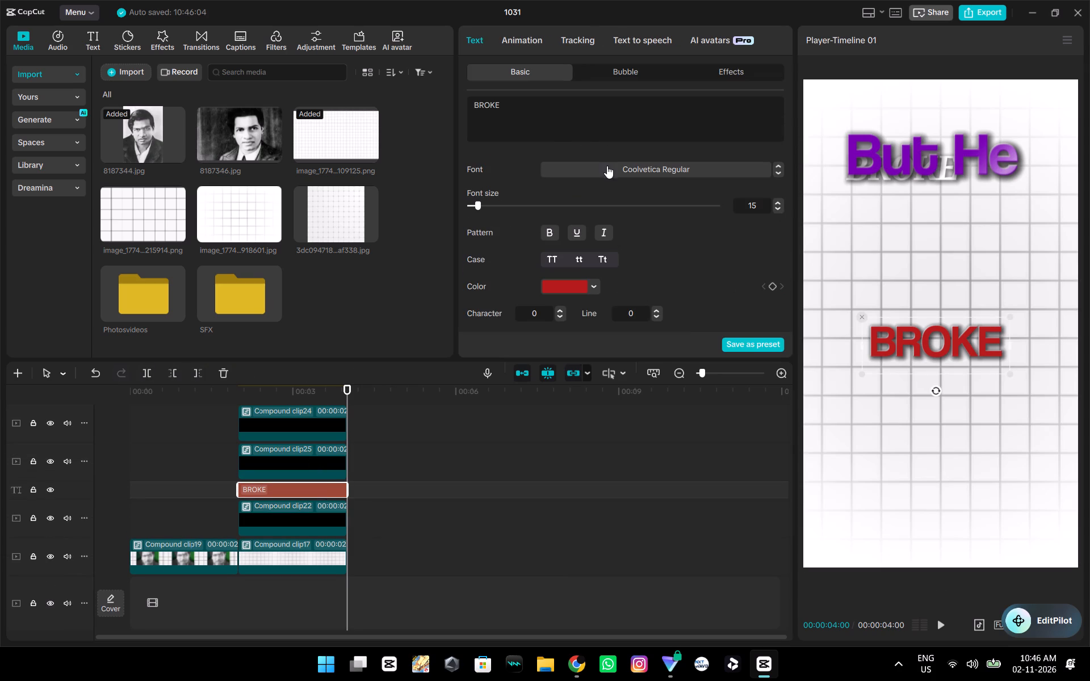
left_click(616, 139)
type("cursiva")
key("Return")
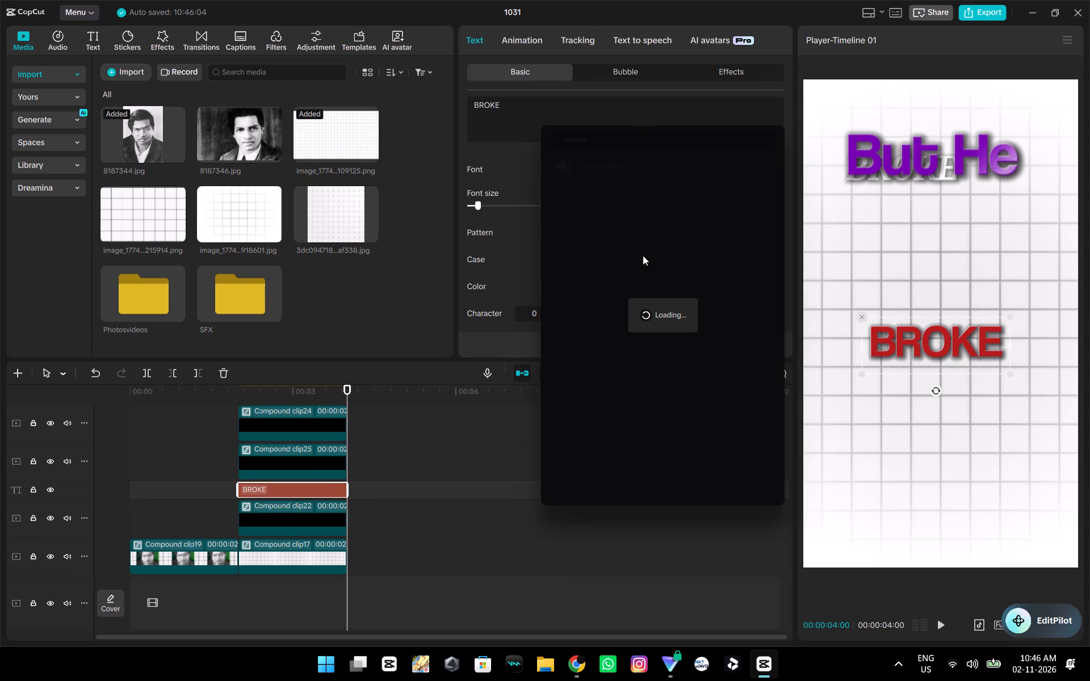
left_click(632, 213)
Ungroup Compound clip22 and apply the Cursiva font to its BROKE text.
left_click(317, 507)
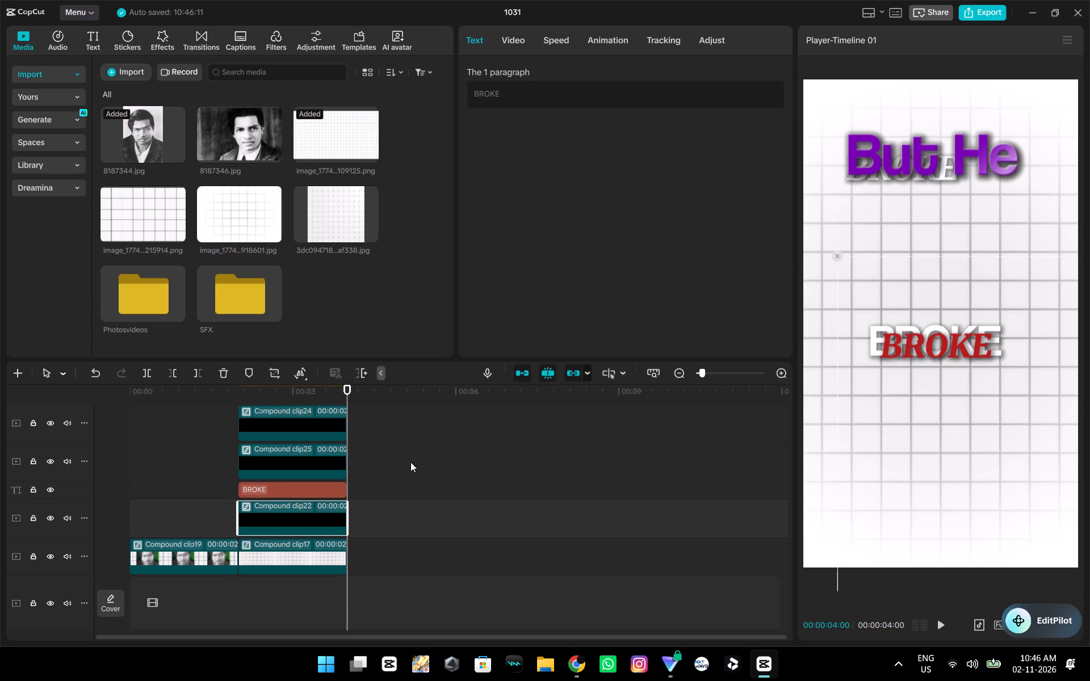
key("alt+shift+g")
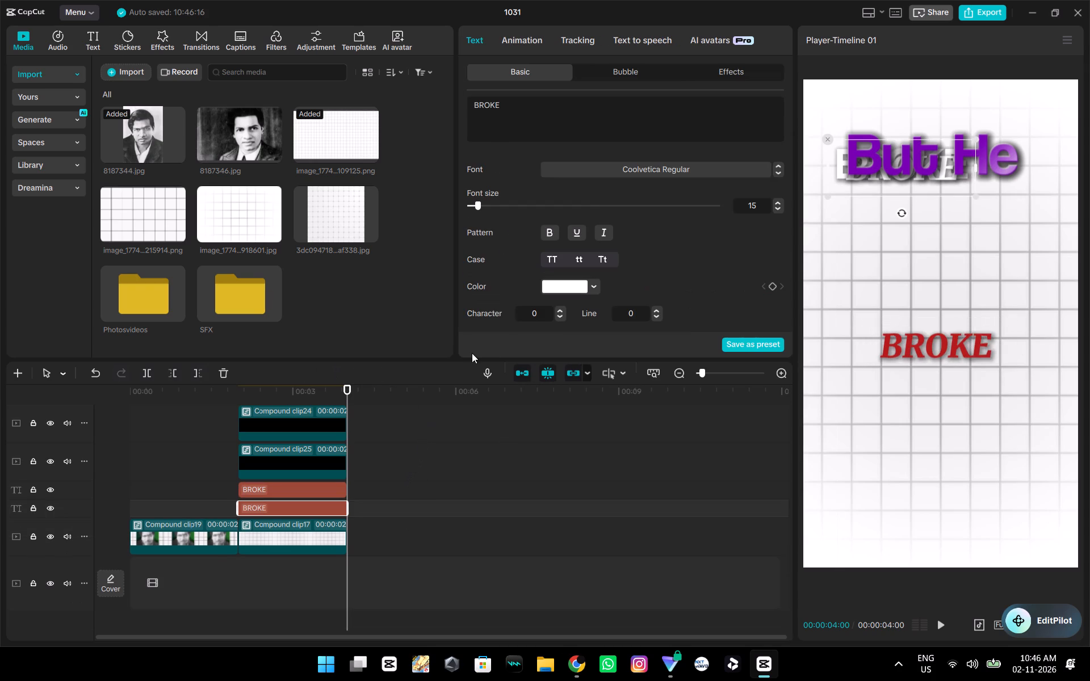
left_click(640, 165)
left_click(609, 169)
left_click(603, 141)
type("cursiva")
key("Return")
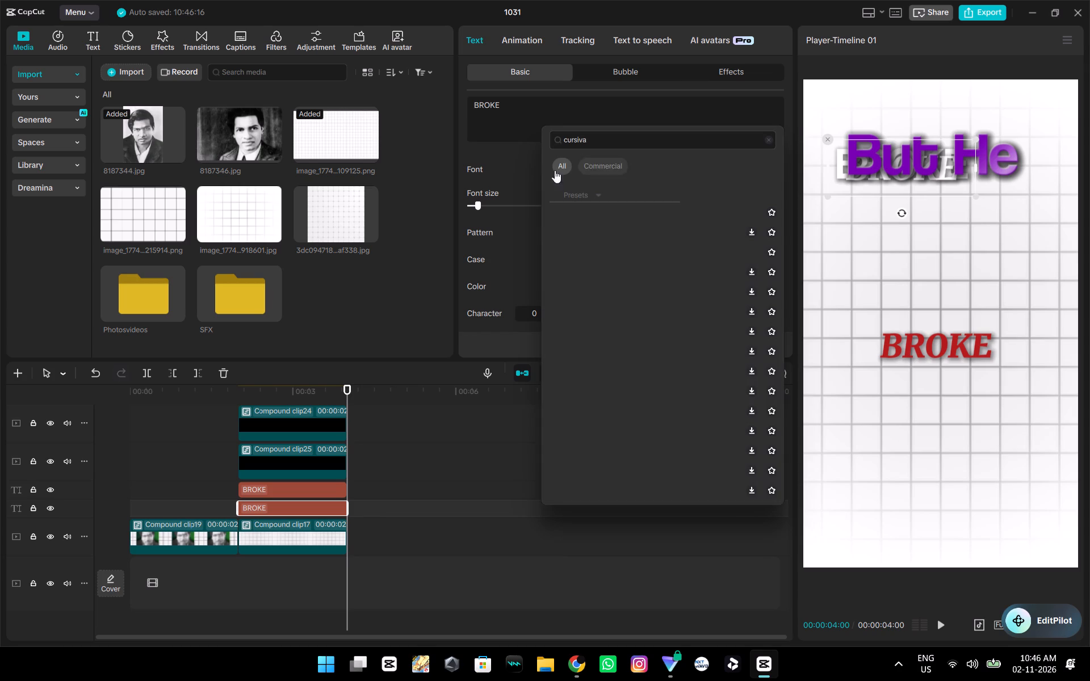
left_click(607, 215)
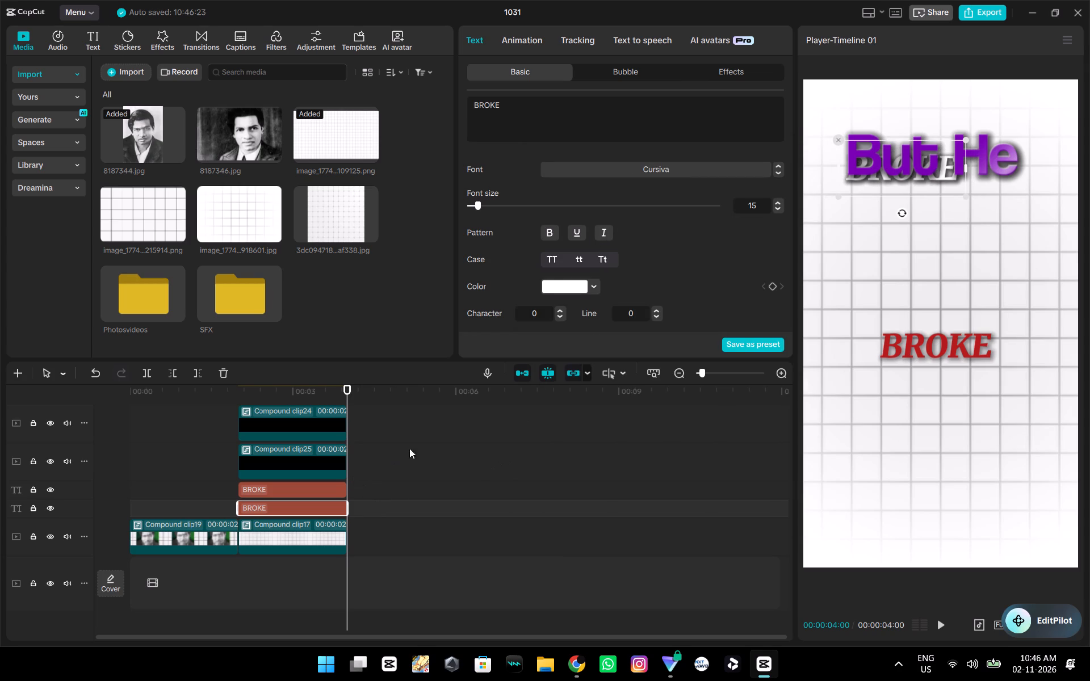
Move the white BROKE in Compound clip25 so it lines up exactly over the red BROKE text.
left_click(322, 466)
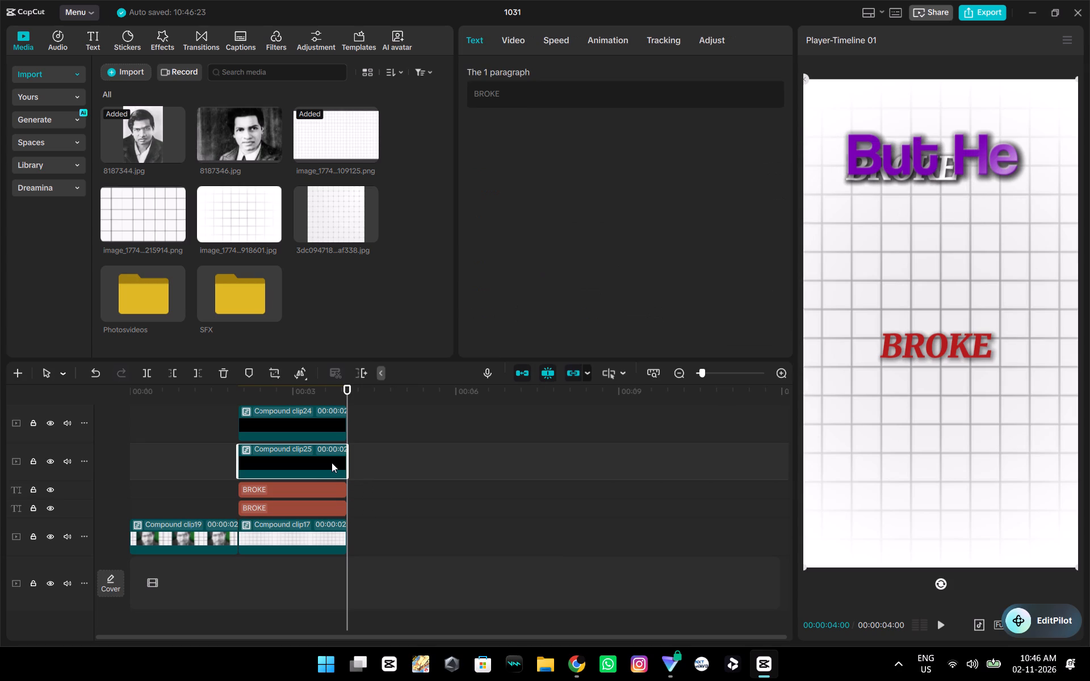
left_click_drag(945, 346, 962, 334)
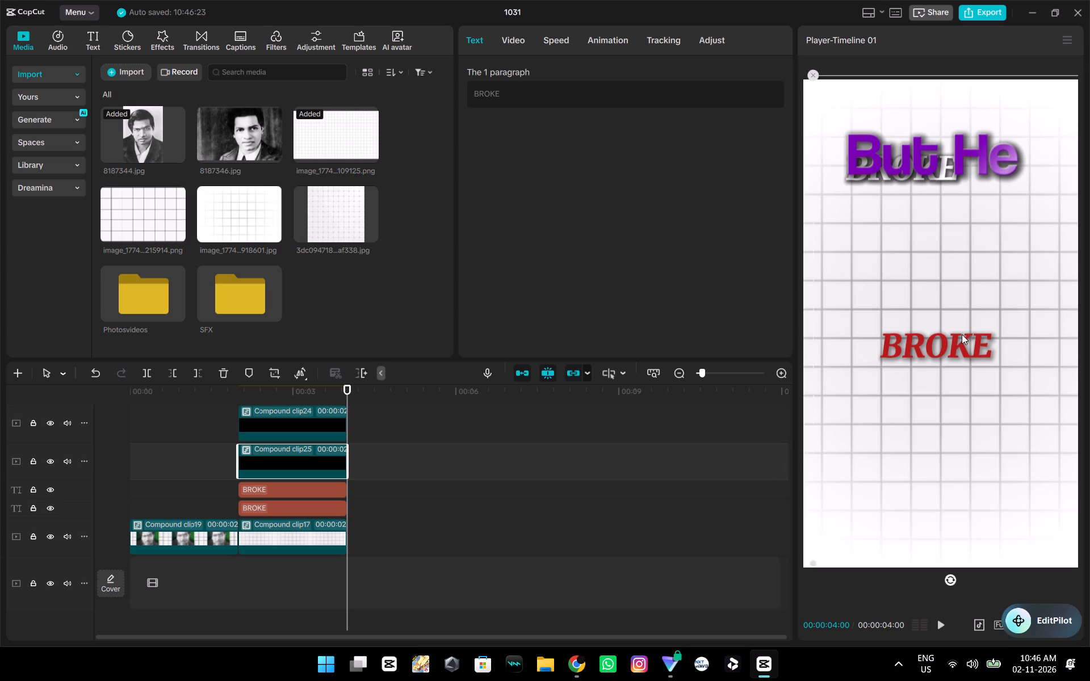
left_click_drag(962, 334, 982, 520)
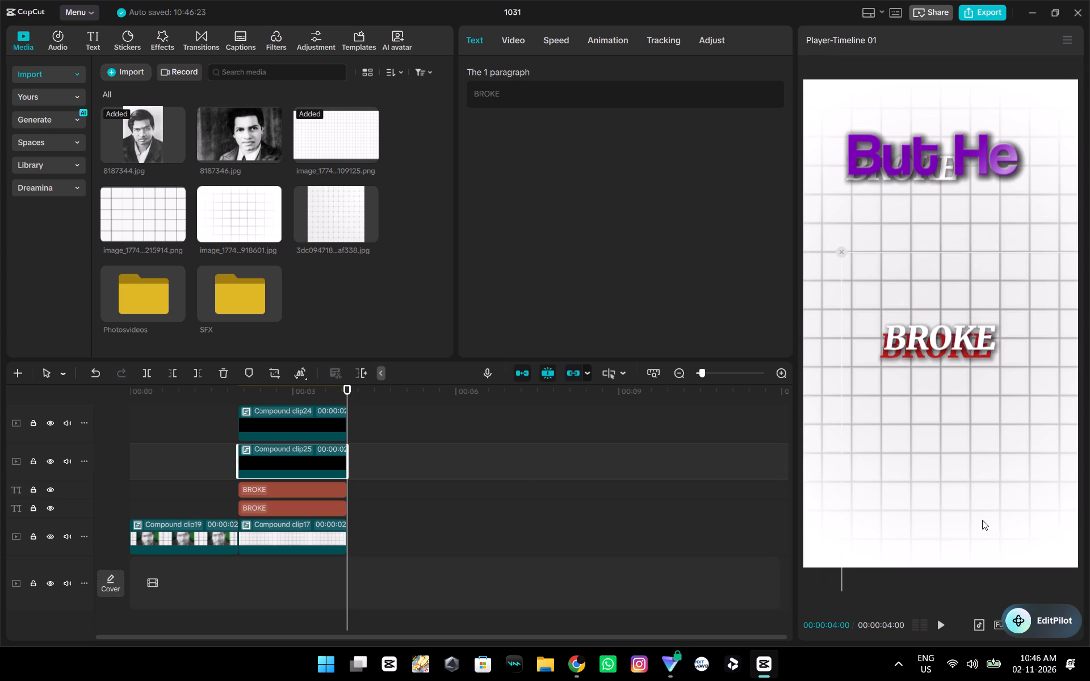
left_click_drag(982, 520, 979, 525)
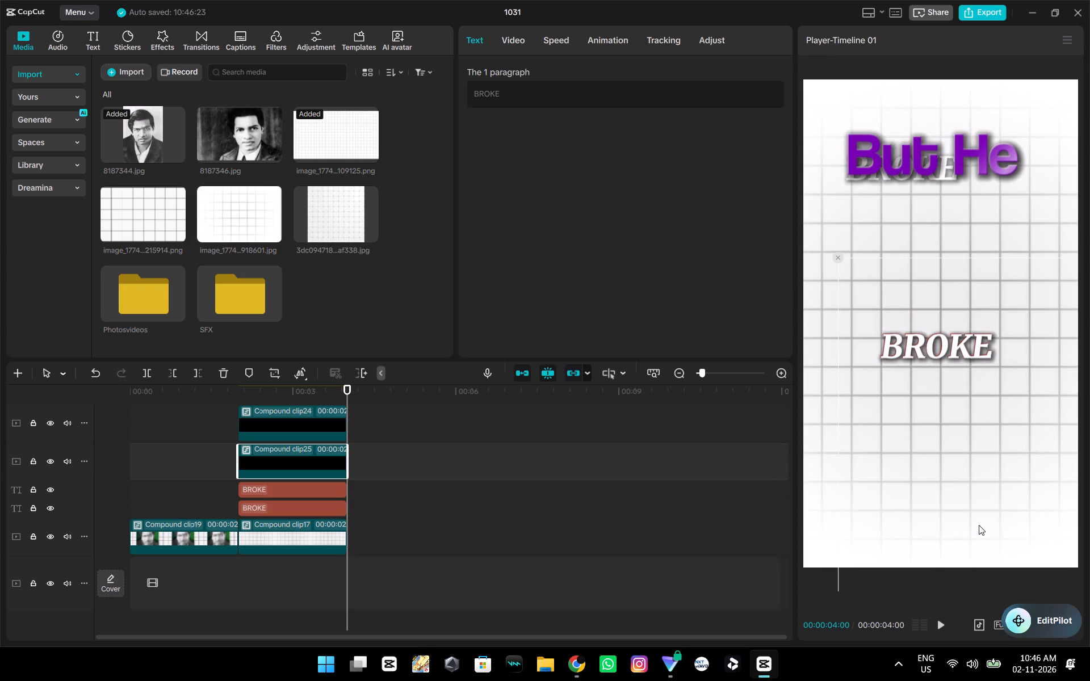
Group the lowest BROKE text into a compound clip and move it directly behind the red BROKE.
left_click(327, 505)
key("alt+g")
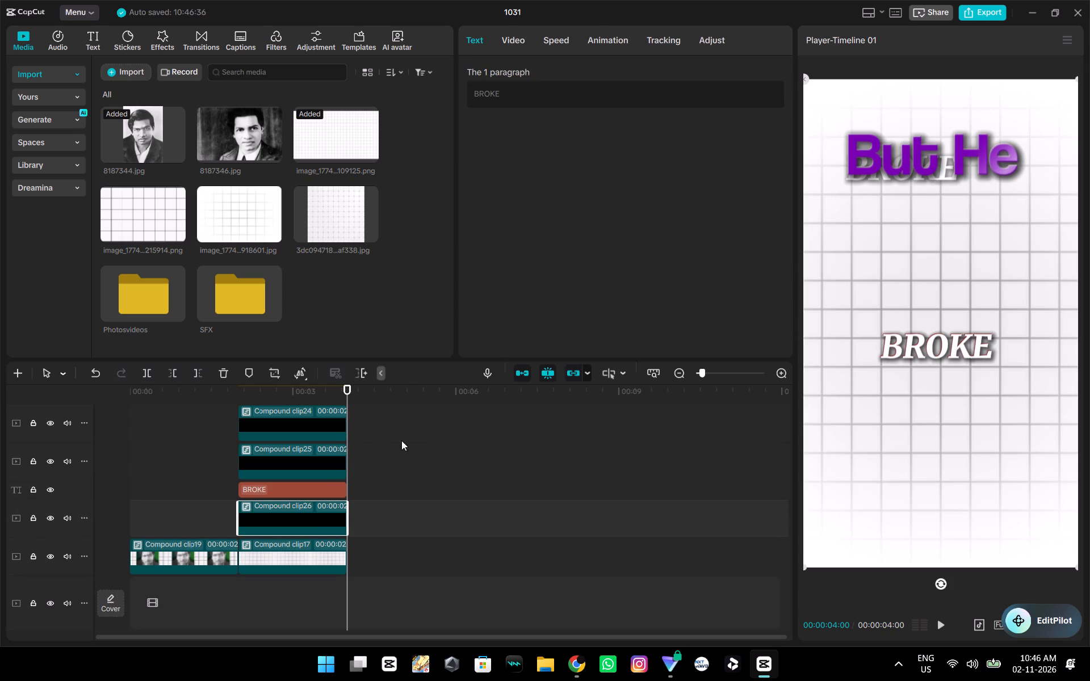
left_click_drag(920, 203, 950, 381)
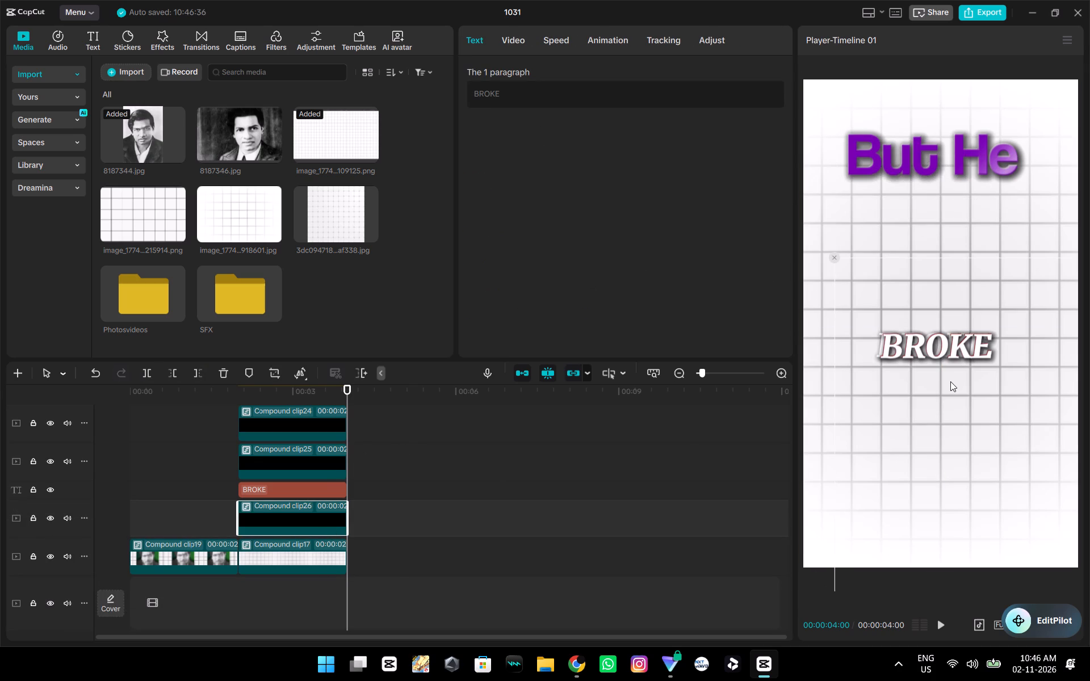
left_click_drag(950, 381, 954, 380)
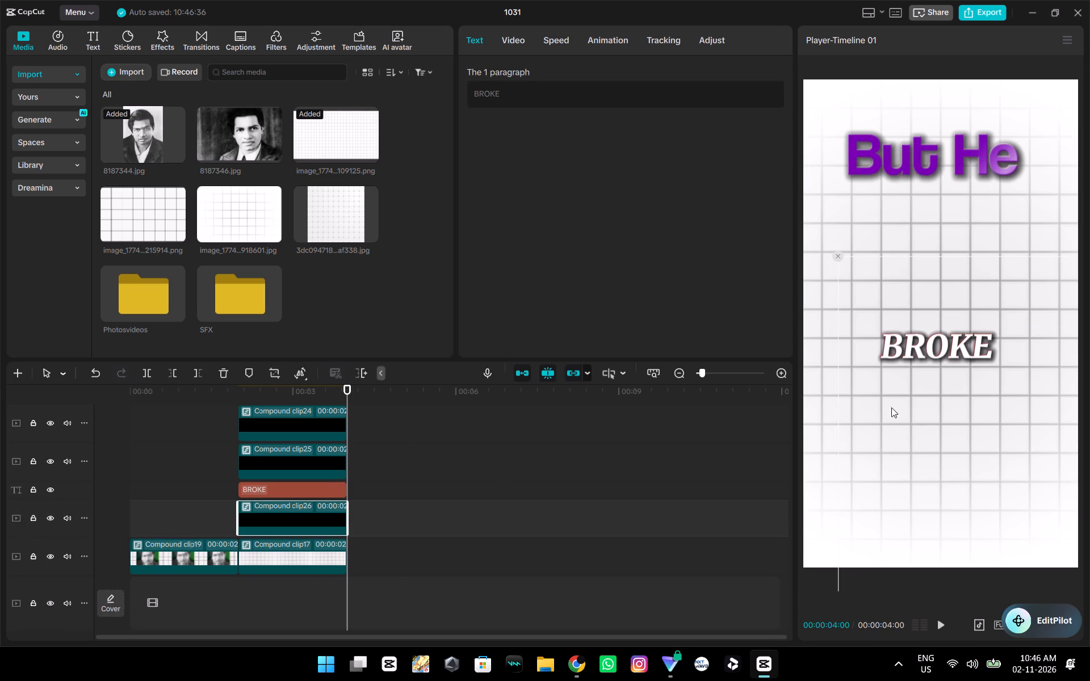
Add a Filmstrip mask to Compound clip25, the white BROKE layer.
left_click(296, 462)
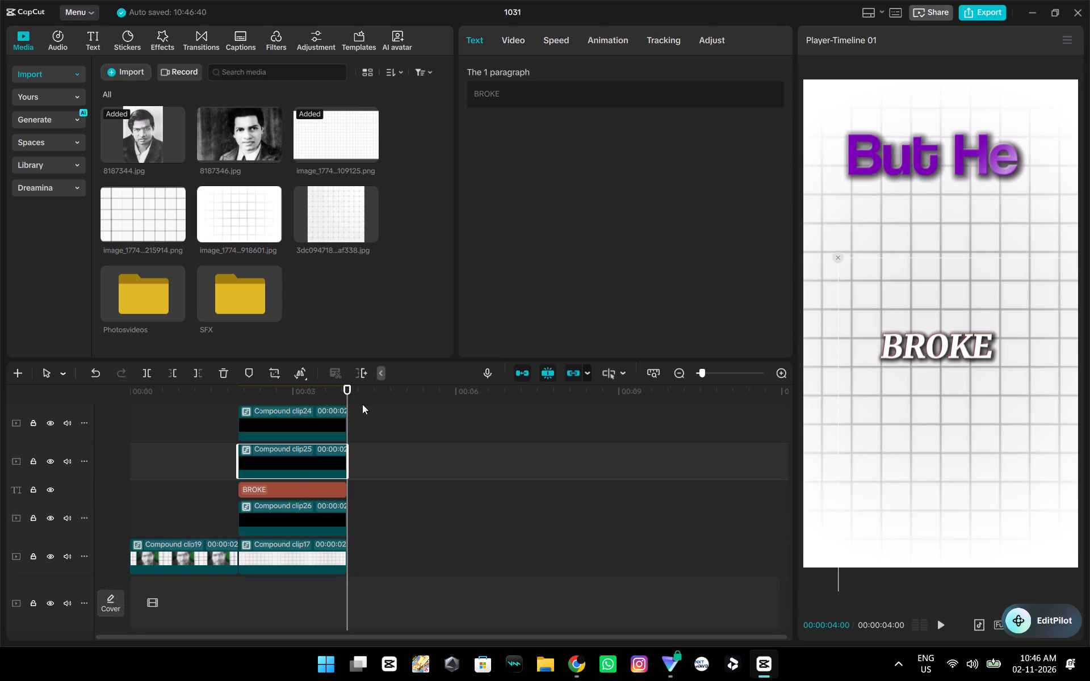
left_click(512, 40)
left_click(653, 76)
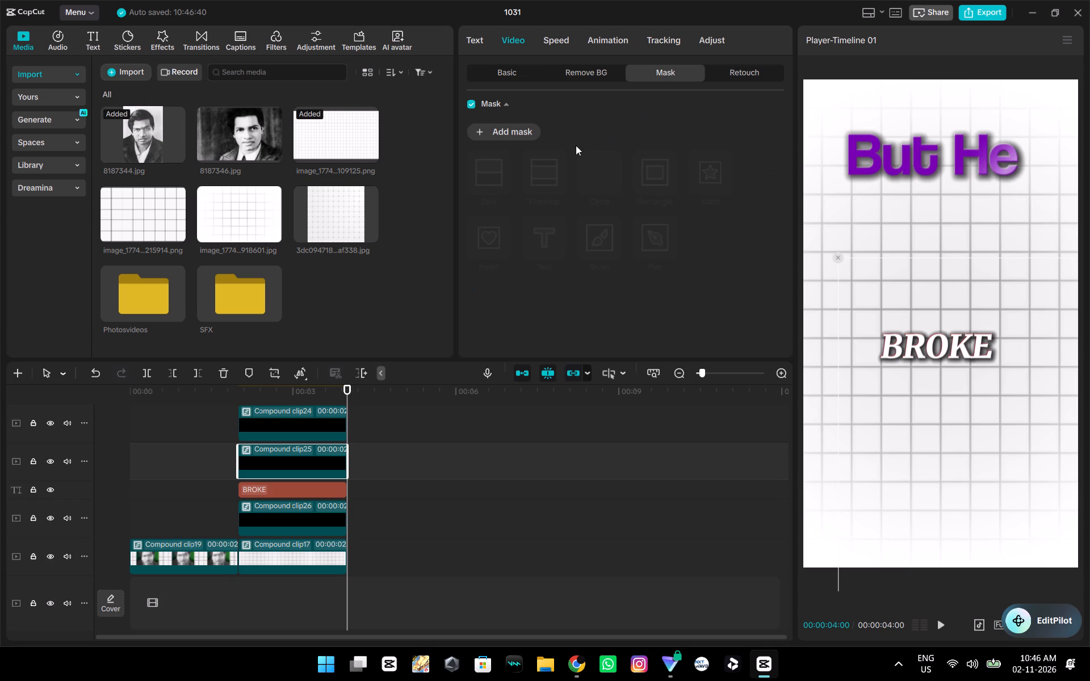
left_click(513, 134)
left_click(483, 180)
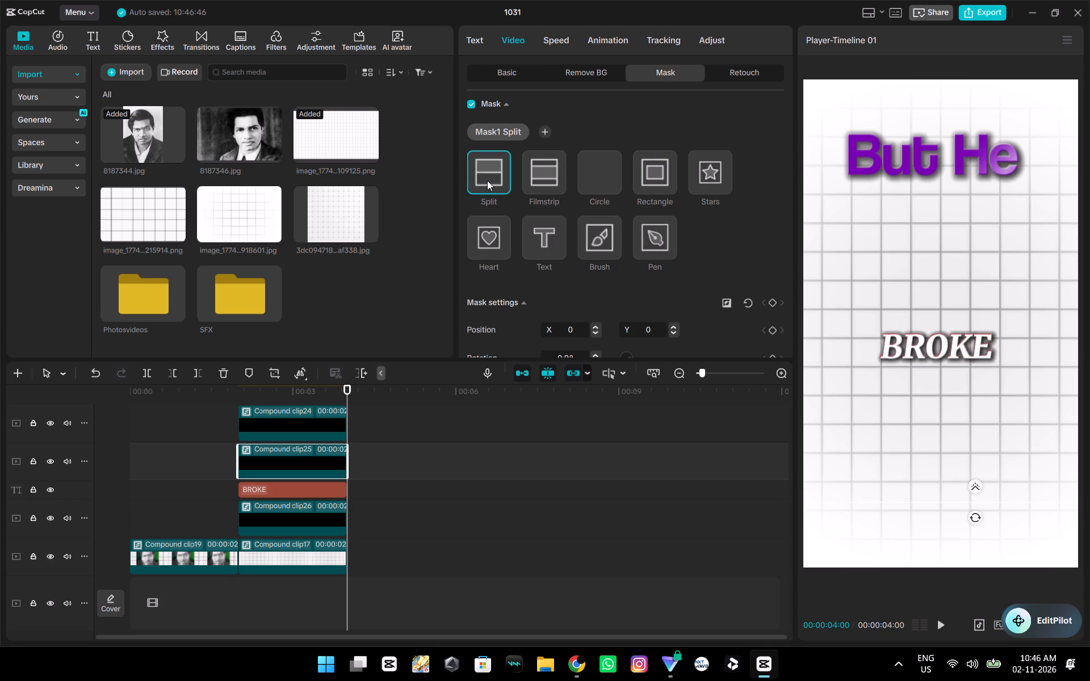
left_click(543, 179)
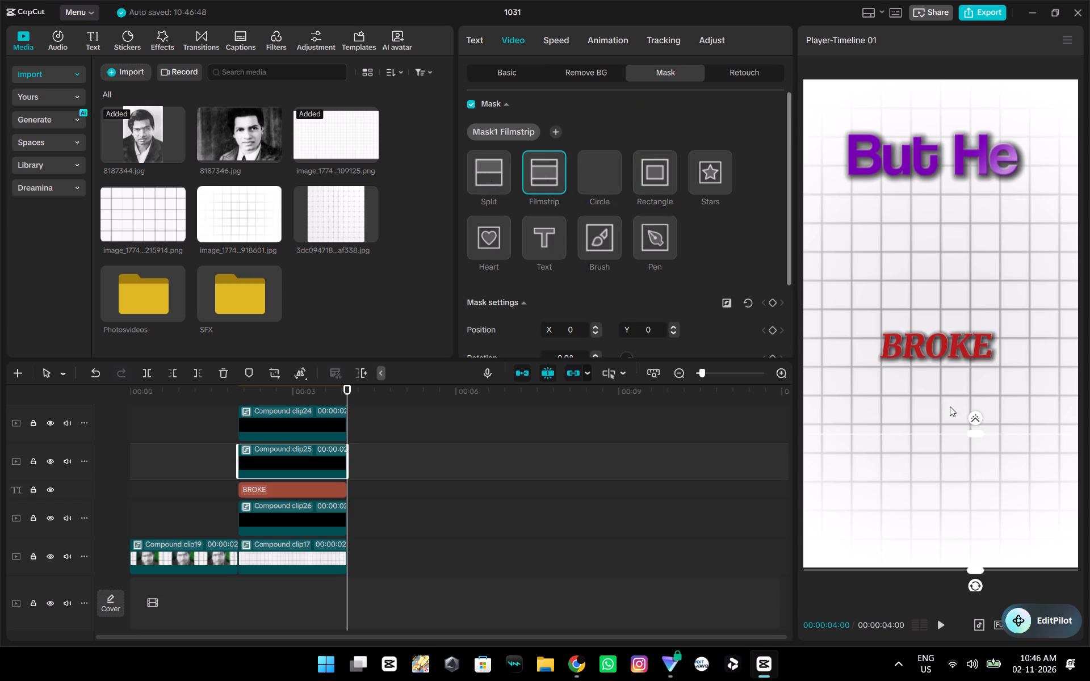
Move the Filmstrip mask onto BROKE, narrow it to a thin band and rotate it to about -62°.
left_click_drag(970, 437, 944, 374)
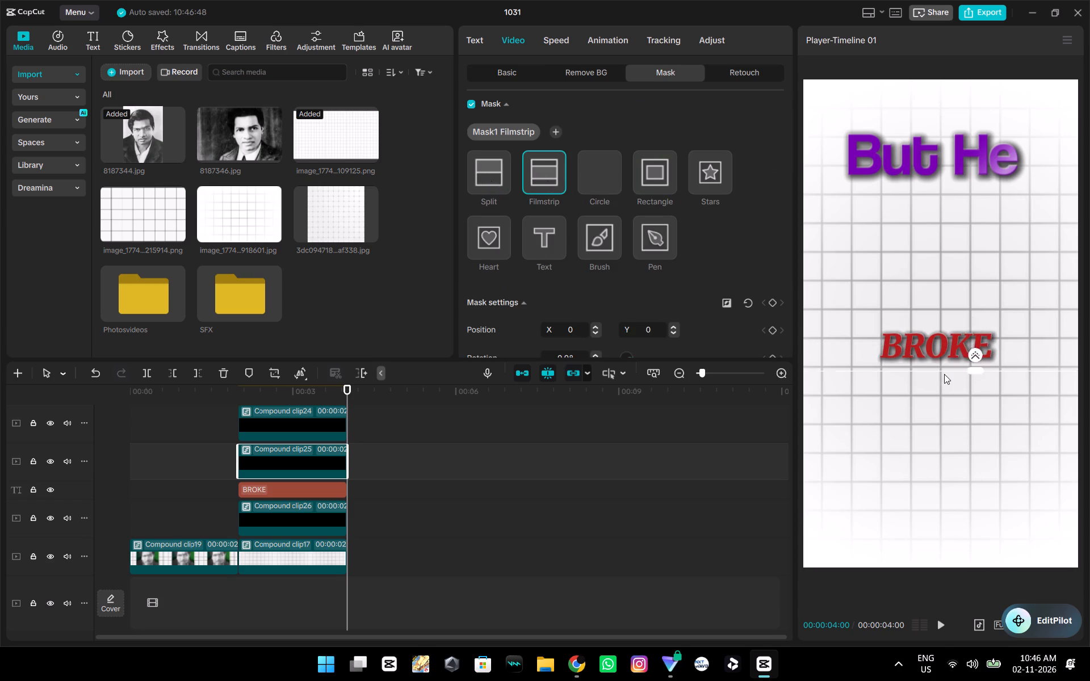
left_click_drag(944, 374, 974, 480)
left_click_drag(977, 513, 953, 361)
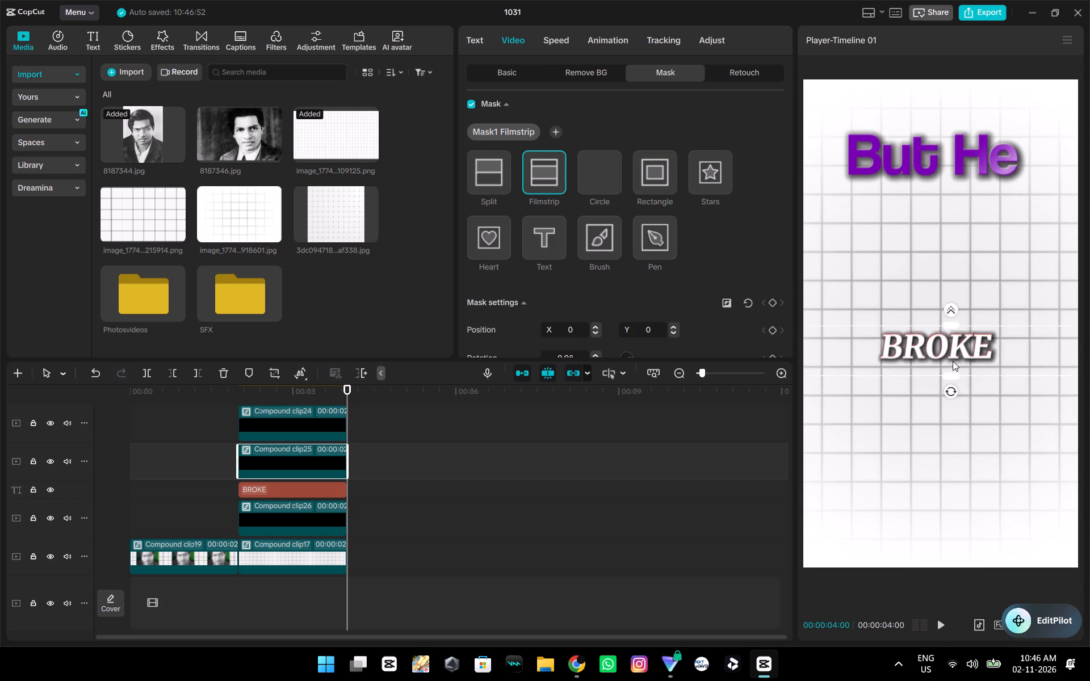
left_click_drag(953, 361, 951, 360)
left_click(941, 325)
left_click_drag(946, 321, 949, 346)
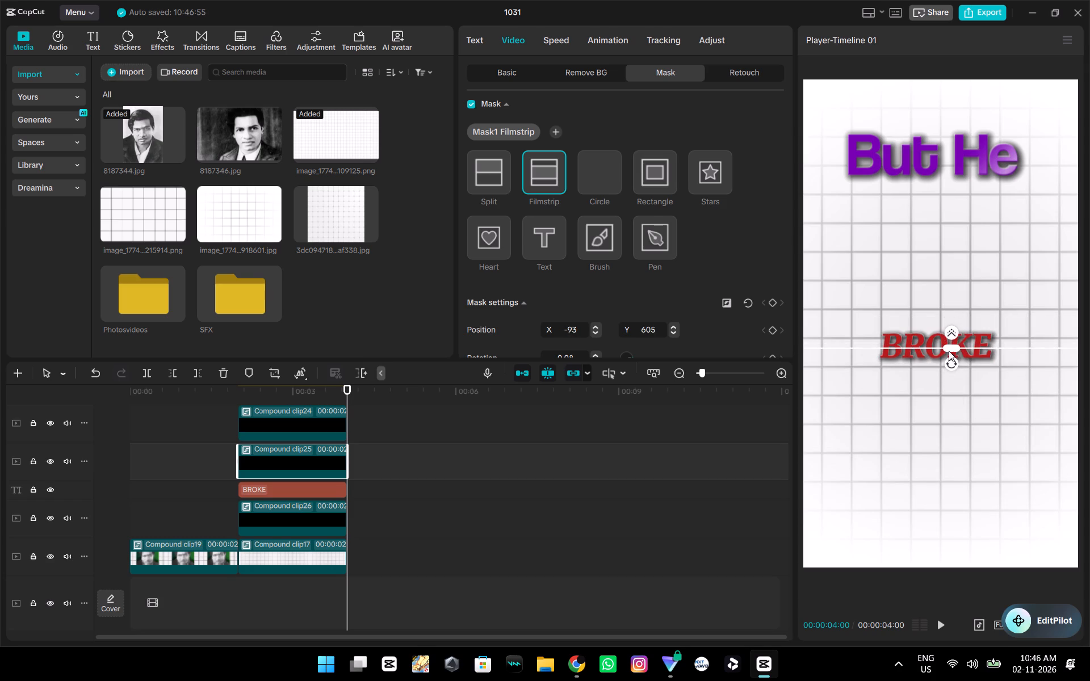
left_click_drag(951, 368, 962, 354)
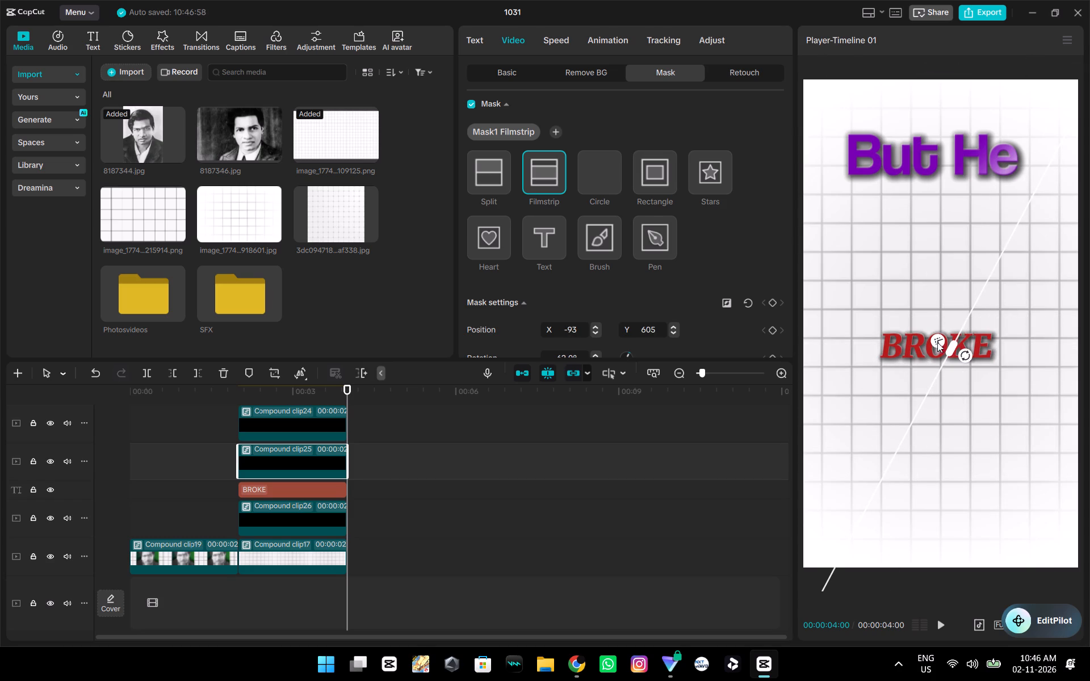
Widen the slanted Filmstrip band to size 50 and move it to X -207, Y 701, over the letter R.
left_click_drag(935, 336, 927, 337)
left_click_drag(927, 337, 928, 338)
left_click(951, 348)
left_click_drag(946, 359, 937, 358)
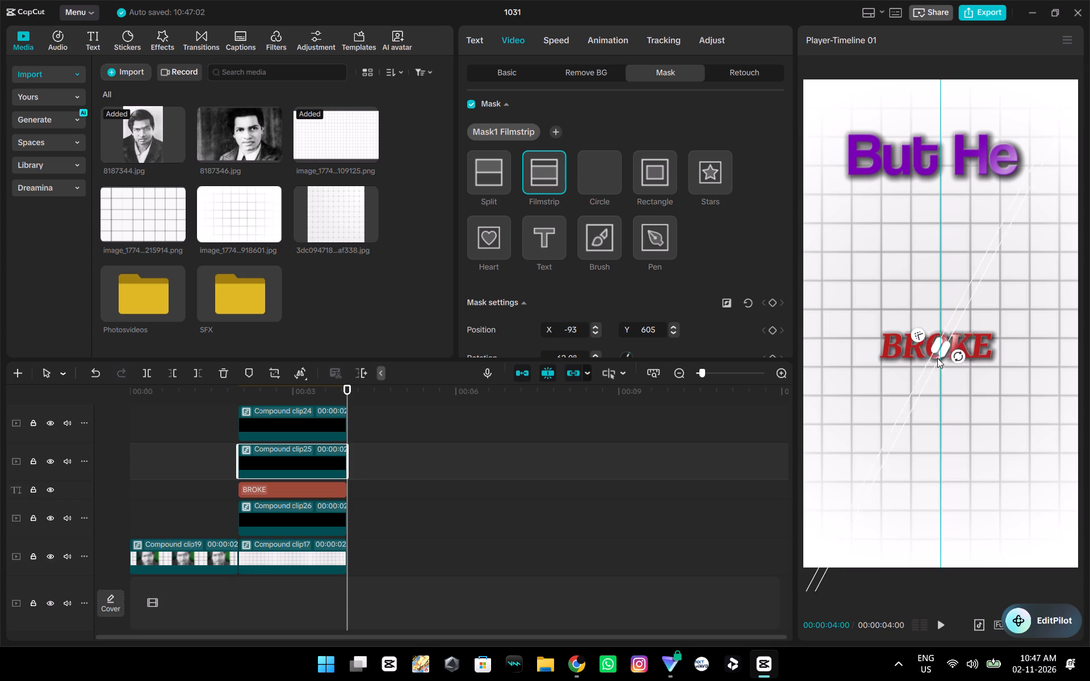
left_click_drag(937, 358, 917, 337)
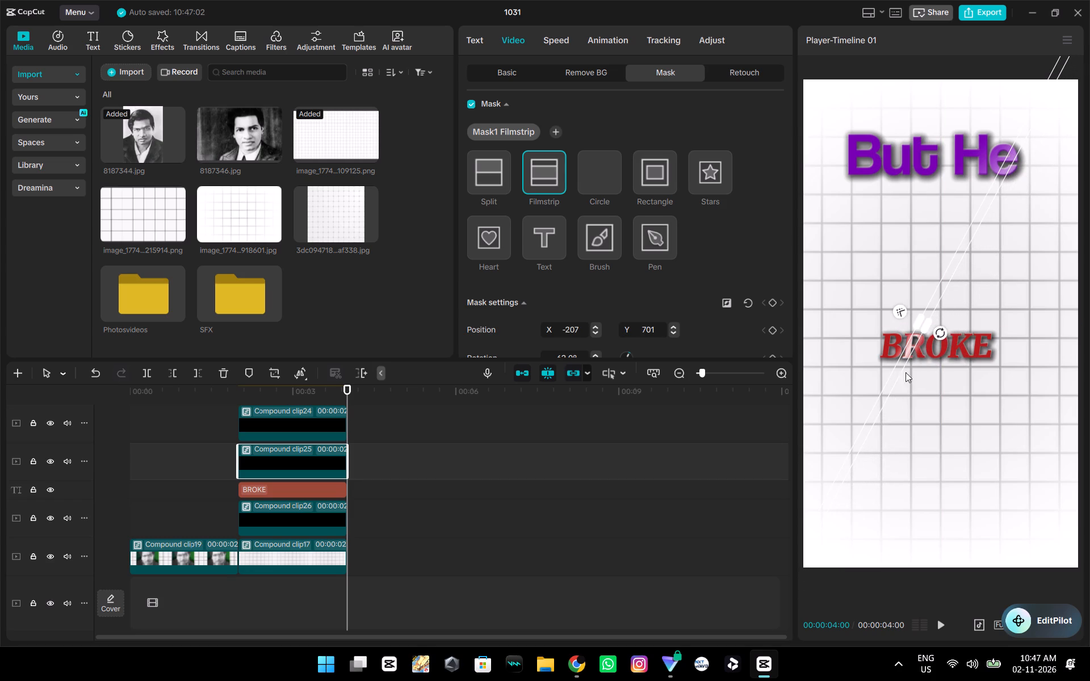
left_click(901, 310)
left_click(926, 326)
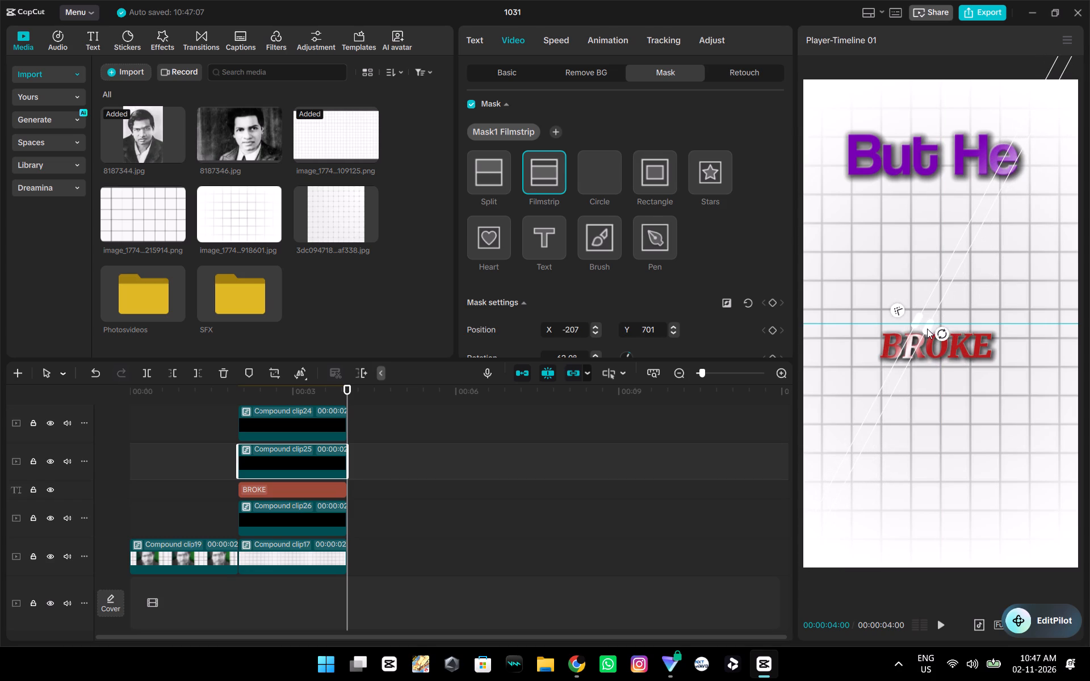
Set the Filmstrip mask's feather to 24.
scroll(684, 262, "down", 7)
left_click_drag(513, 323, 577, 330)
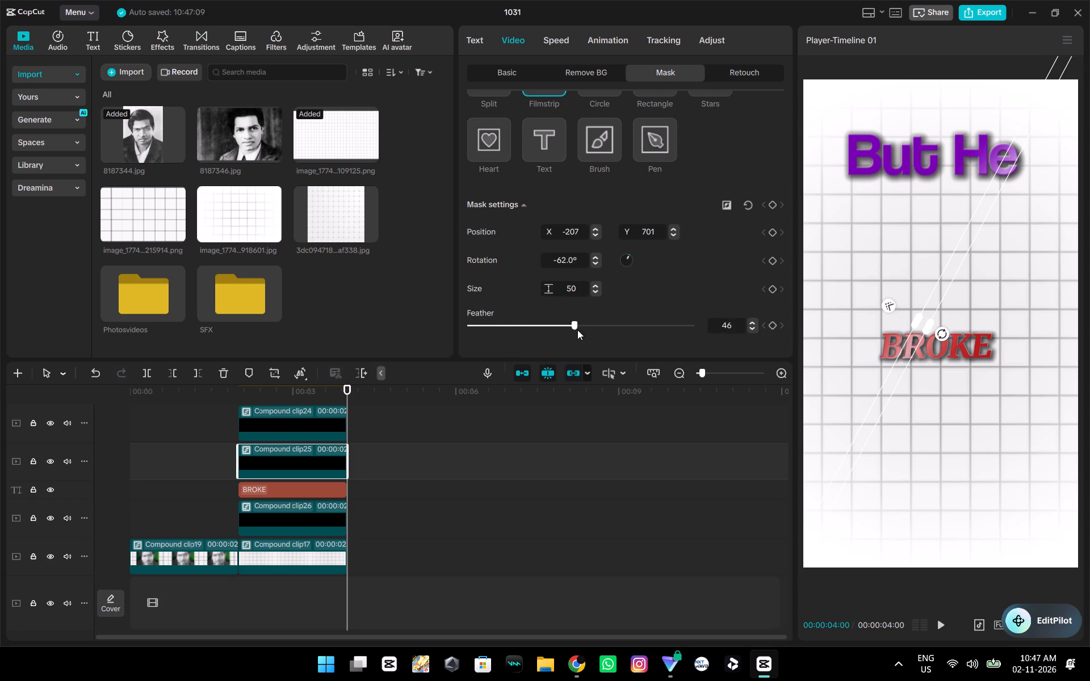
left_click_drag(577, 330, 533, 338)
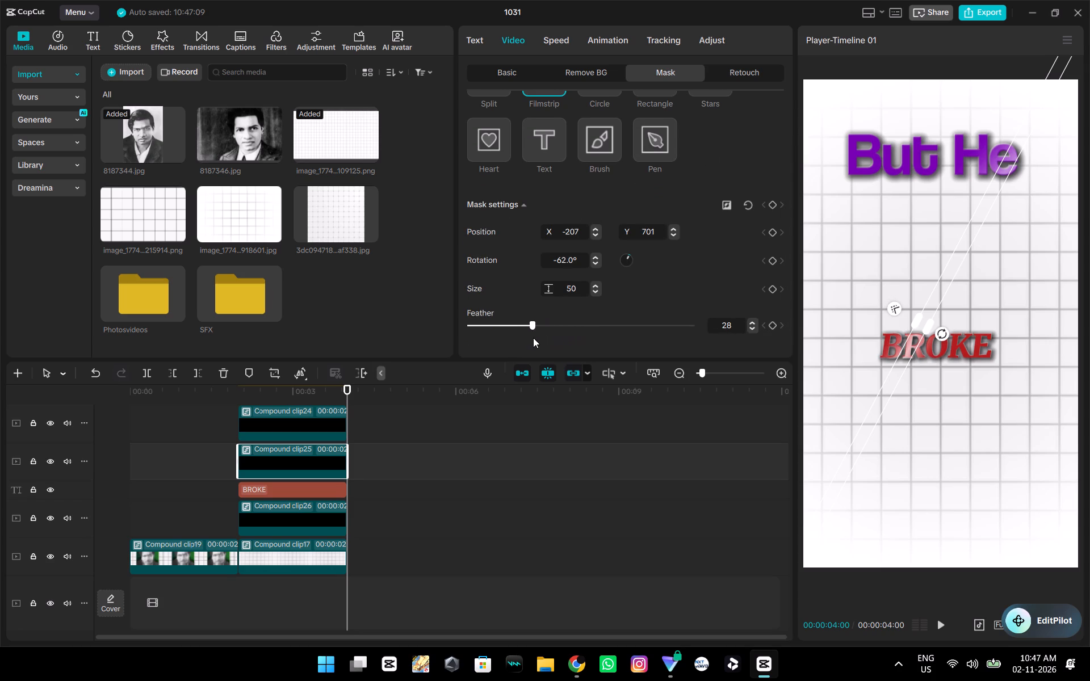
left_click_drag(533, 338, 533, 337)
triple_click(752, 329)
left_click(751, 331)
Move the Filmstrip mask to X -254, Y 668 near the start of BROKE and narrow its band to size 20.
left_click_drag(911, 343, 945, 365)
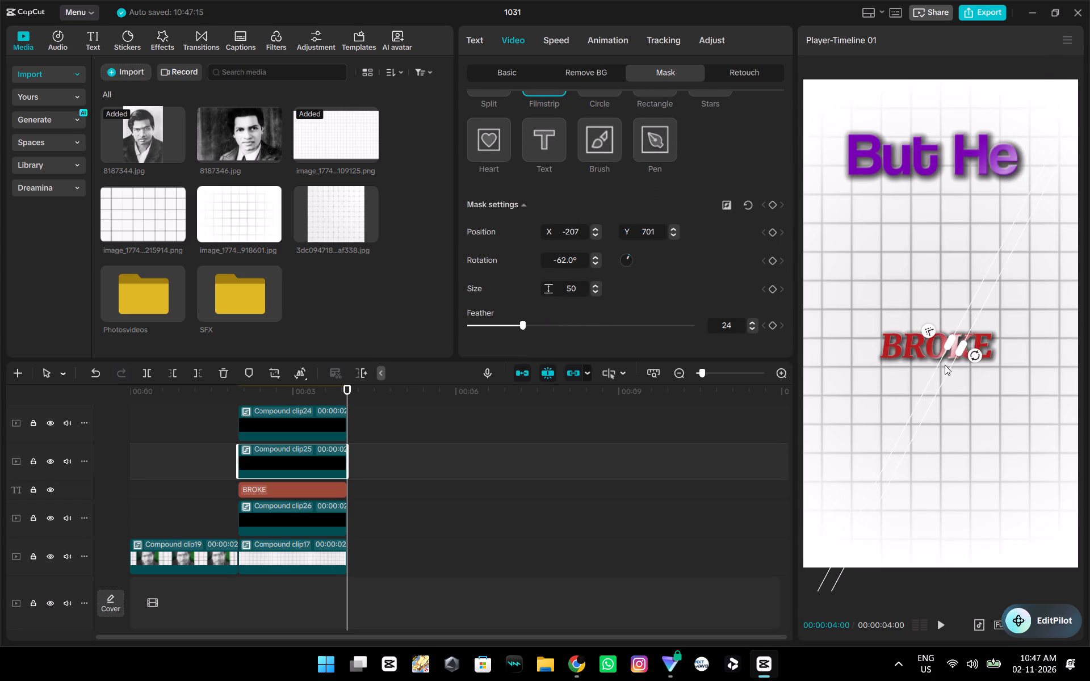
left_click_drag(945, 365, 894, 364)
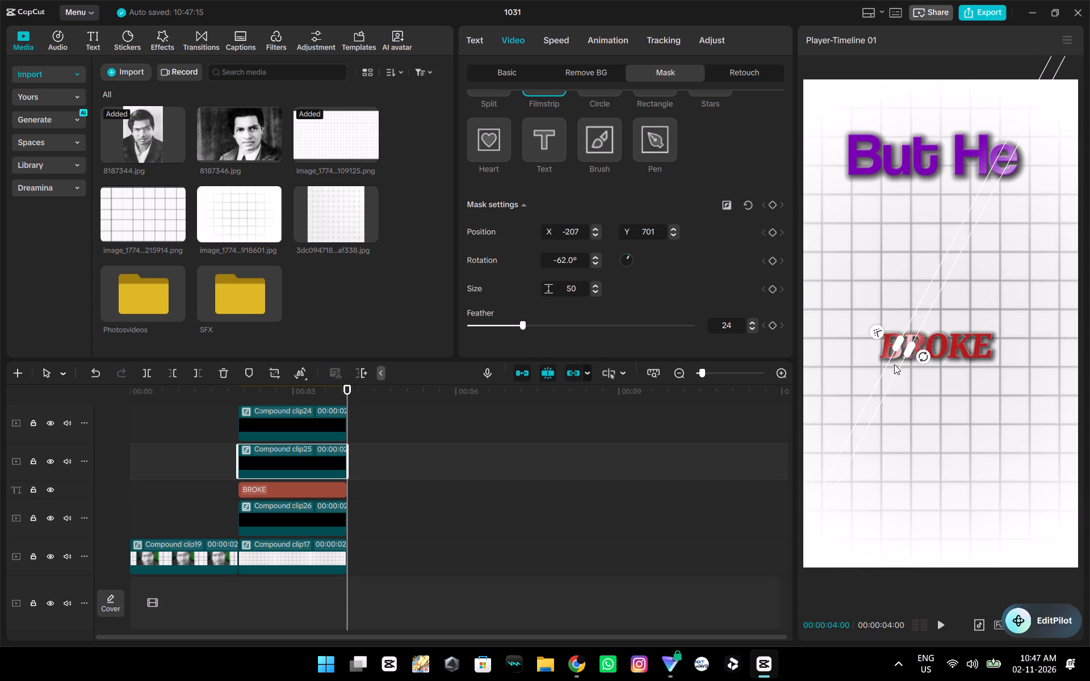
left_click_drag(894, 364, 899, 352)
left_click(902, 331)
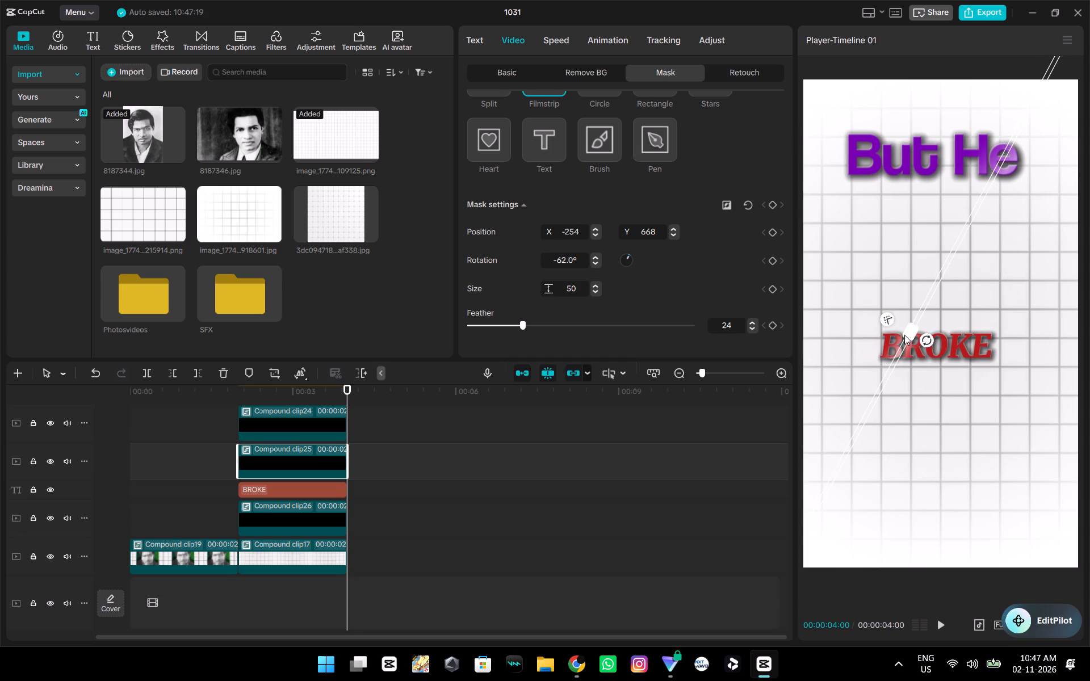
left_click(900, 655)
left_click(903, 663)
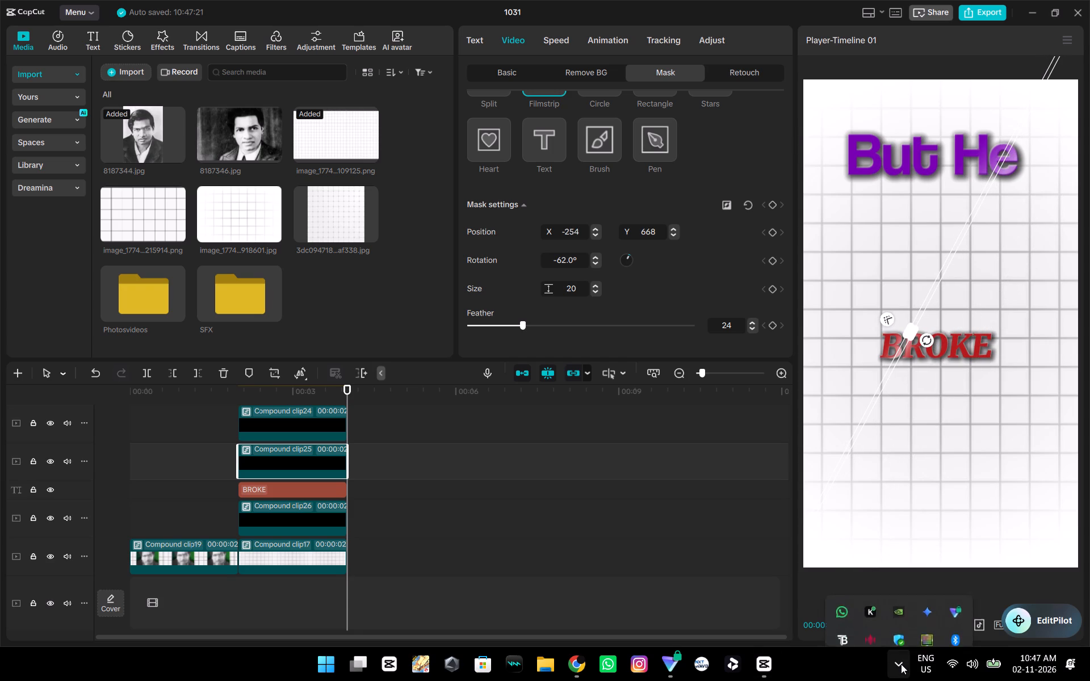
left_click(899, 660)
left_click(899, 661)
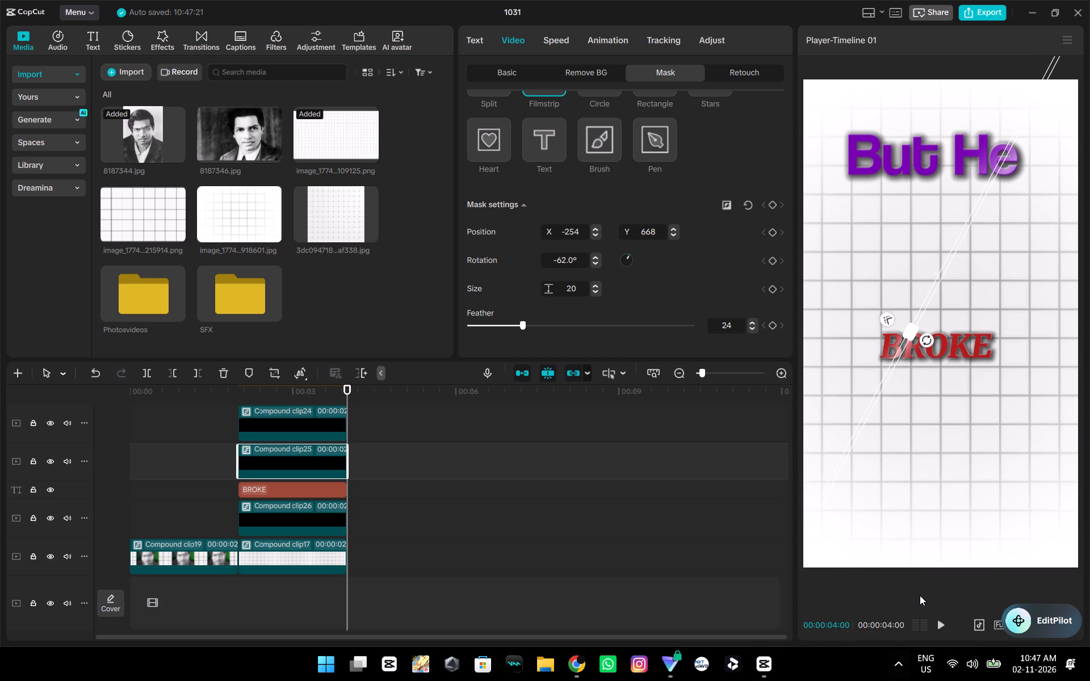
Set the Filmstrip mask's feather to 27 and check the light band closely on BROKE.
left_click_drag(886, 314, 837, 292)
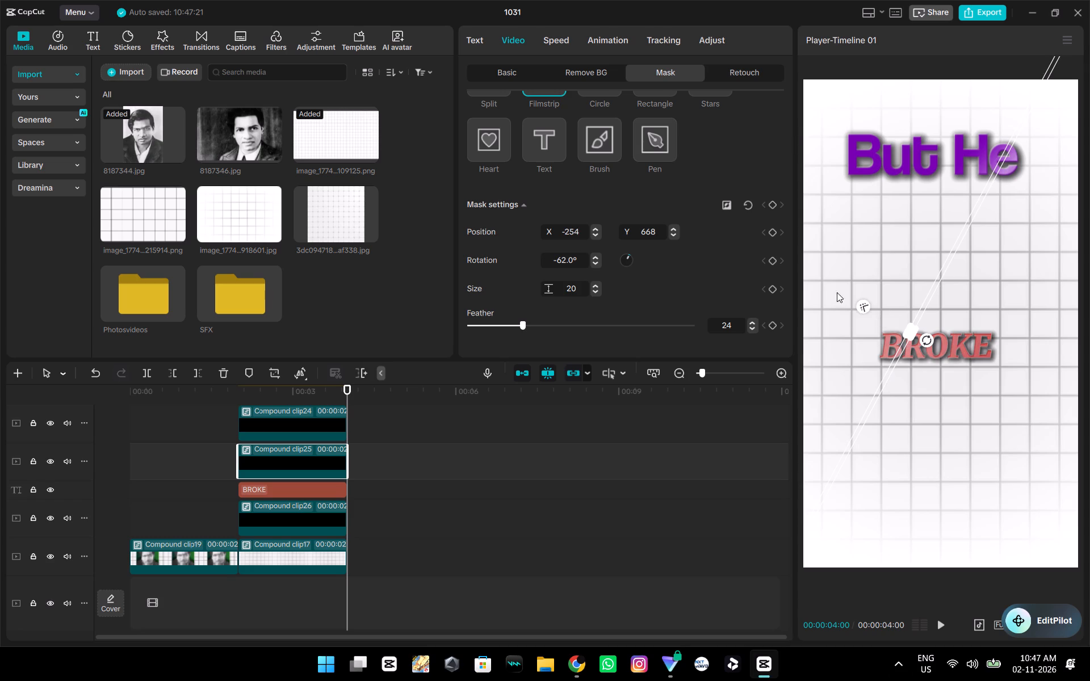
left_click_drag(837, 292, 874, 330)
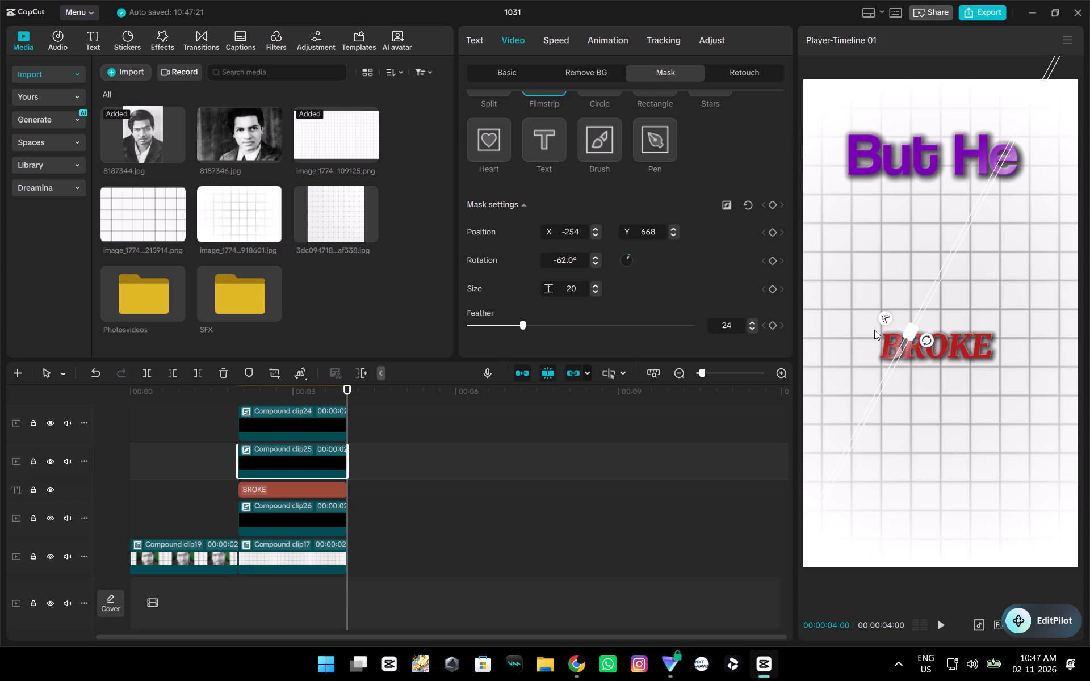
left_click_drag(874, 330, 877, 330)
scroll(945, 398, "up", 12, "ctrl")
scroll(918, 428, "down", 17, "ctrl")
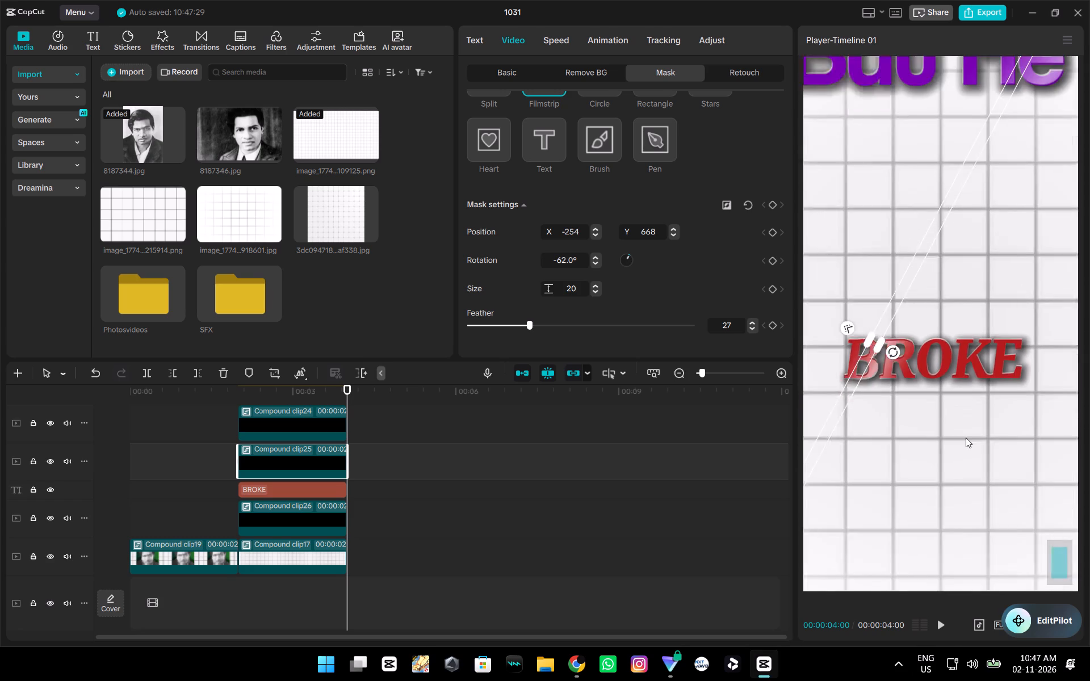
scroll(888, 356, "down", 2, "ctrl")
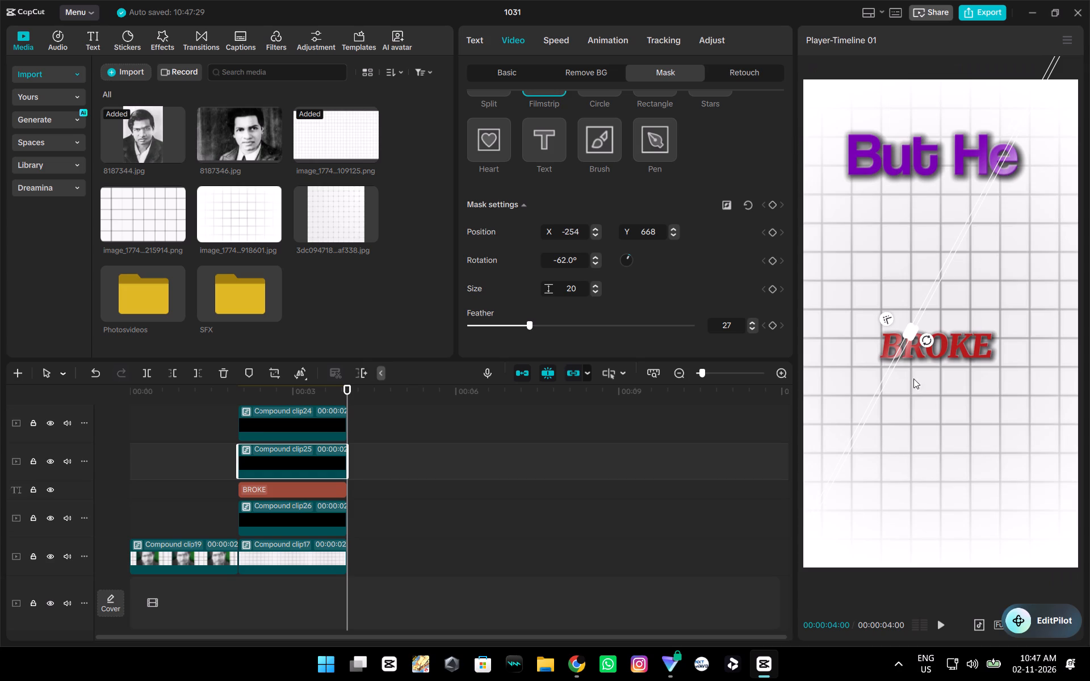
Add keyframes for all mask settings at 00:00:02:00, the start of Compound clip25.
left_click_drag(348, 381, 303, 394)
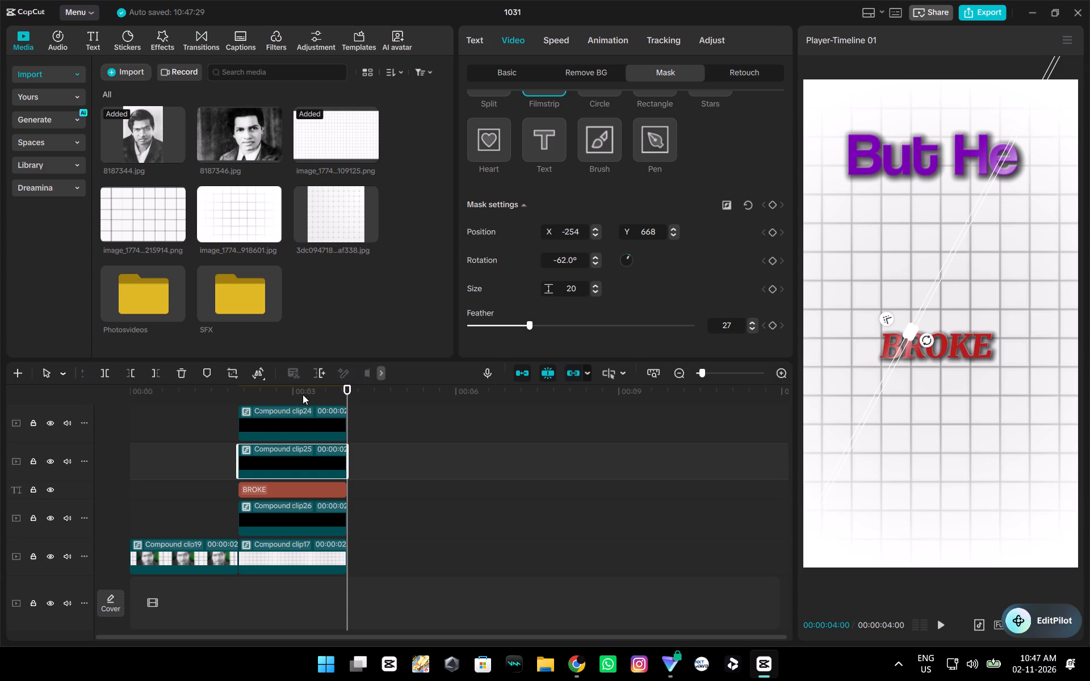
left_click_drag(303, 394, 308, 396)
left_click_drag(346, 389, 291, 421)
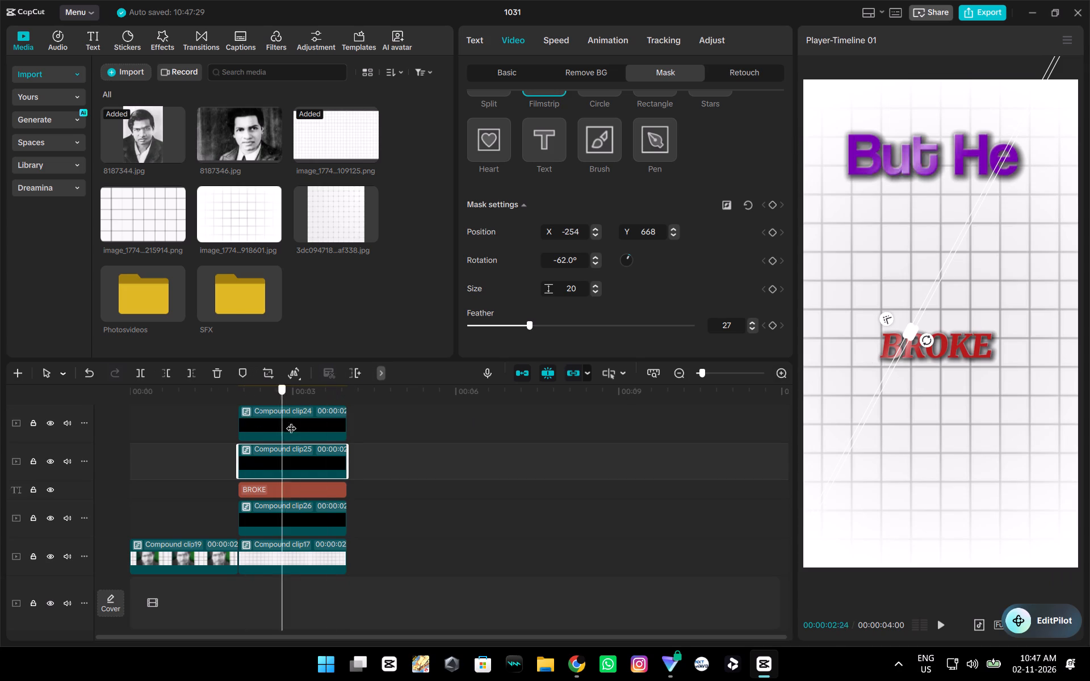
left_click_drag(291, 421, 237, 432)
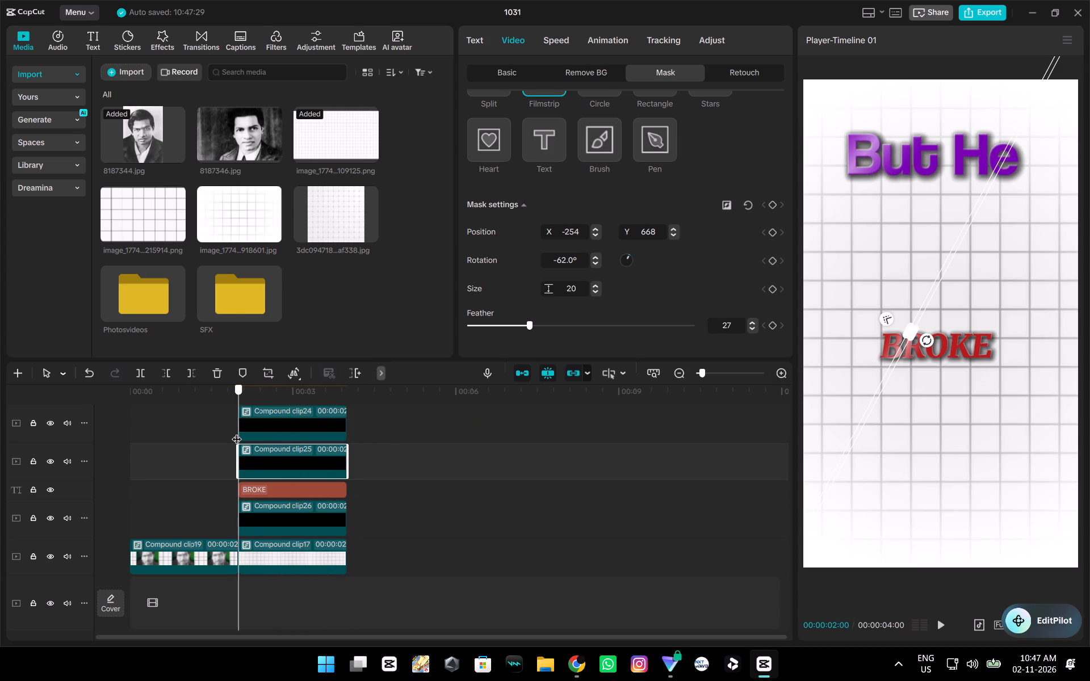
left_click_drag(237, 432, 236, 431)
left_click(773, 205)
At 00:00:04:00, move the Filmstrip mask to X 13, Y 550 over the final E of BROKE.
left_click_drag(236, 388, 334, 410)
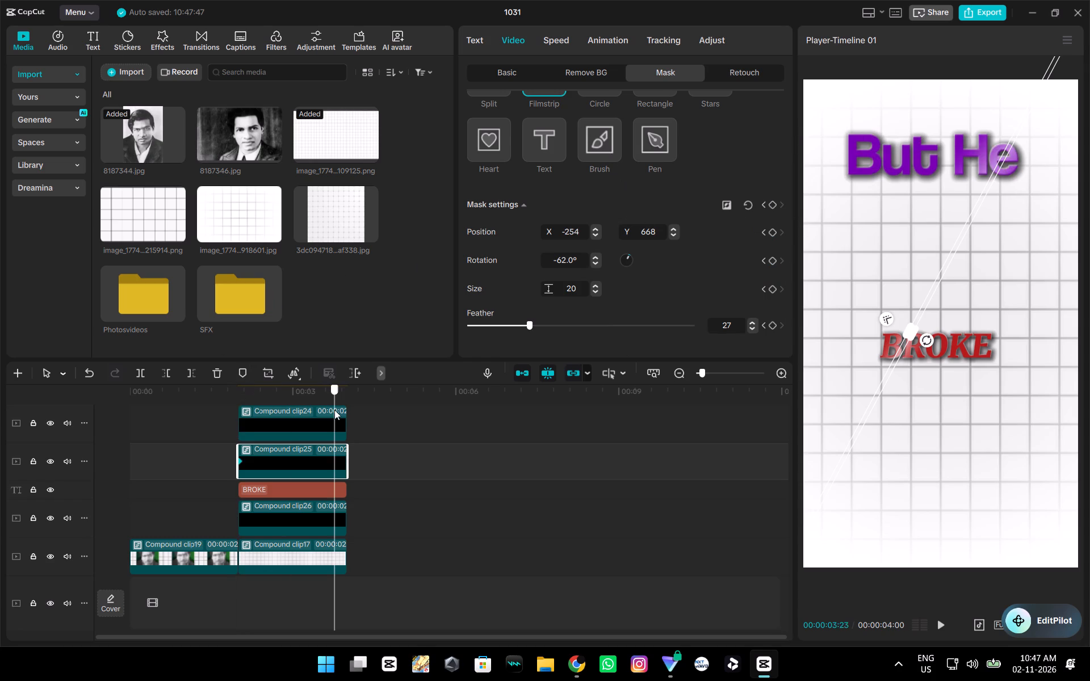
left_click_drag(334, 410, 346, 413)
left_click_drag(927, 299, 992, 327)
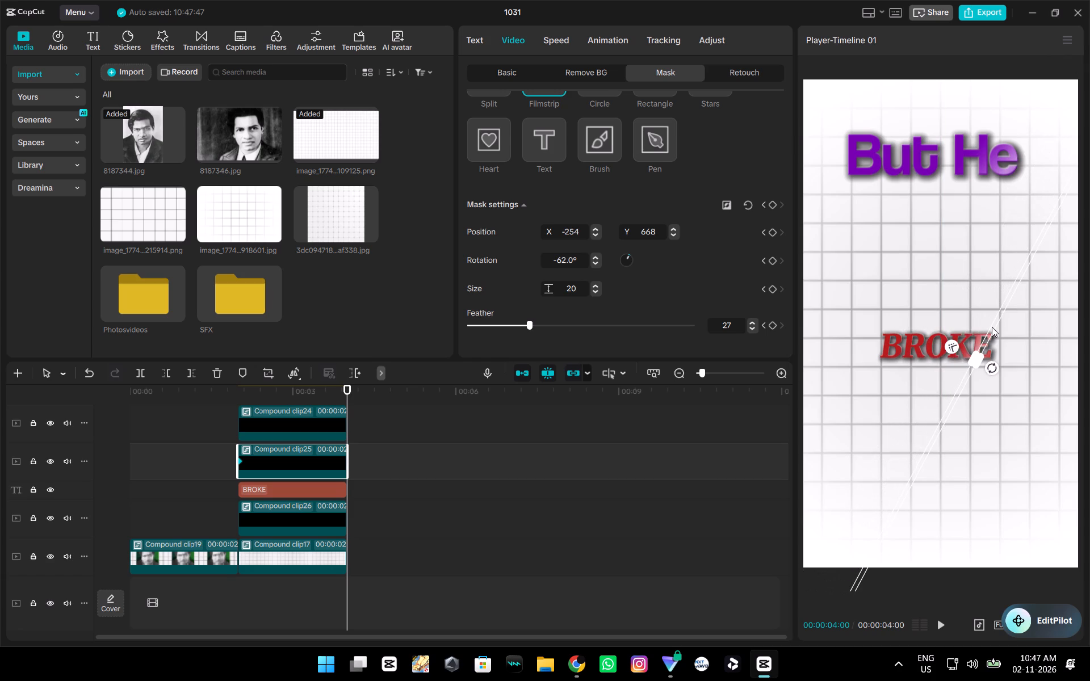
left_click_drag(992, 327, 995, 329)
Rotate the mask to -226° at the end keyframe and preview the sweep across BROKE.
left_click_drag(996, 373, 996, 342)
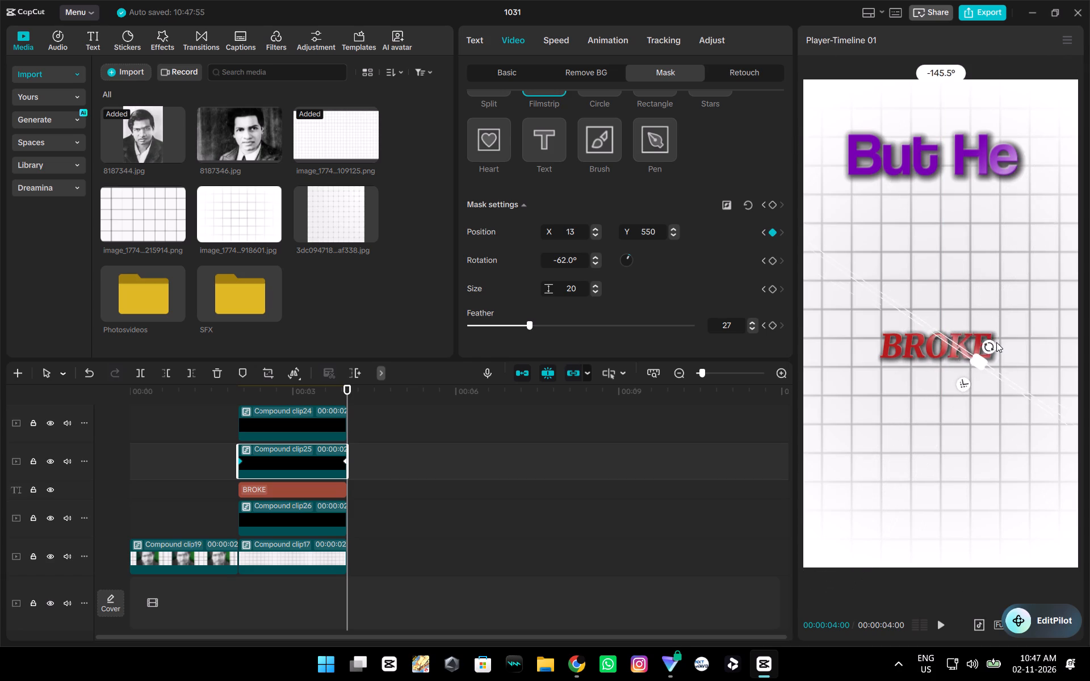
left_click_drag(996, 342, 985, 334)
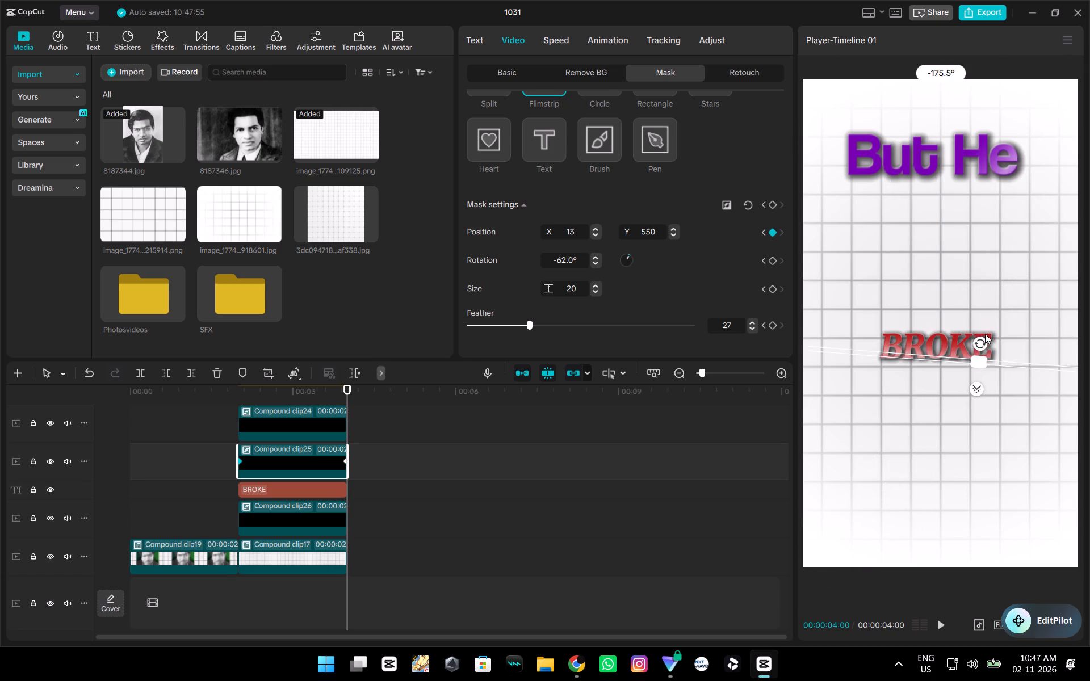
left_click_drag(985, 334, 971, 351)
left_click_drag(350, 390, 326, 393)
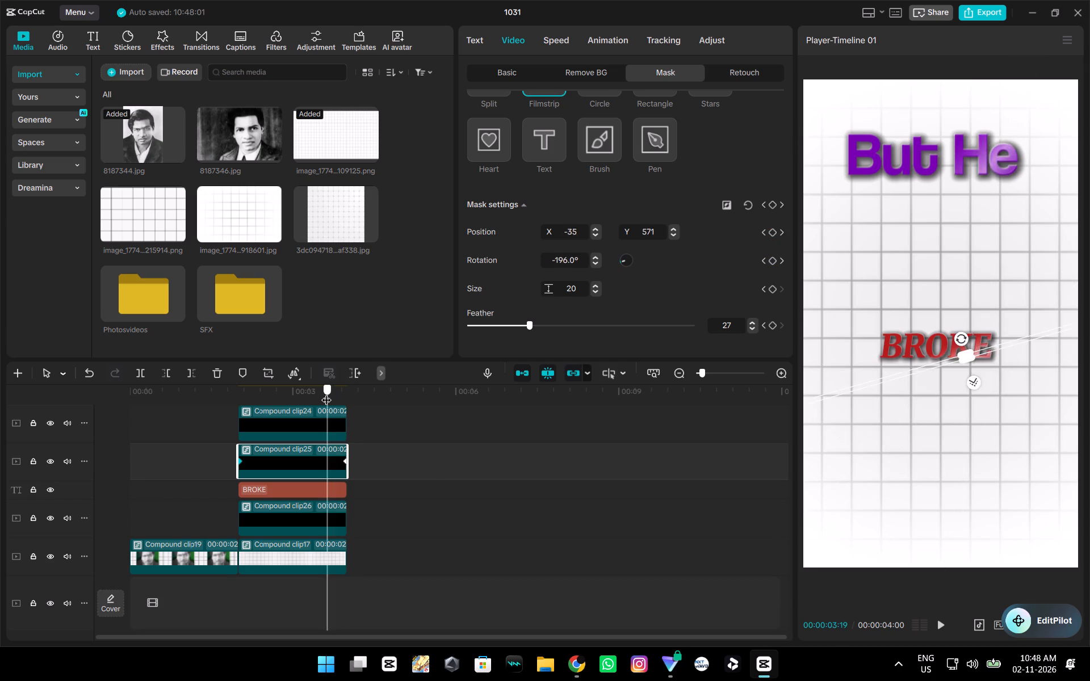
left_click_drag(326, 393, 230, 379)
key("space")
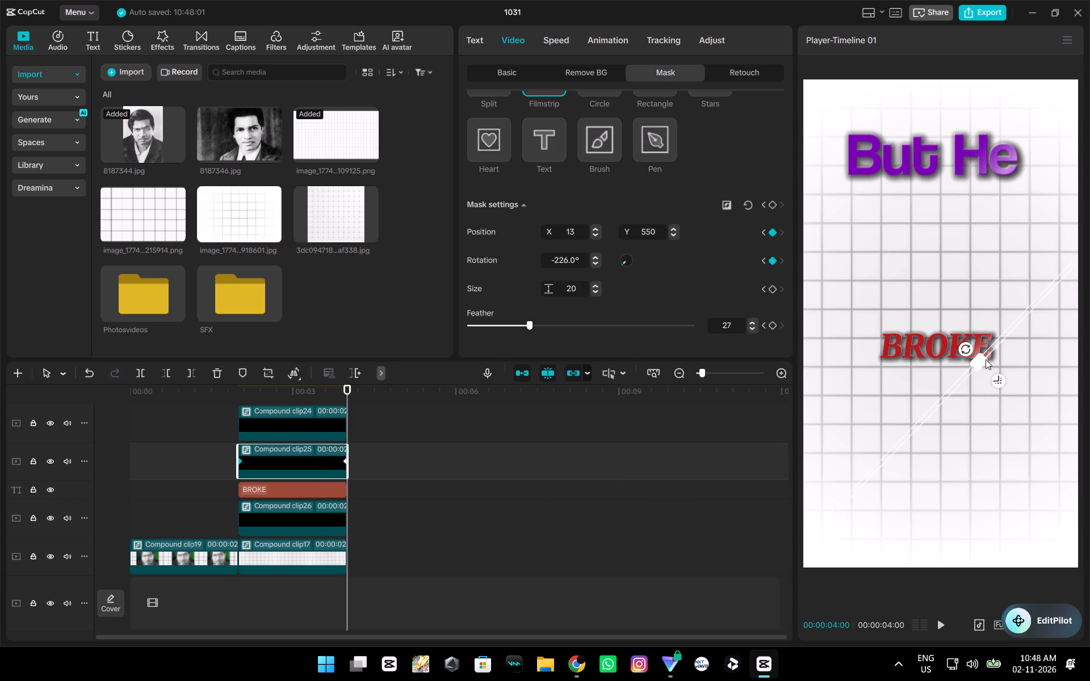
Rotate the mask to -53° at the 00:00:04:00 keyframe and preview the sweep across BROKE.
left_click_drag(969, 347, 1021, 398)
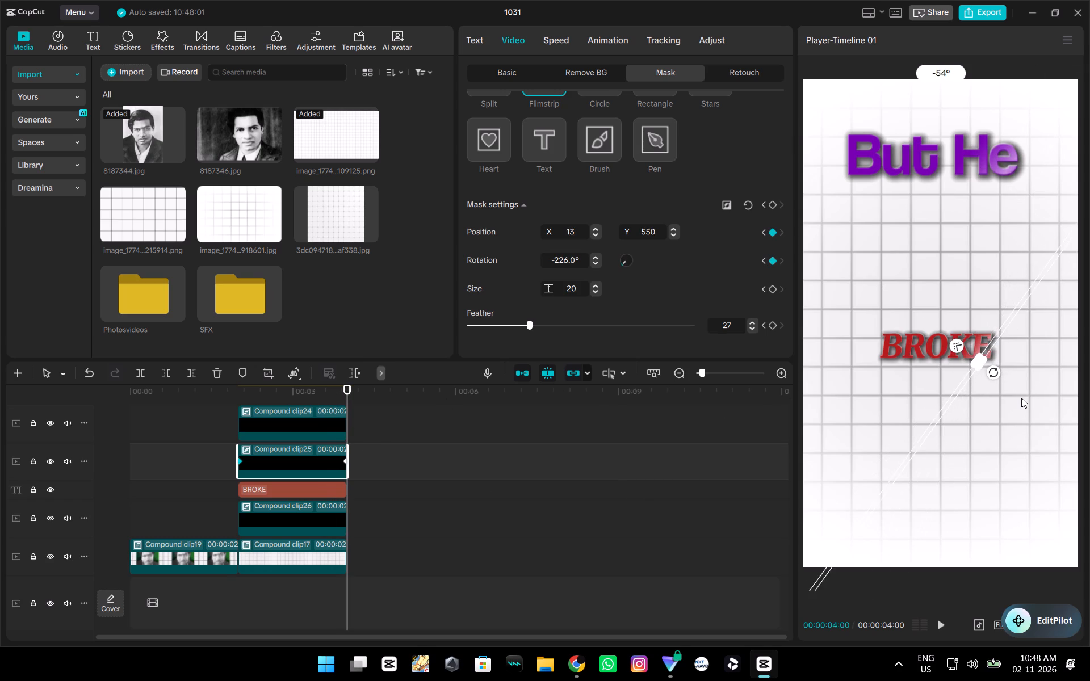
left_click_drag(1021, 398, 1021, 400)
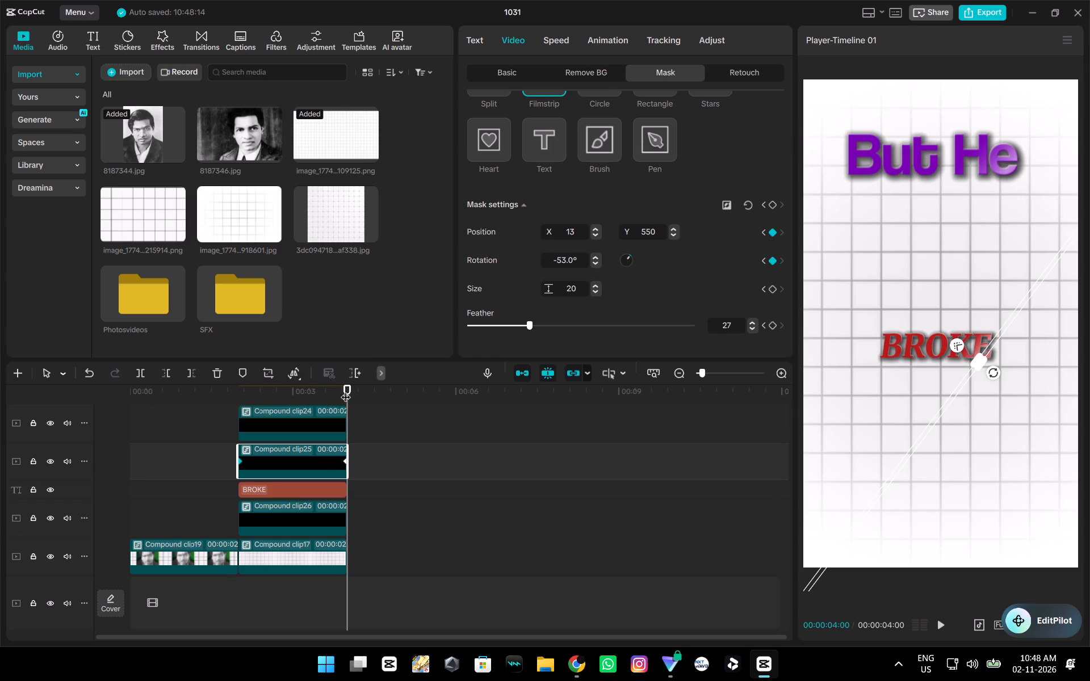
left_click_drag(345, 391, 263, 394)
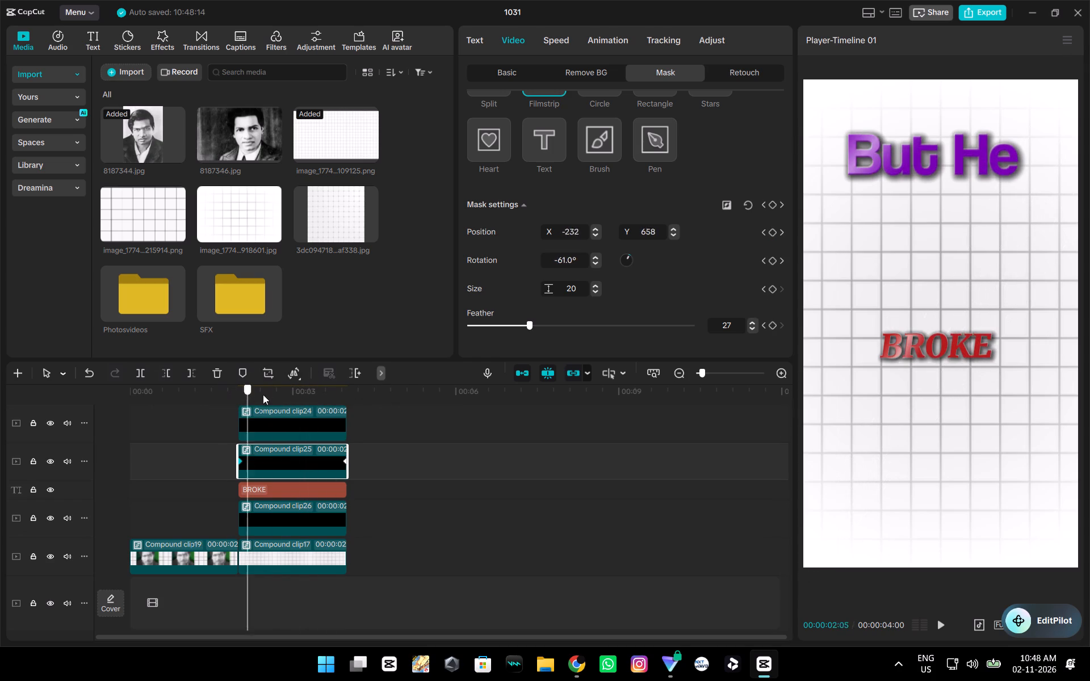
left_click_drag(263, 394, 435, 430)
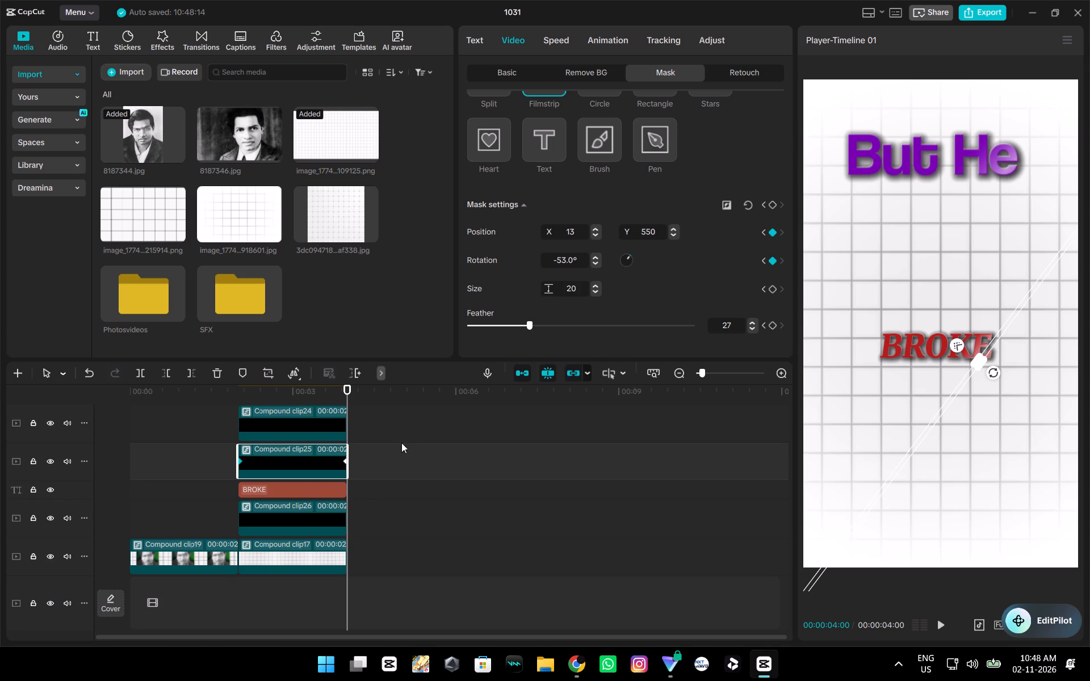
Combine Compound clip25, the BROKE text and Compound clip26 into one compound clip.
left_click(326, 488, "ctrl")
left_click(326, 518, "ctrl")
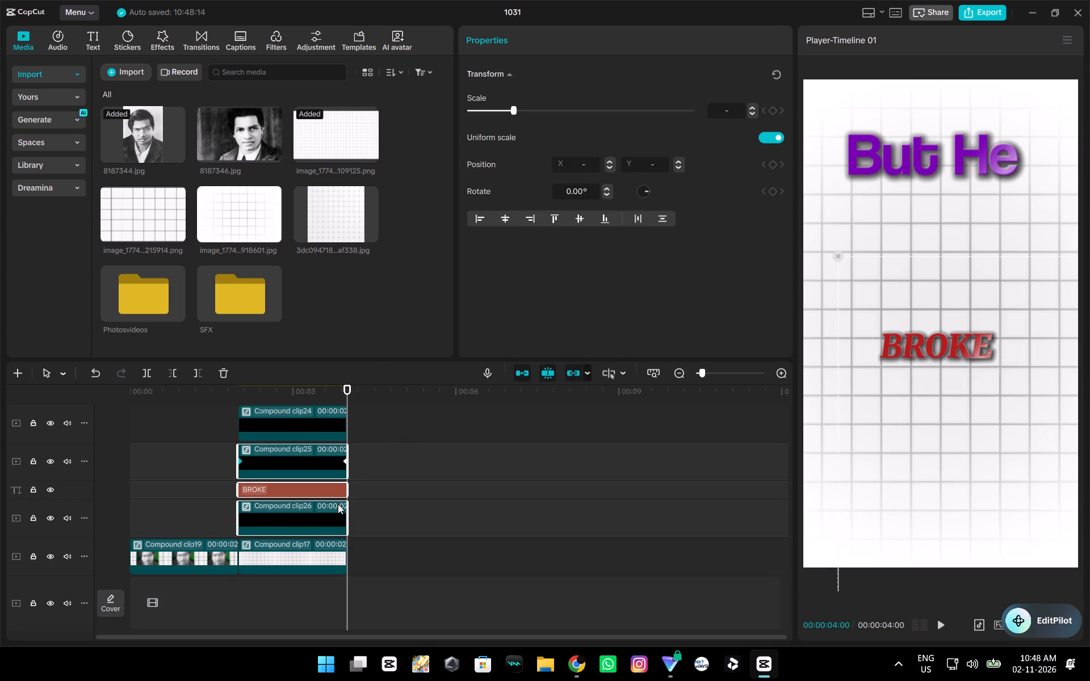
key("alt+g")
Crop the new BROKE compound clip to a free-ratio rectangle closely surrounding the word.
left_click(615, 37)
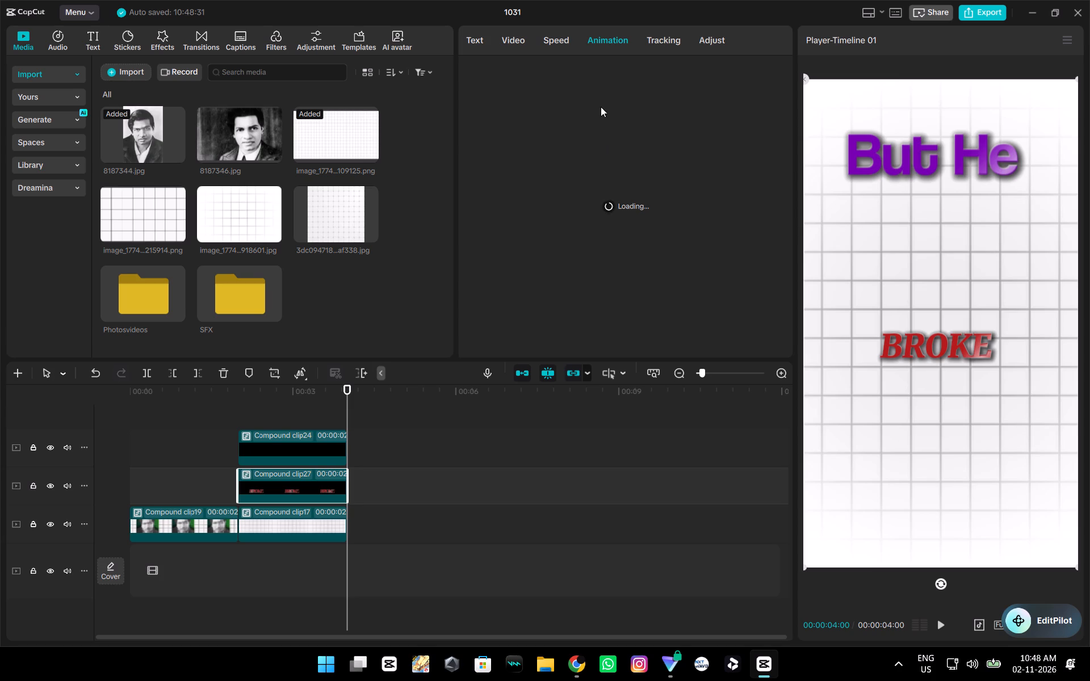
left_click(270, 371)
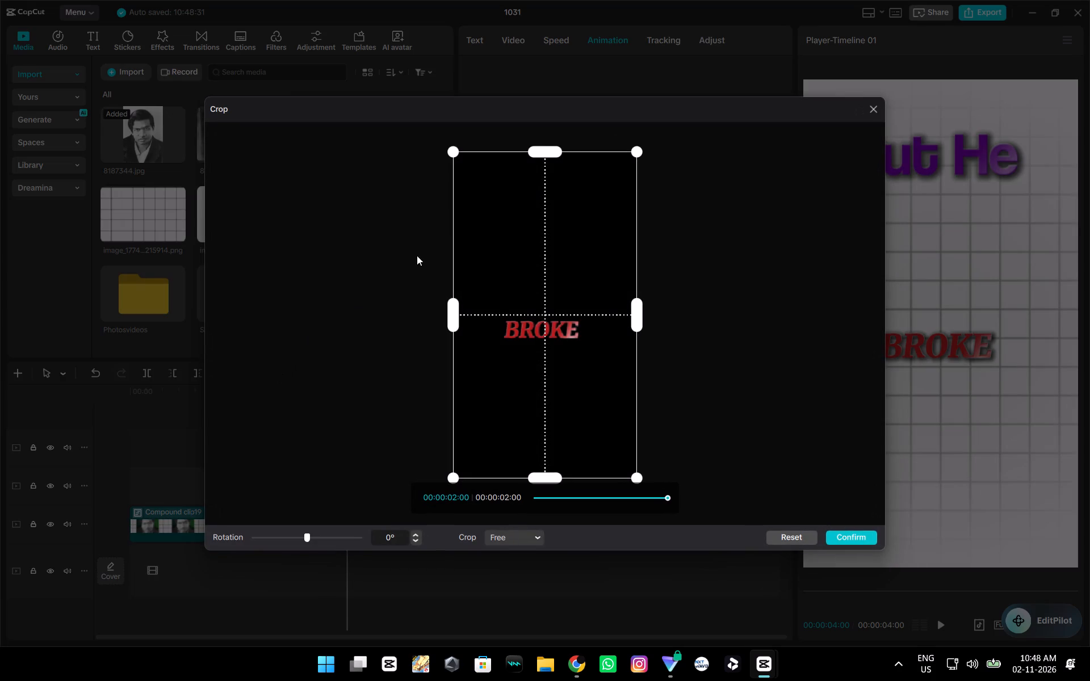
left_click_drag(544, 145, 560, 259)
left_click_drag(540, 153, 551, 316)
left_click_drag(538, 481, 550, 347)
left_click_drag(540, 356, 546, 371)
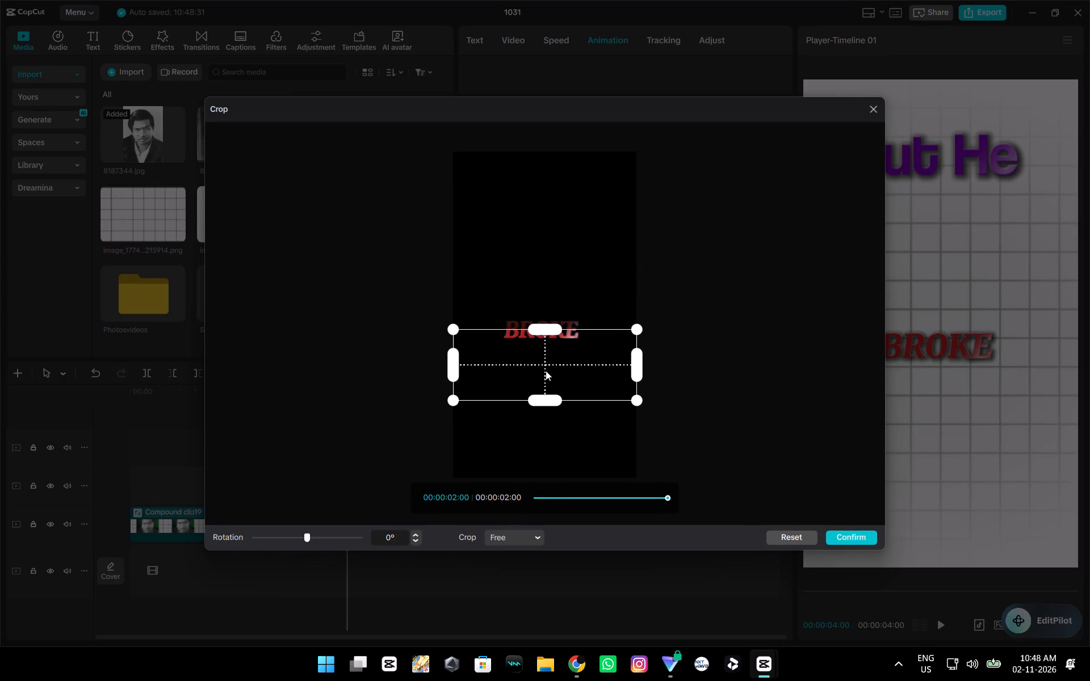
left_click_drag(546, 371, 544, 336)
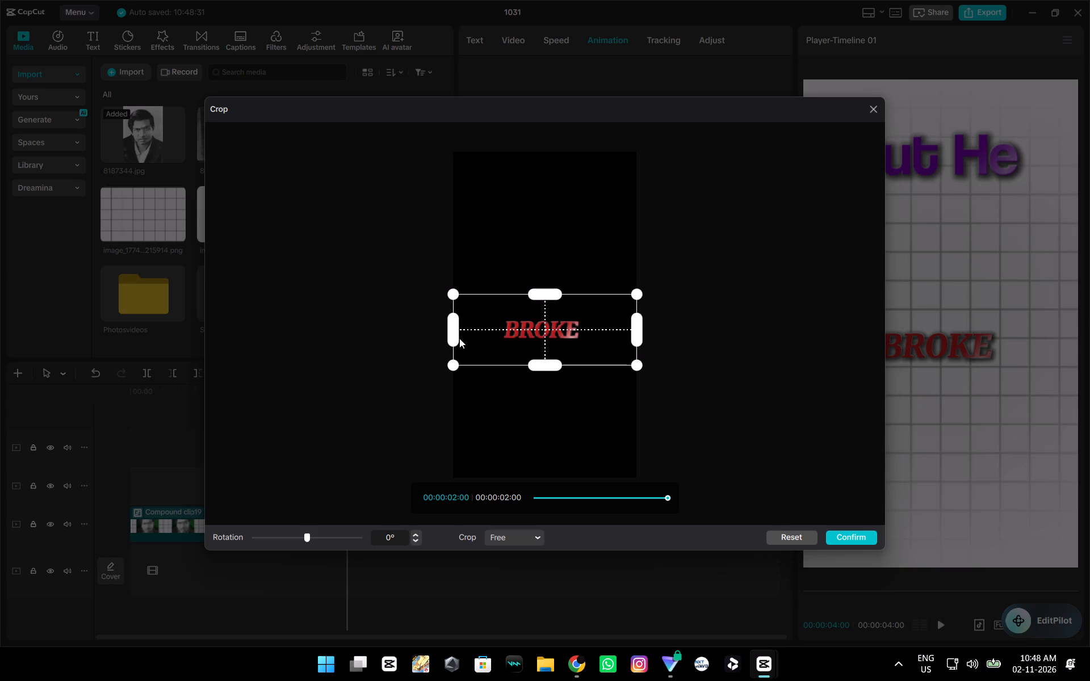
left_click_drag(452, 326, 462, 329)
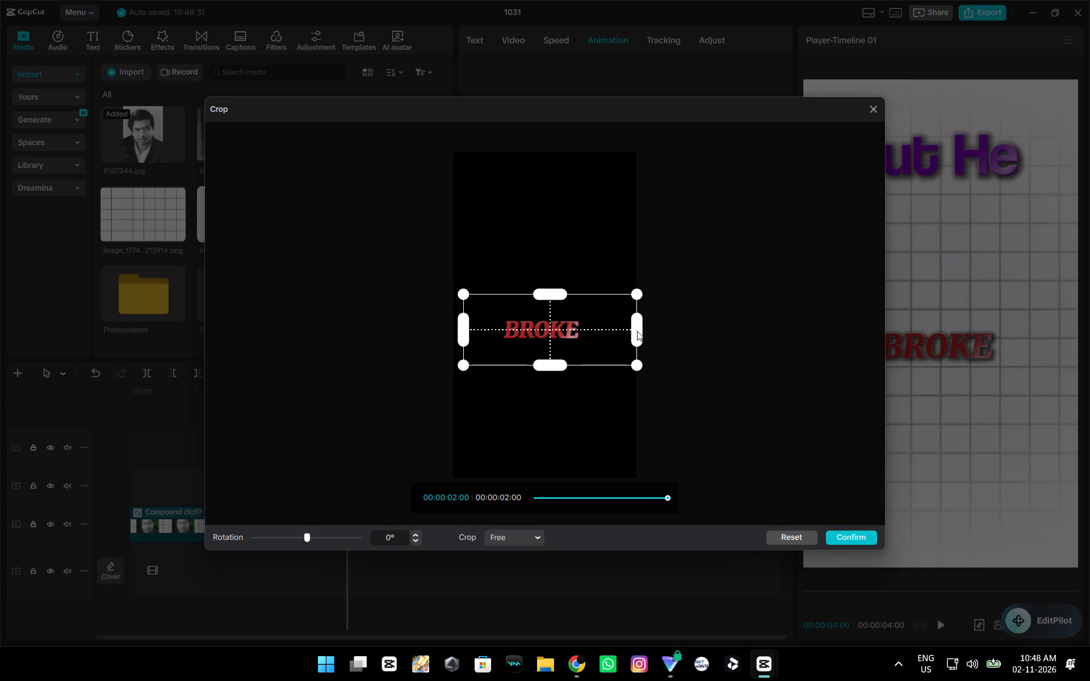
left_click_drag(638, 331, 621, 331)
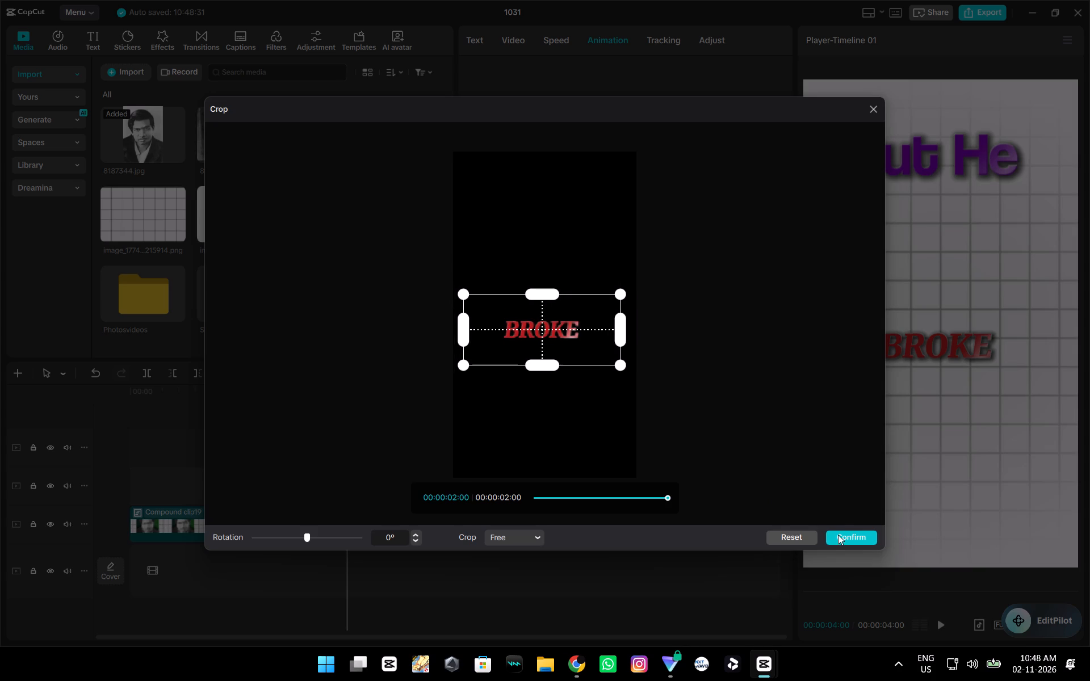
left_click(842, 535)
Move the cropped BROKE clip up to sit directly beneath "But He".
left_click_drag(944, 330, 924, 228)
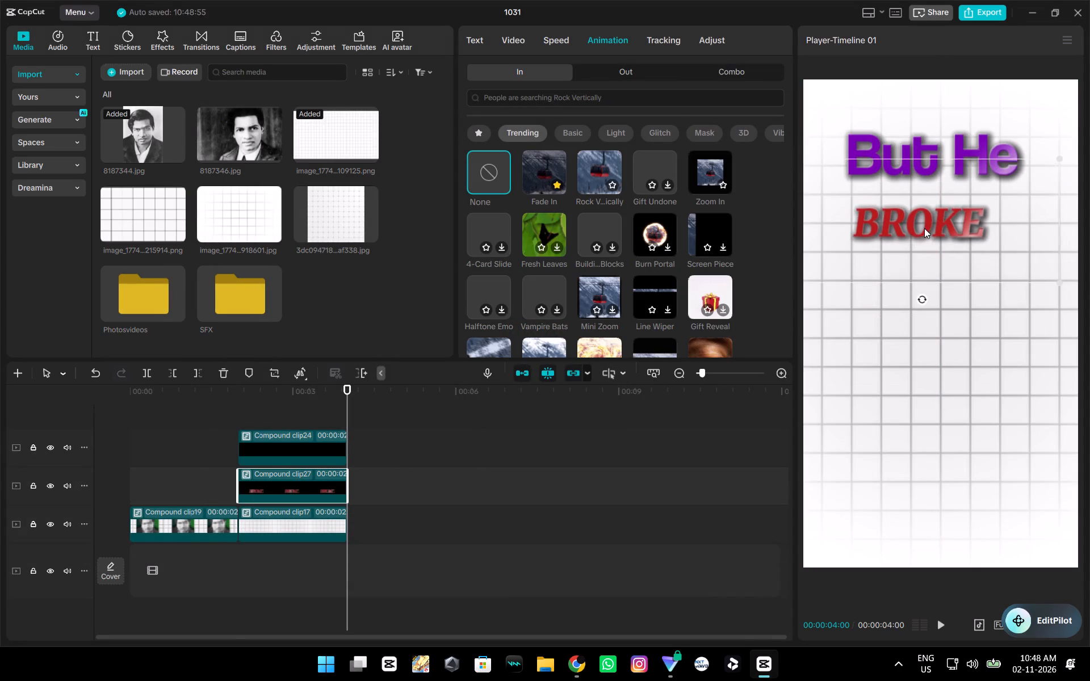
left_click_drag(924, 228, 930, 226)
Search the In animations for "break" for the BROKE clip.
left_click(569, 102)
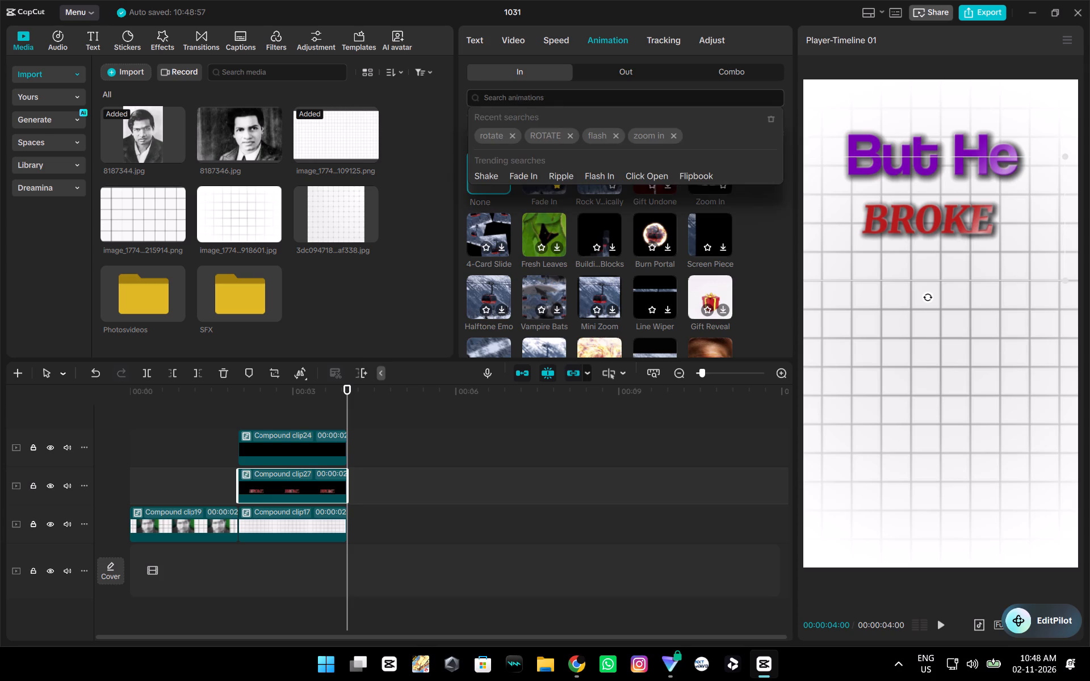
type("break")
key("Return")
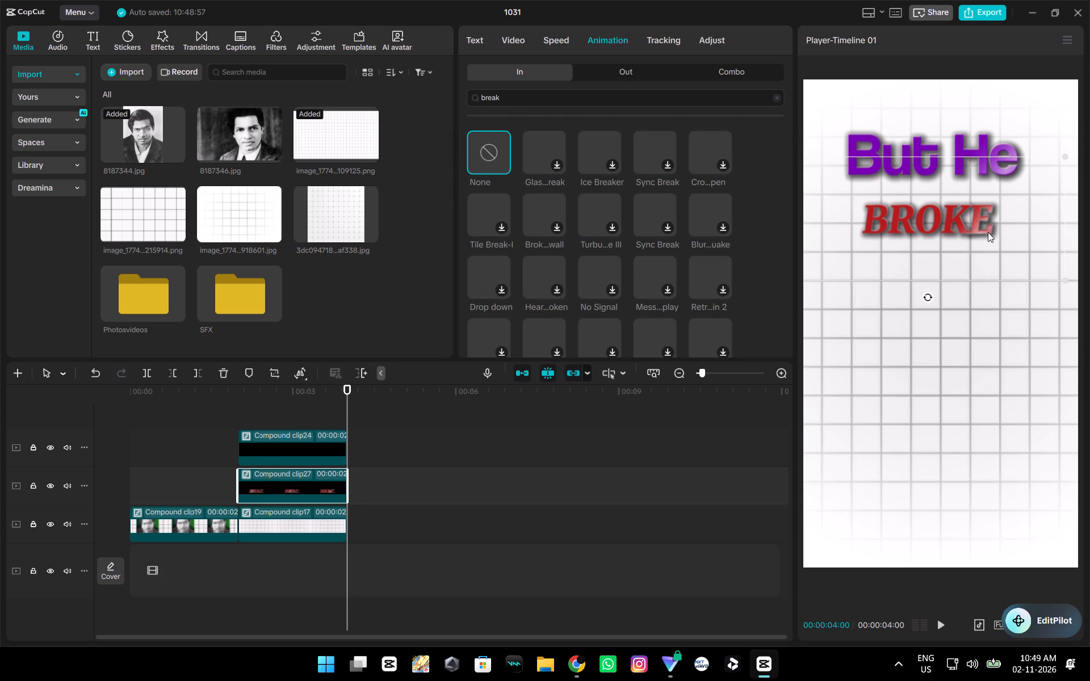
Enlarge BROKE to roughly the width of "But He" and position it just below that line.
left_click_drag(978, 249, 928, 306)
left_click_drag(1014, 213, 1089, 172)
left_click_drag(946, 284, 1004, 230)
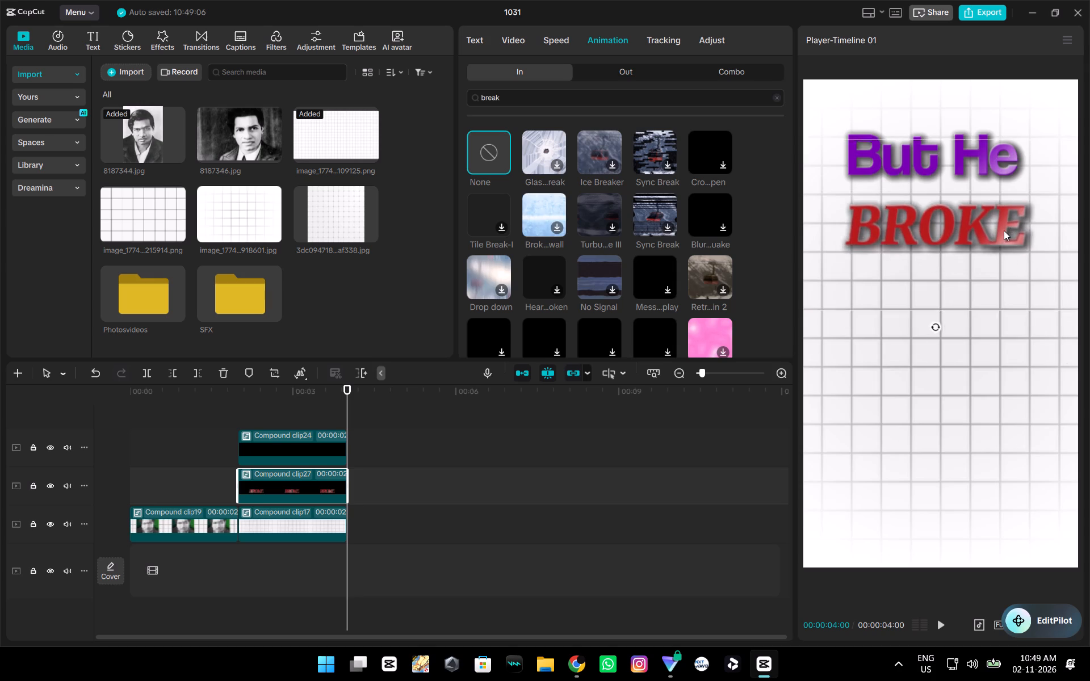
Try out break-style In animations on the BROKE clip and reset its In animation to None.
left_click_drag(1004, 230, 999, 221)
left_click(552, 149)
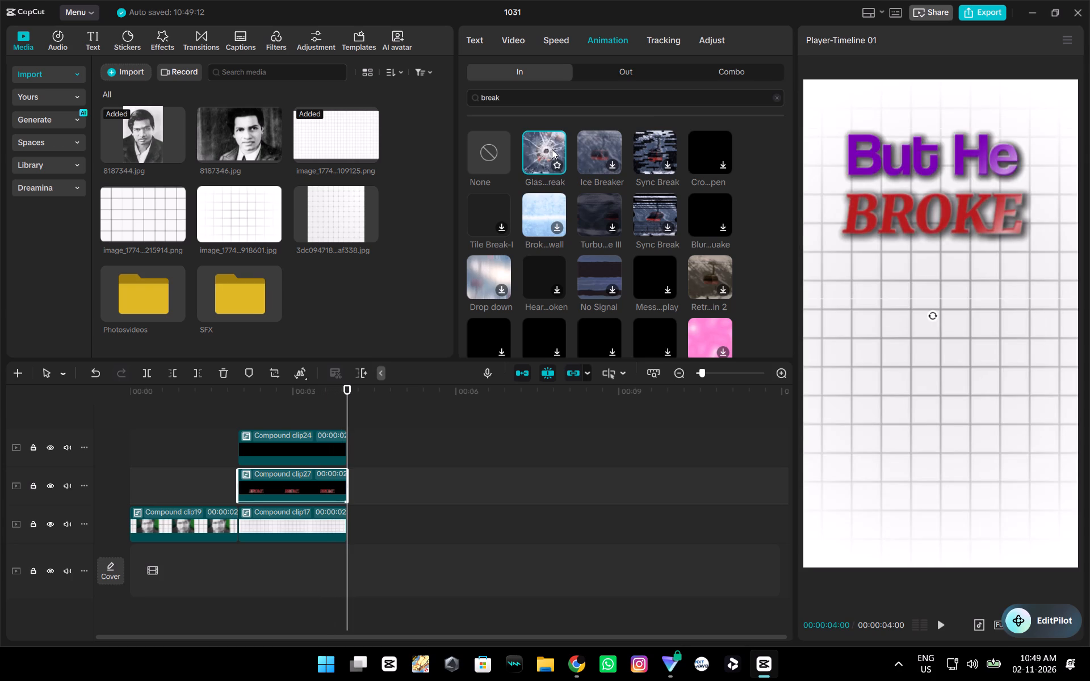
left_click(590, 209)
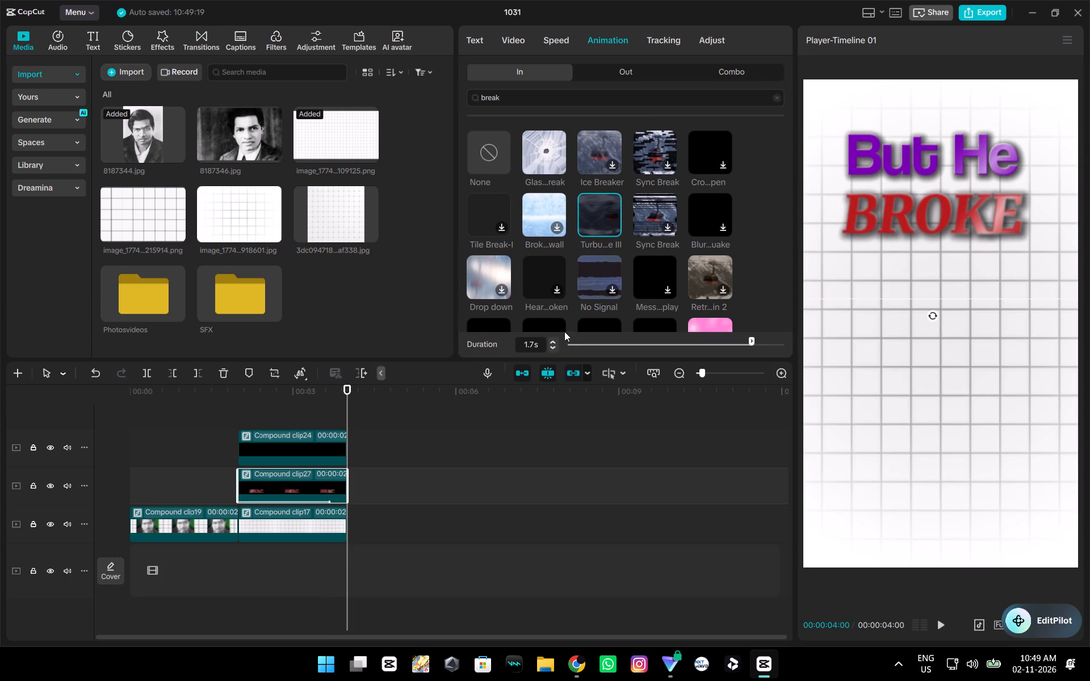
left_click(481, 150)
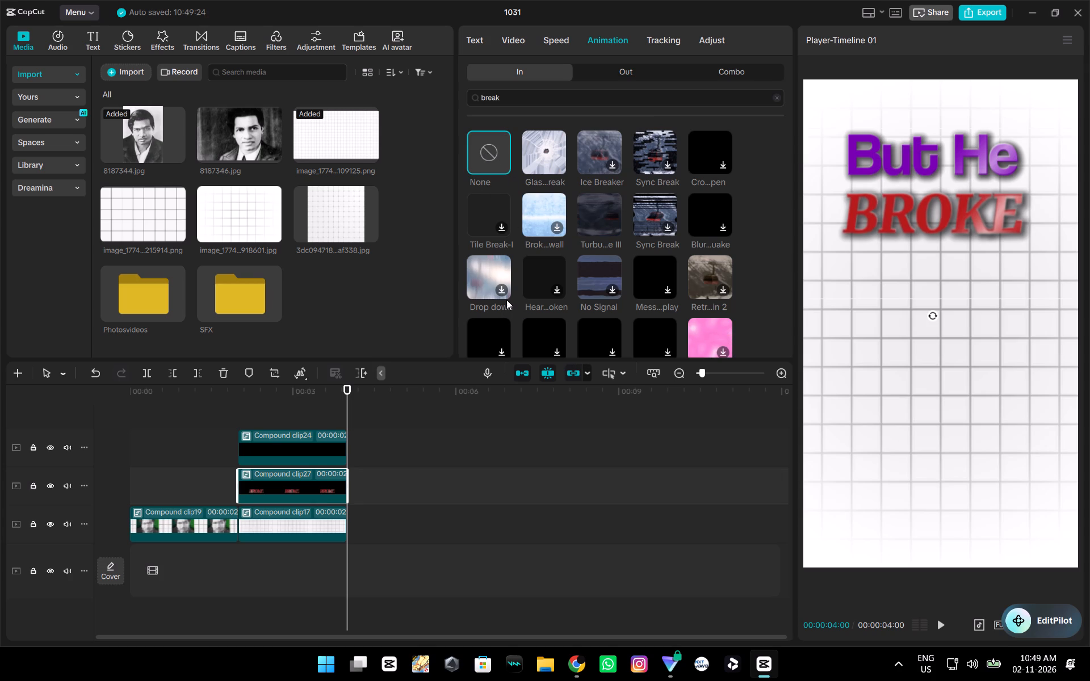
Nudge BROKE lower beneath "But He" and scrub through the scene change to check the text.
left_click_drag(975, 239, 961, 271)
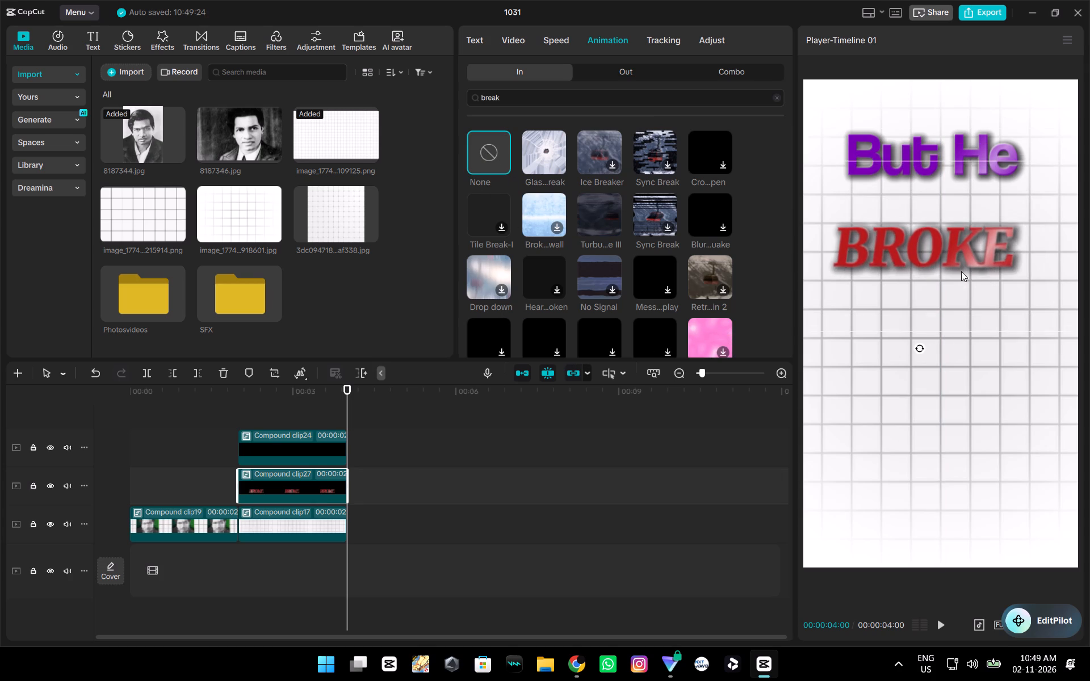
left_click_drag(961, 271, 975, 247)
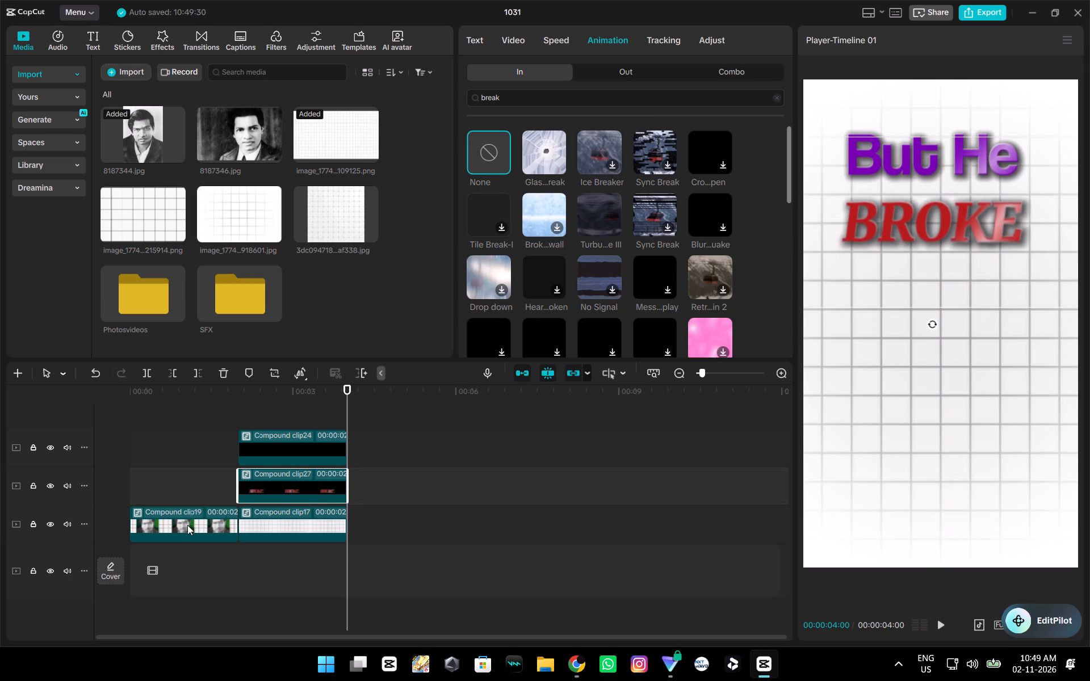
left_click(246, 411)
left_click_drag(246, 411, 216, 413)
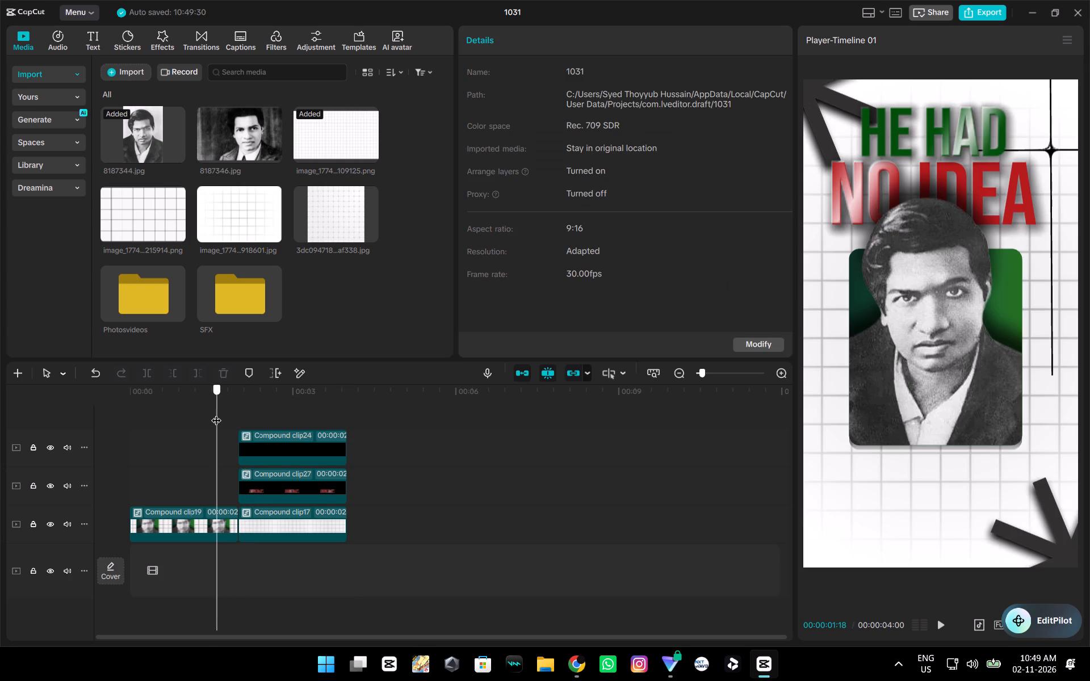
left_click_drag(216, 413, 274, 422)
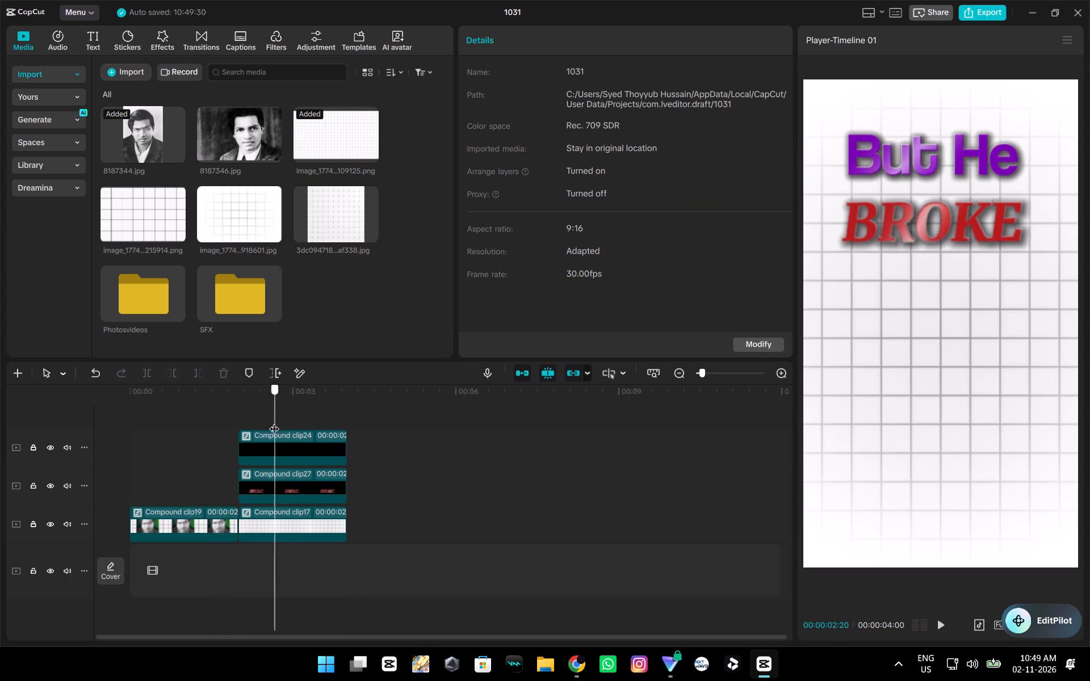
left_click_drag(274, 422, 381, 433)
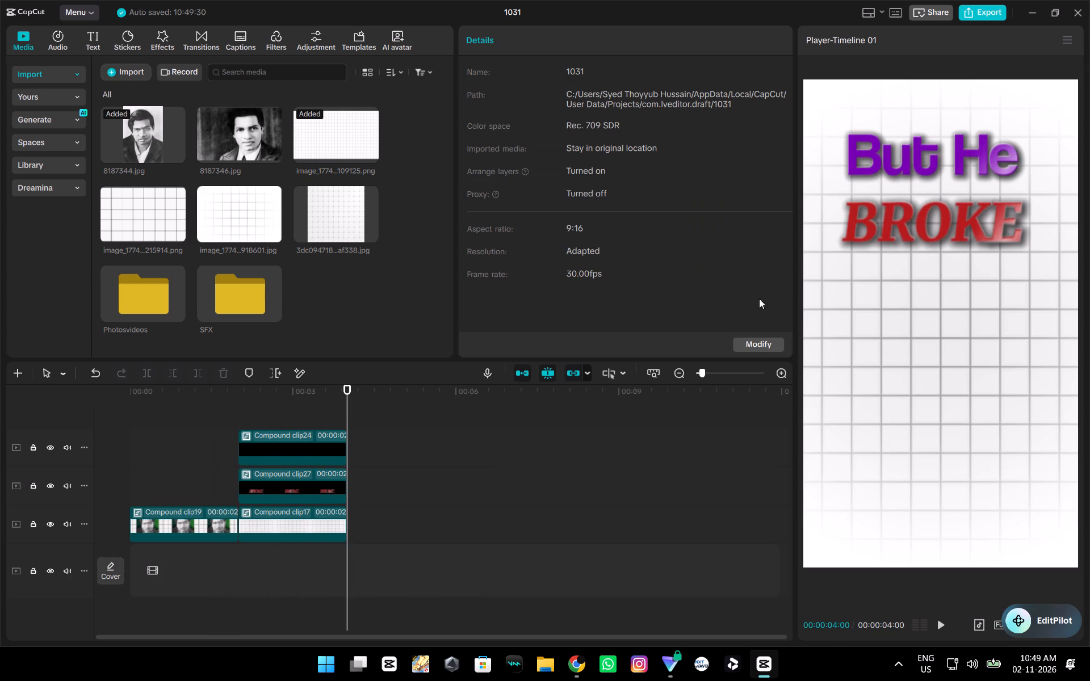
Enlarge BROKE to nearly the full frame width and position it directly beneath "But He".
left_click(983, 224)
left_click_drag(960, 215, 908, 289)
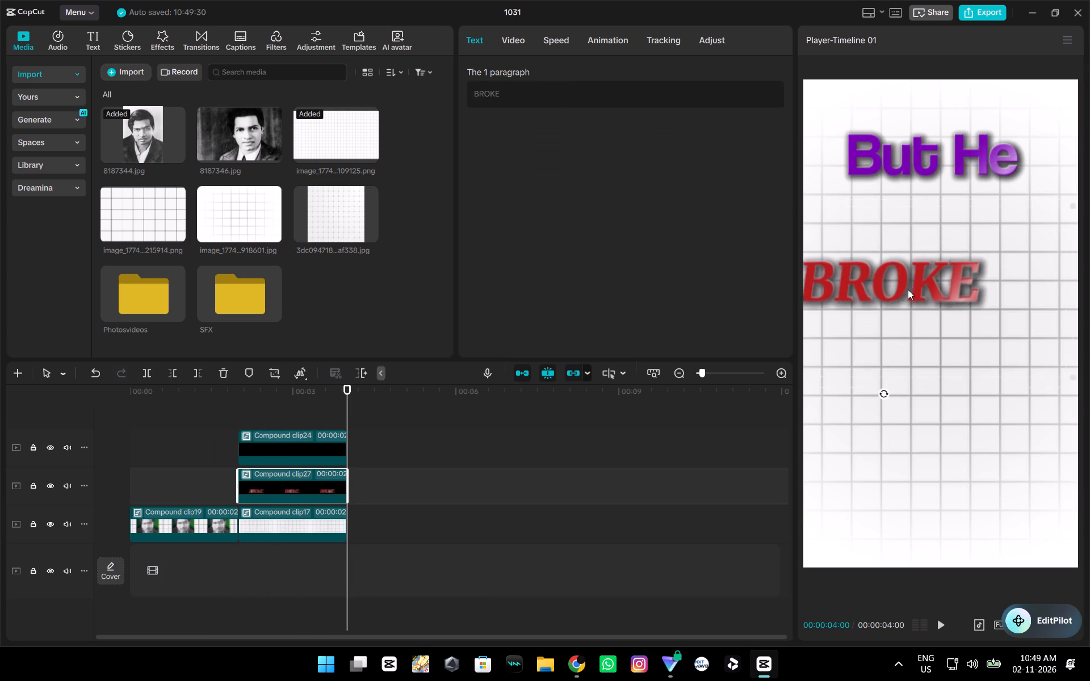
left_click_drag(908, 289, 884, 313)
left_click_drag(1046, 237, 1089, 106)
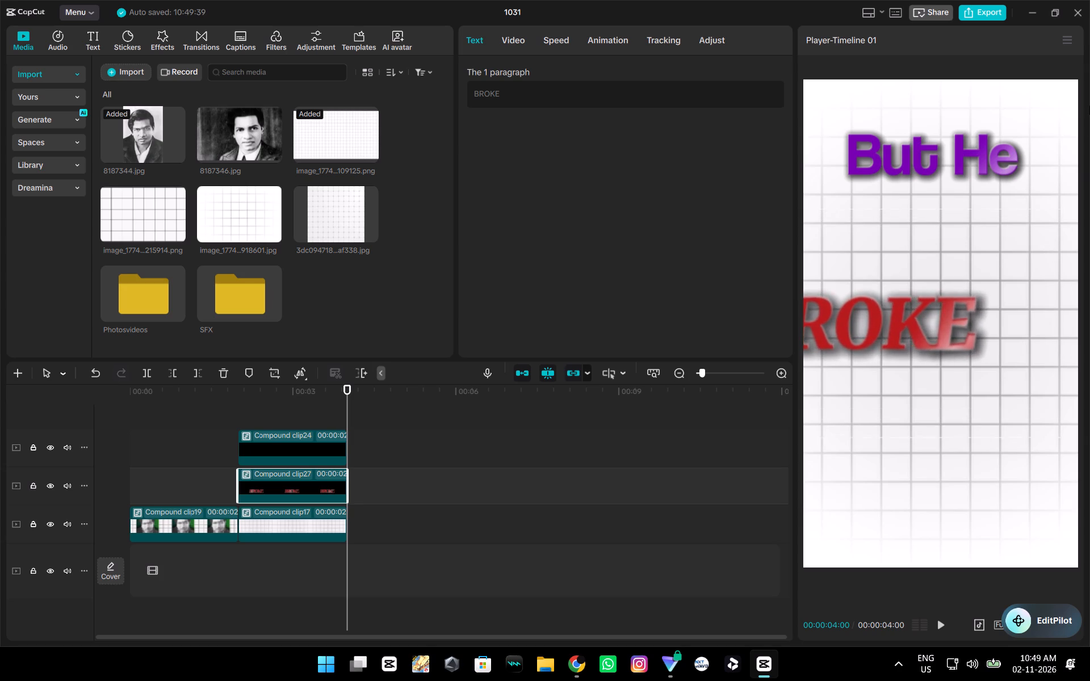
left_click_drag(1089, 106, 1089, 81)
left_click_drag(881, 358, 954, 248)
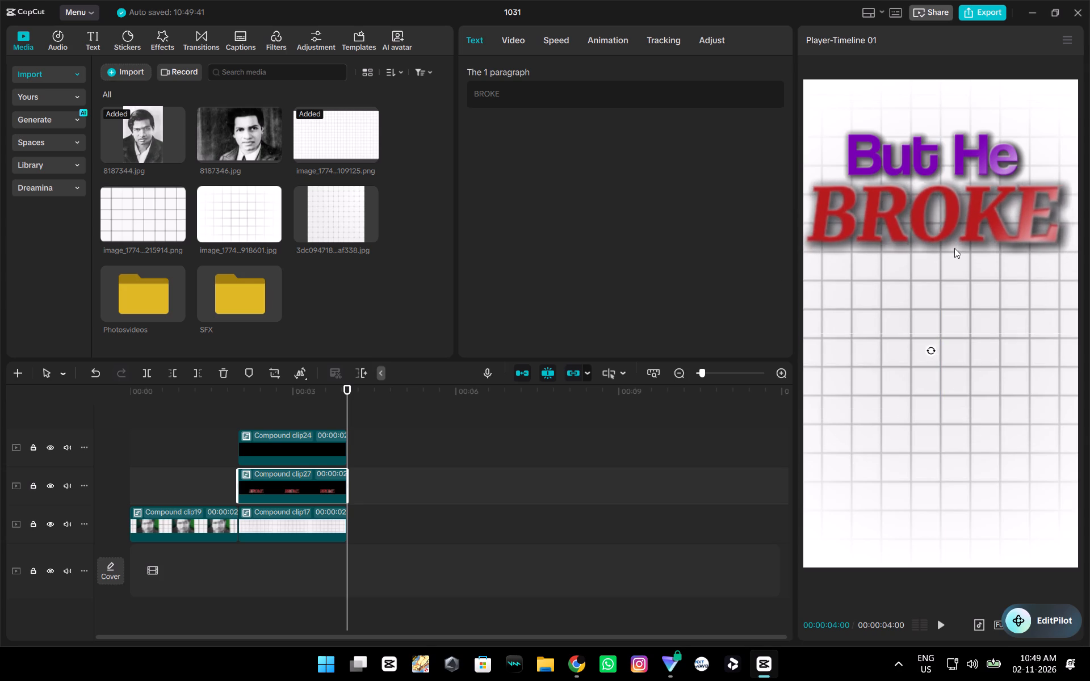
left_click_drag(954, 248, 957, 249)
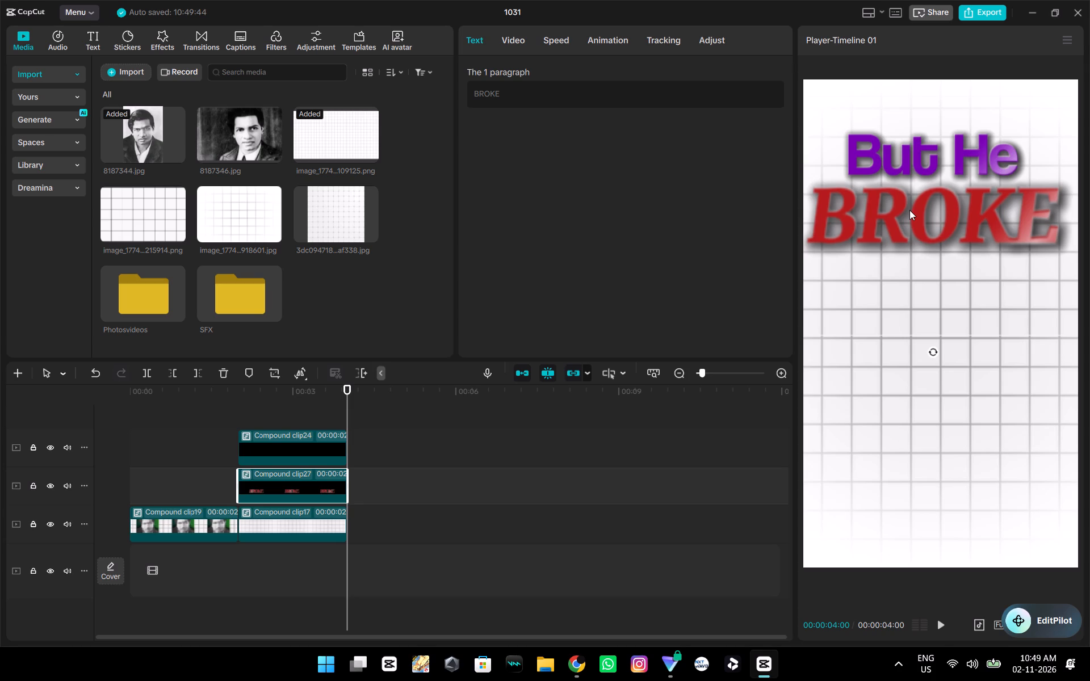
Combine the "But He" and BROKE clips into one compound clip and play scene two through from its start.
left_click(297, 446, "ctrl")
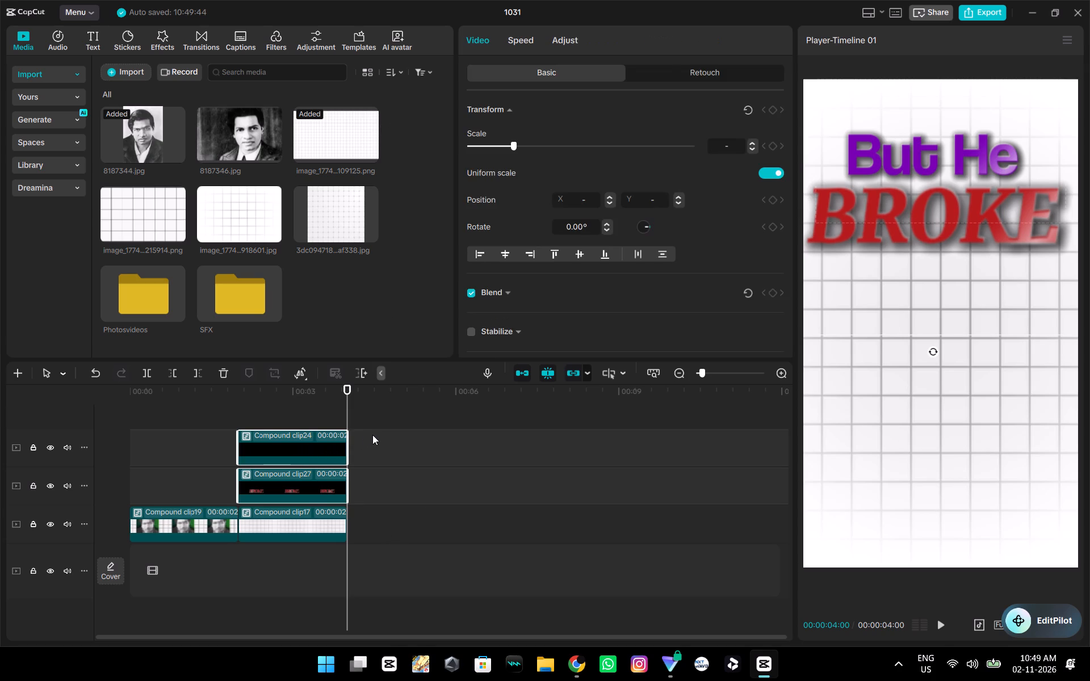
key("alt+g")
left_click(247, 417)
left_click_drag(245, 416, 225, 421)
key("space")
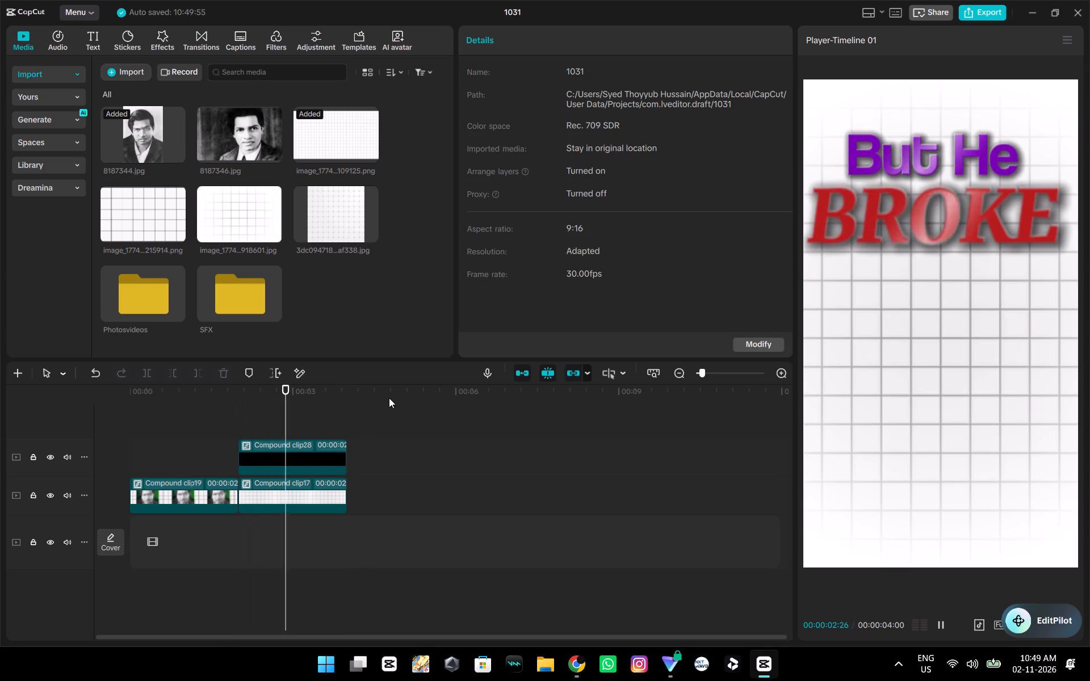
key("space")
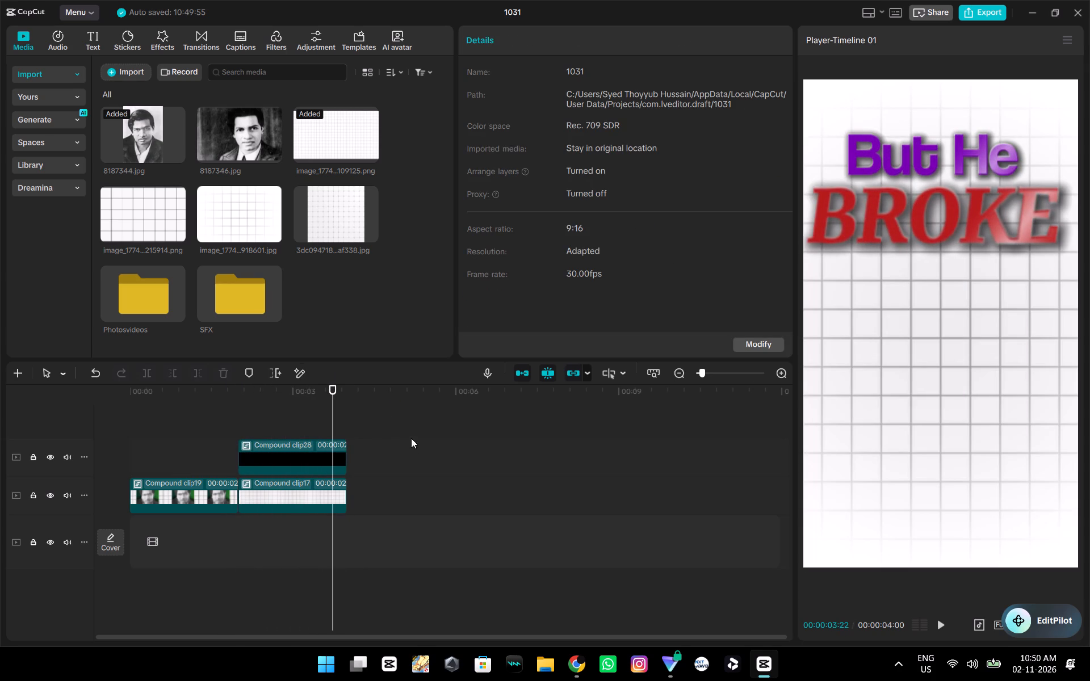
left_click(252, 420)
left_click_drag(252, 420, 240, 419)
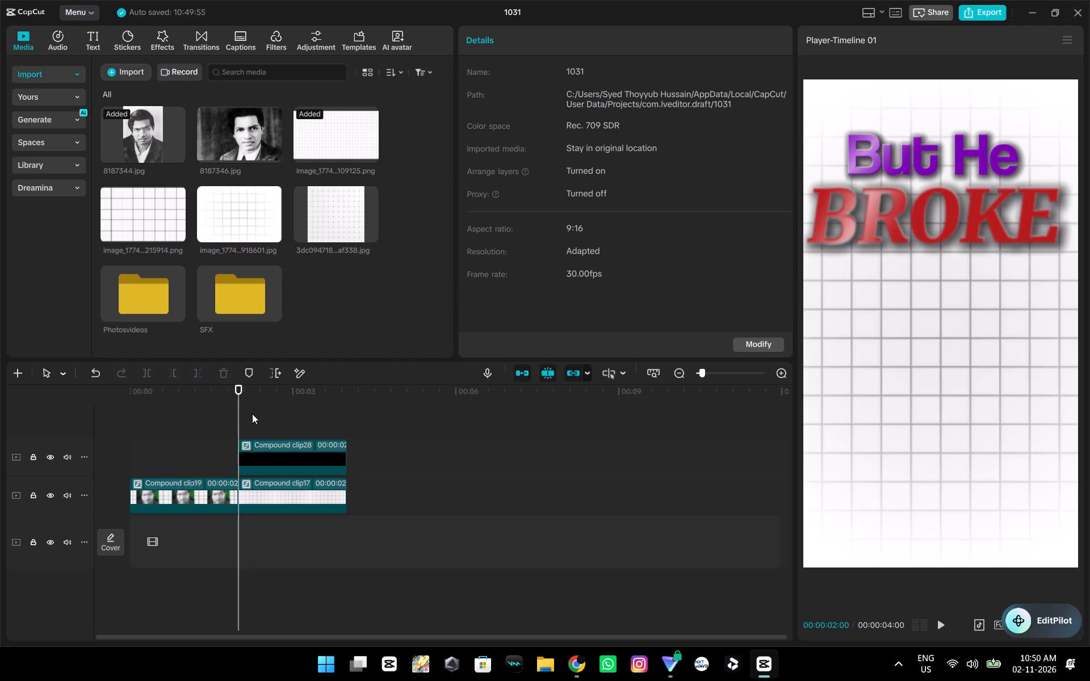
Switch to Chrome and open the Mixkit stock asset site in a new tab, with the Gemini side panel closed.
key("alt+Tab")
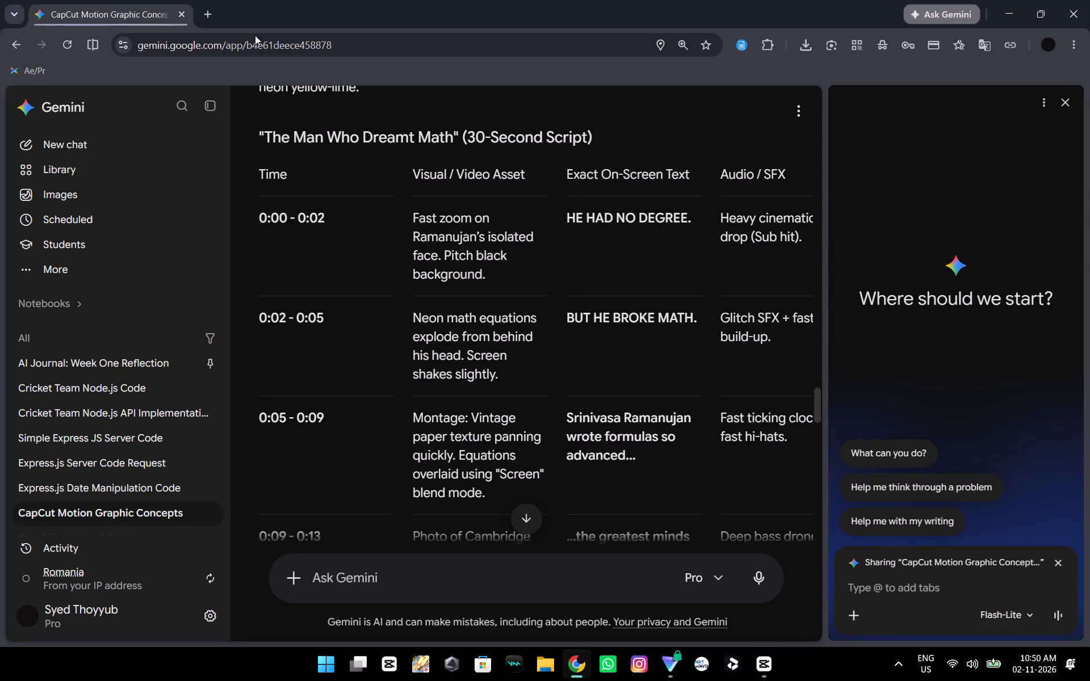
left_click(203, 14)
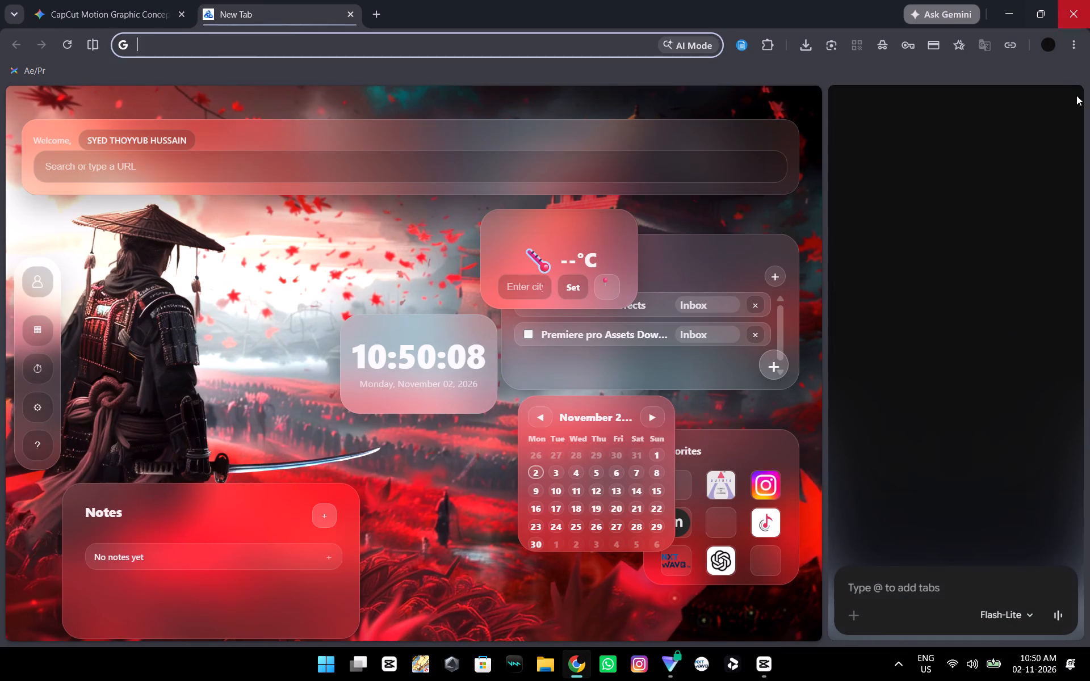
left_click(683, 529)
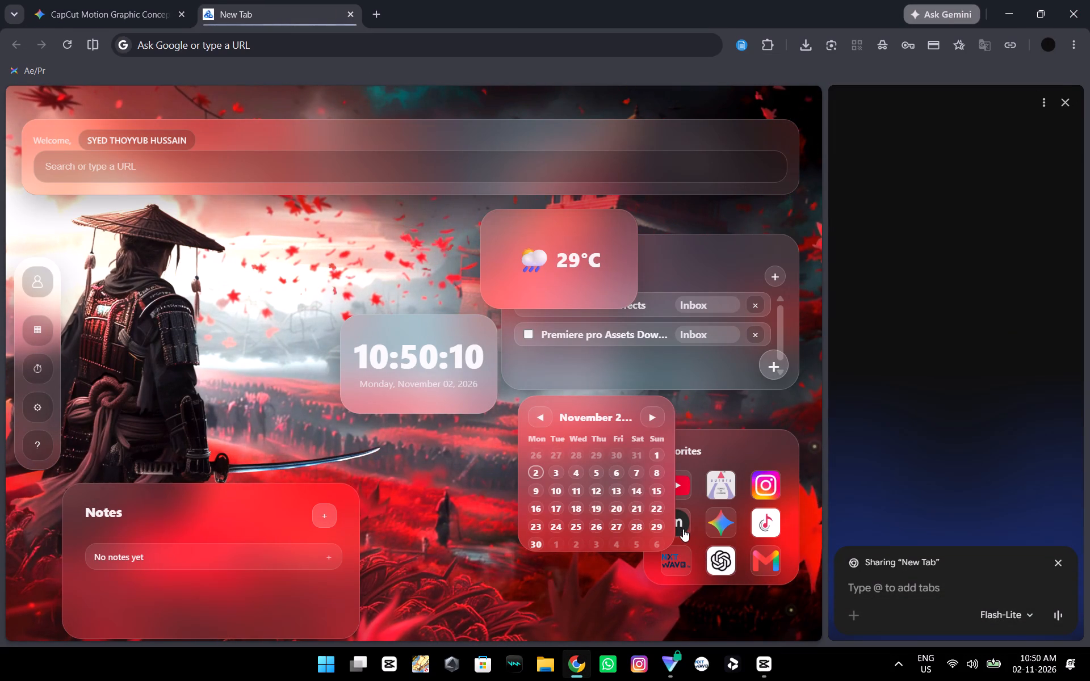
left_click(1065, 98)
key("alt+Tab")
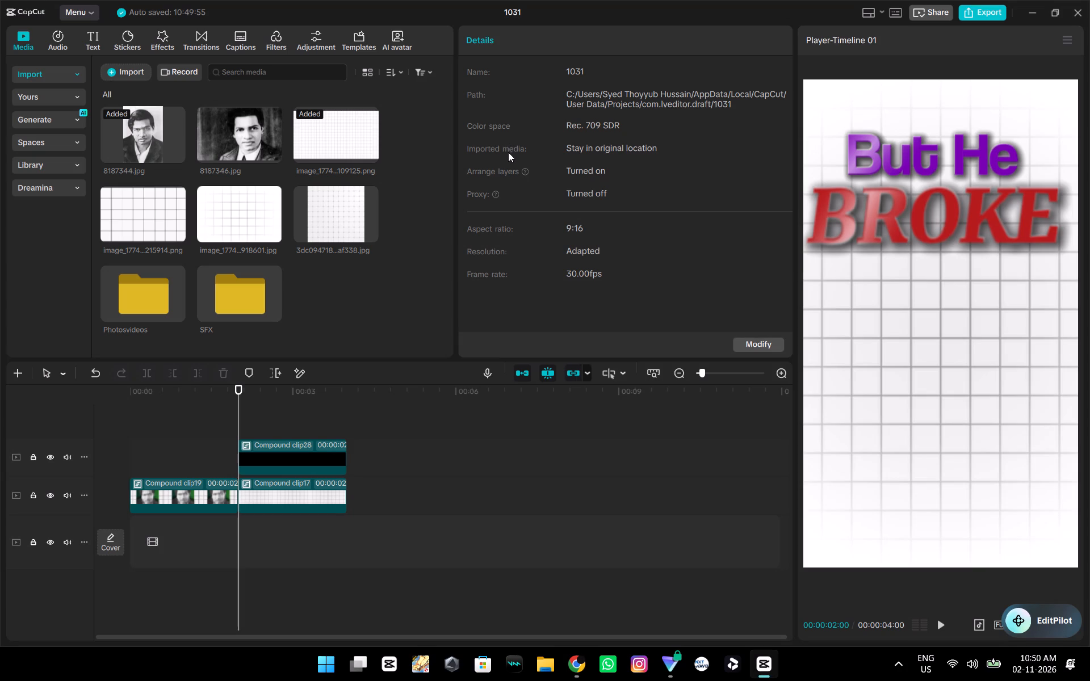
key("alt+Tab")
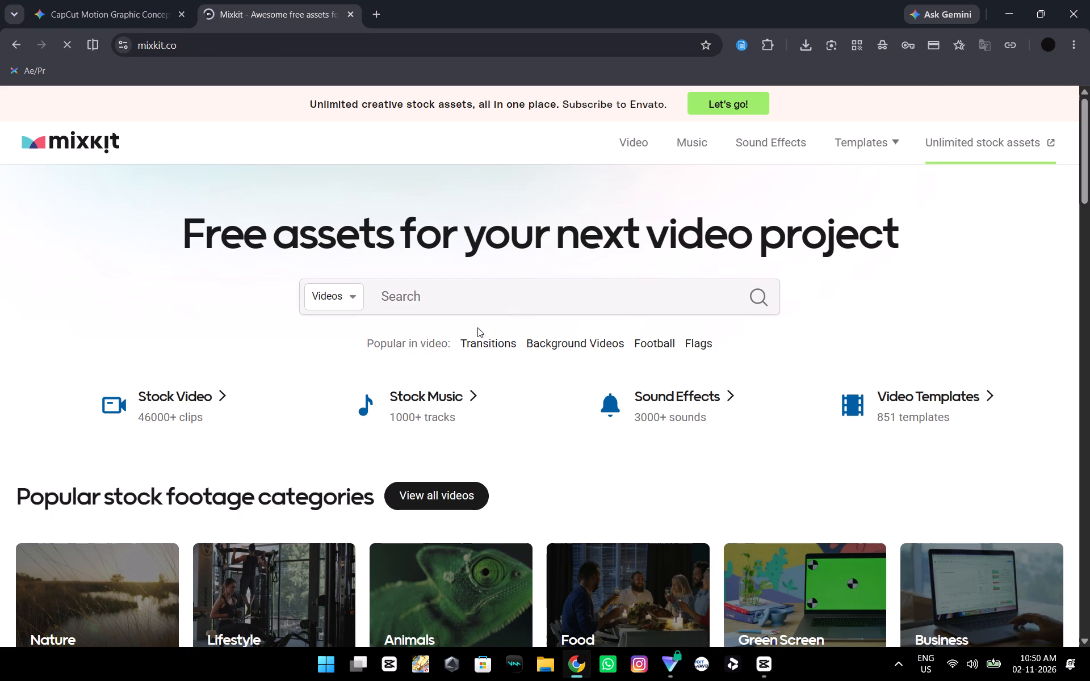
Search Mixkit's stock videos for "maths" and browse the results for suitable footage.
left_click(430, 302)
type("maths")
key("Return")
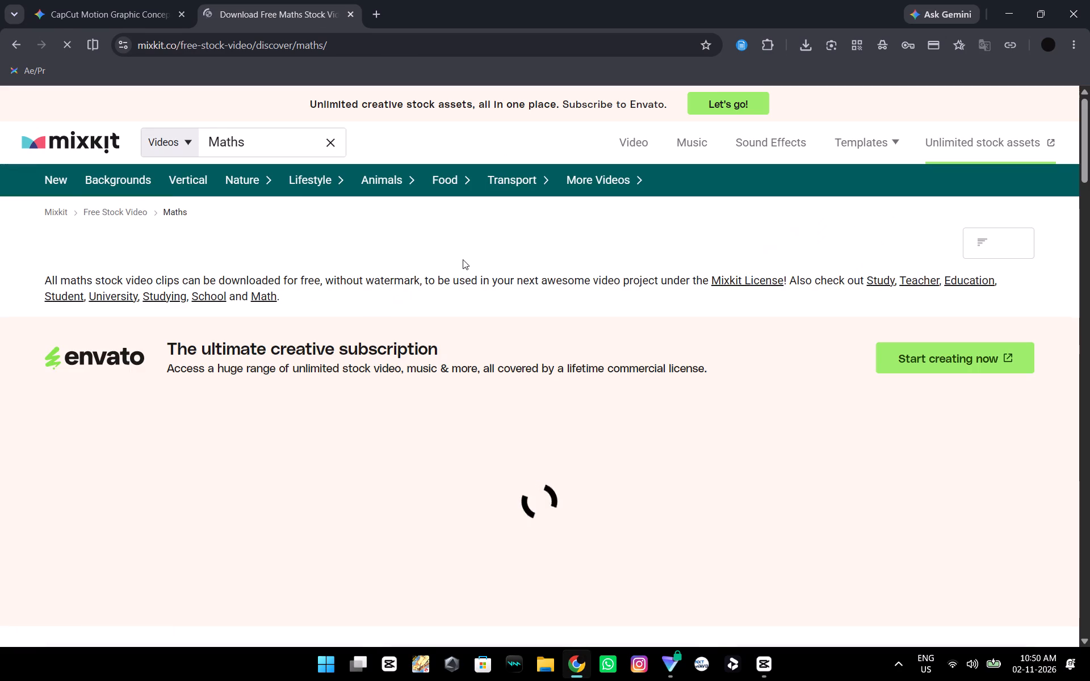
scroll(413, 271, "down", 4)
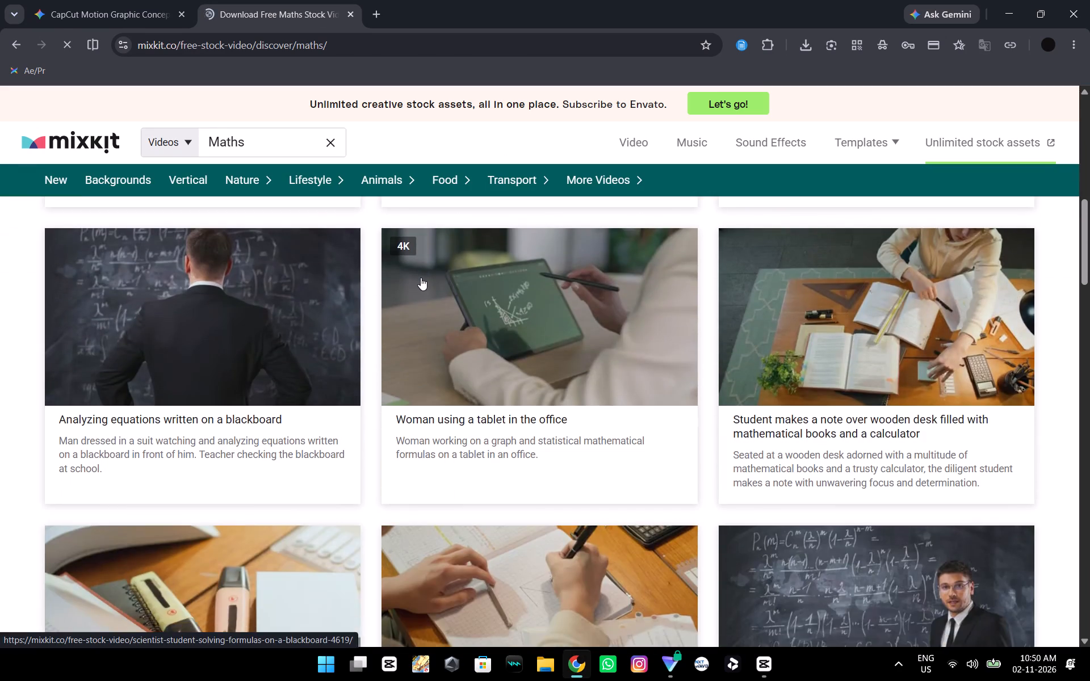
scroll(422, 278, "down", 10)
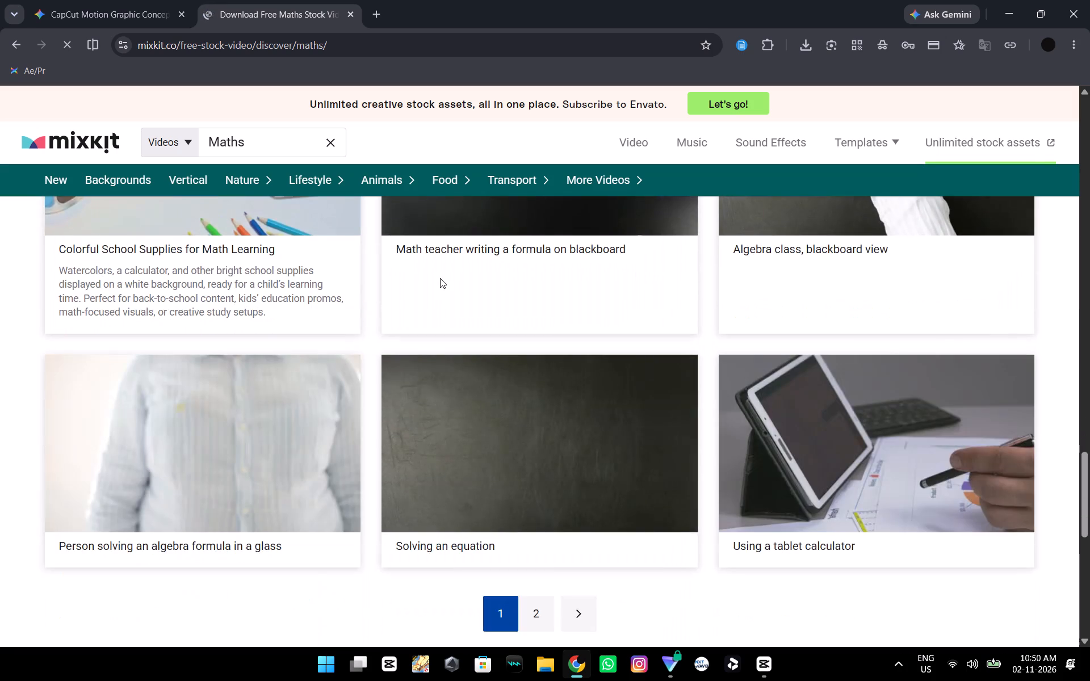
scroll(441, 278, "down", 2)
scroll(442, 278, "up", 4)
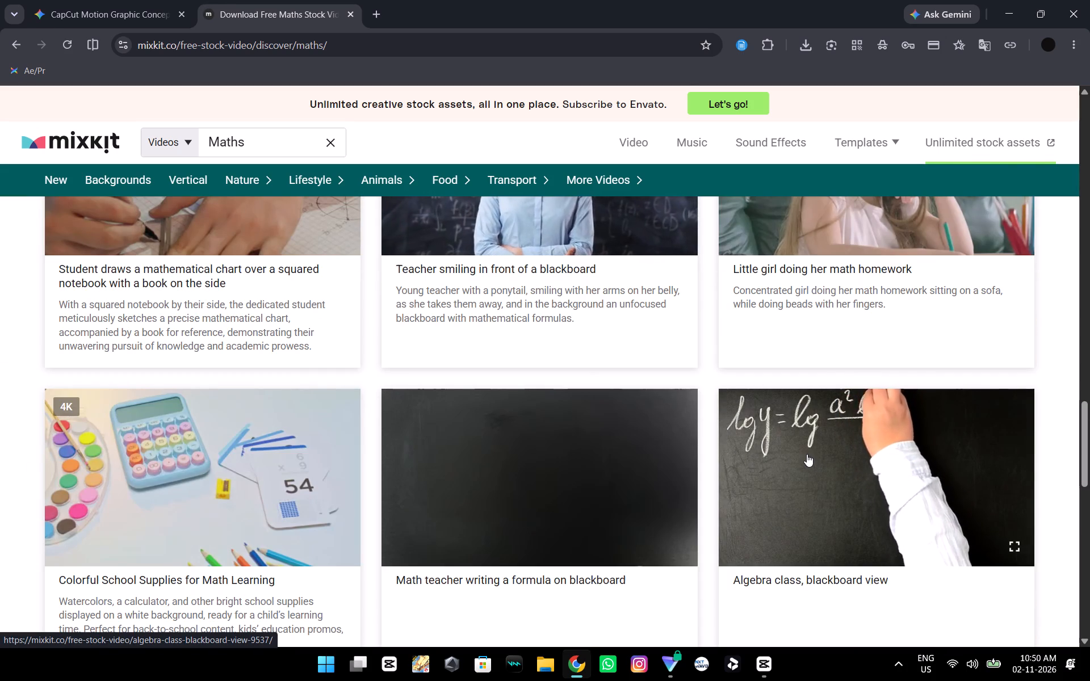
scroll(807, 454, "up", 2)
scroll(723, 478, "up", 2)
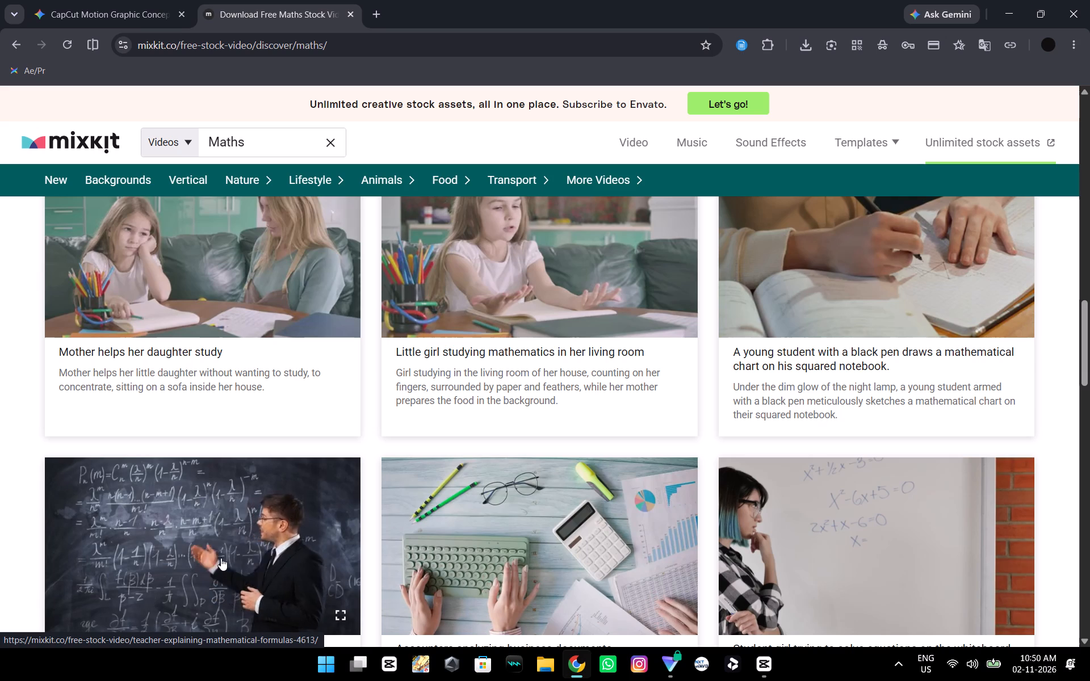
scroll(221, 553, "up", 2)
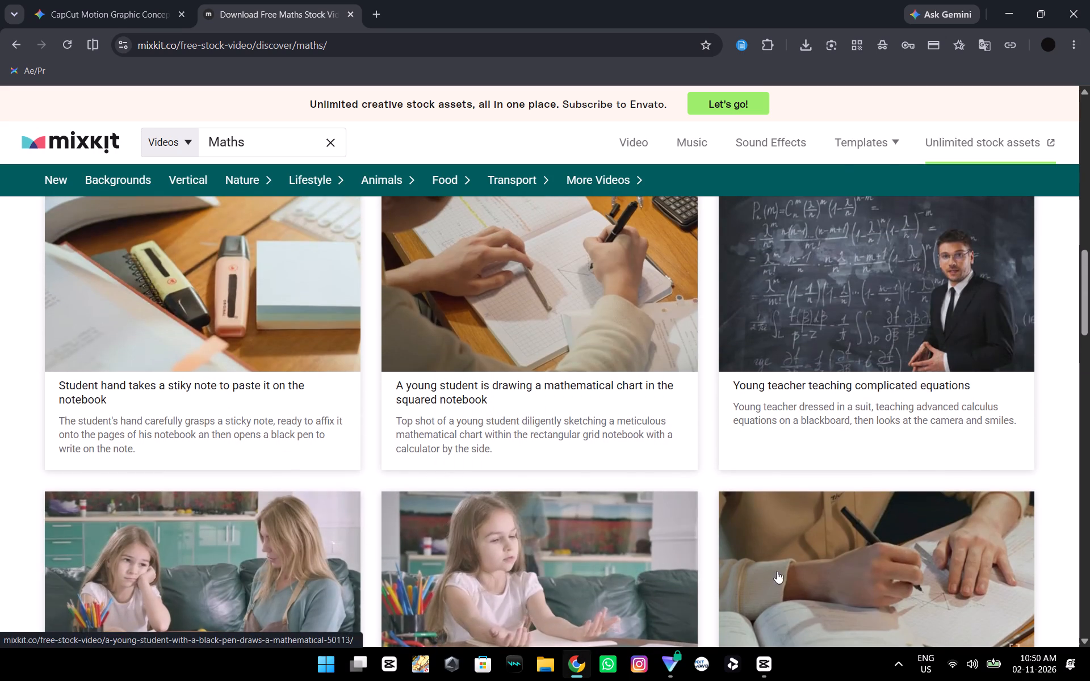
scroll(788, 322, "down", 9)
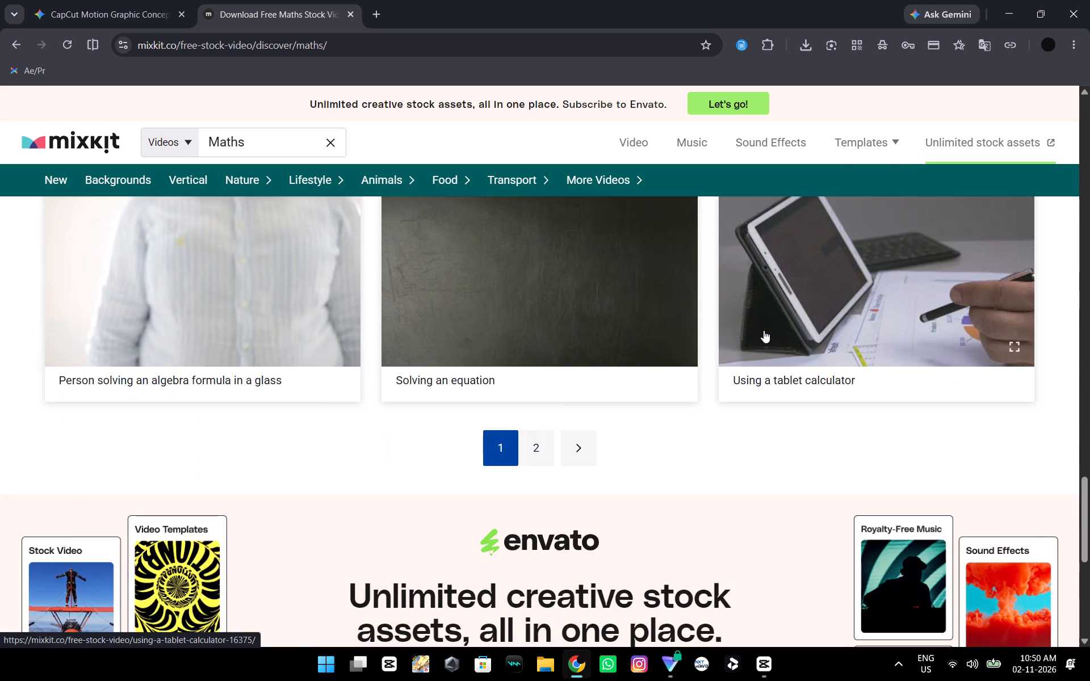
scroll(761, 331, "up", 4)
scroll(759, 331, "down", 3)
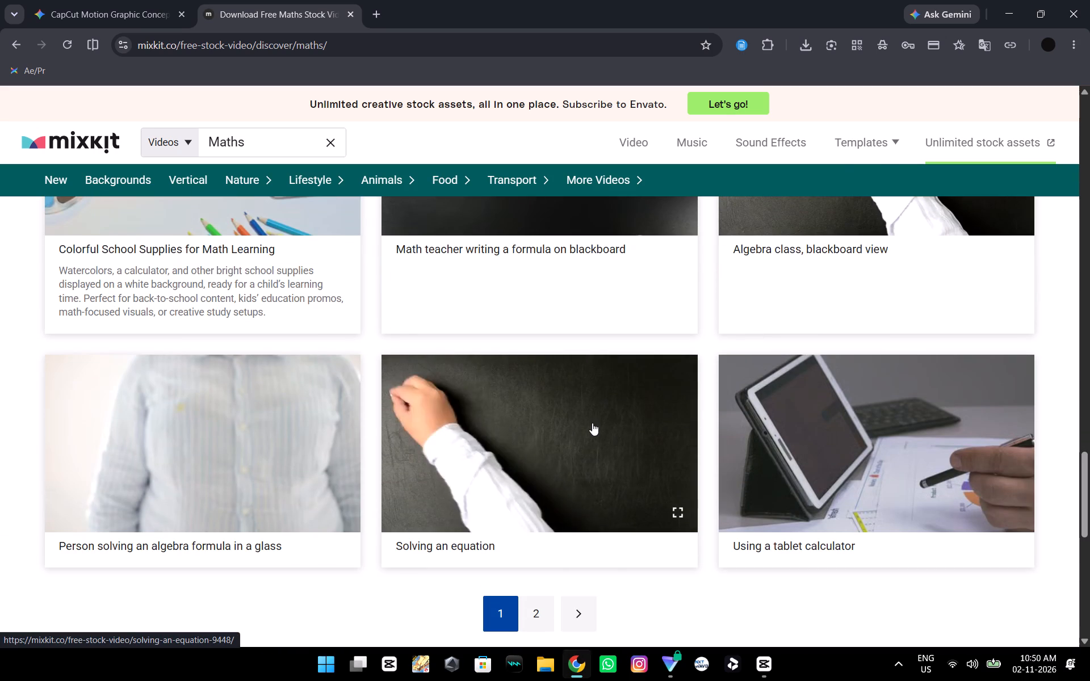
Search Mixkit's stock videos for "equations" instead and look through the resulting clips.
left_click(267, 137)
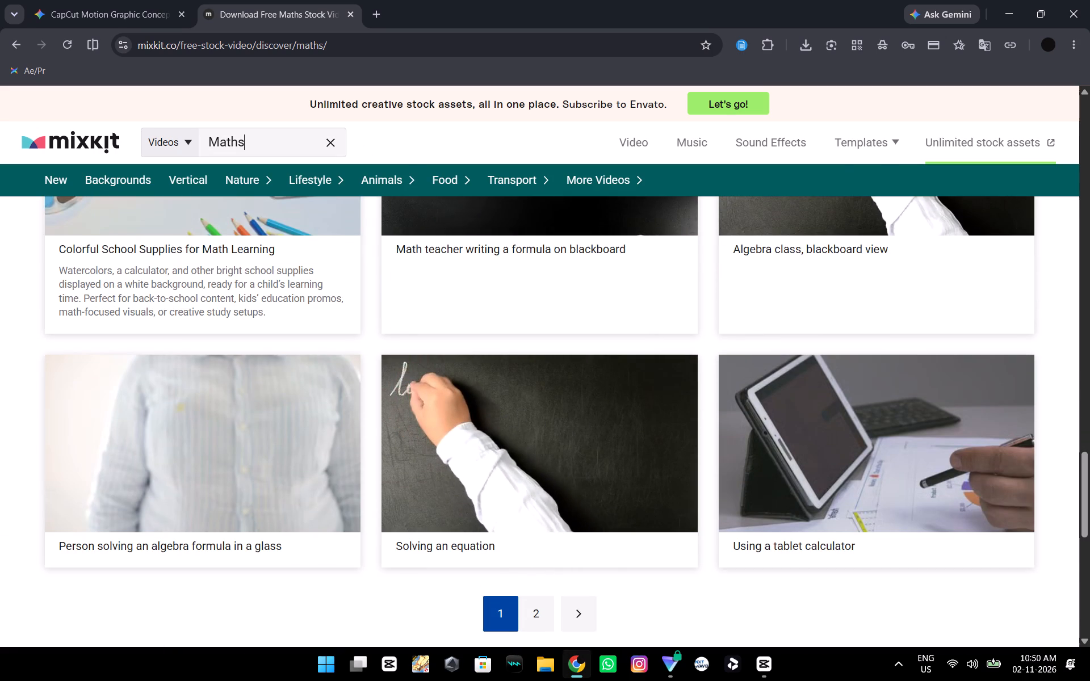
key("BackSpace")
key("BackSpace")
key("BackSpace")
key("BackSpace")
key("BackSpace")
key("BackSpace")
type("equations")
key("Return")
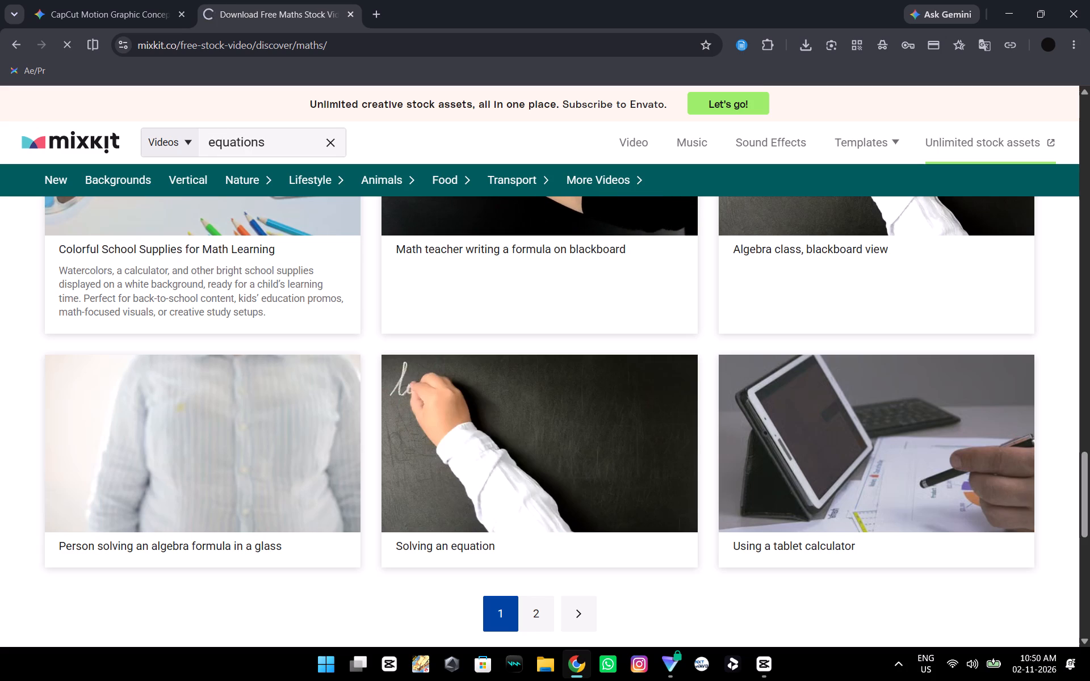
scroll(605, 314, "down", 2)
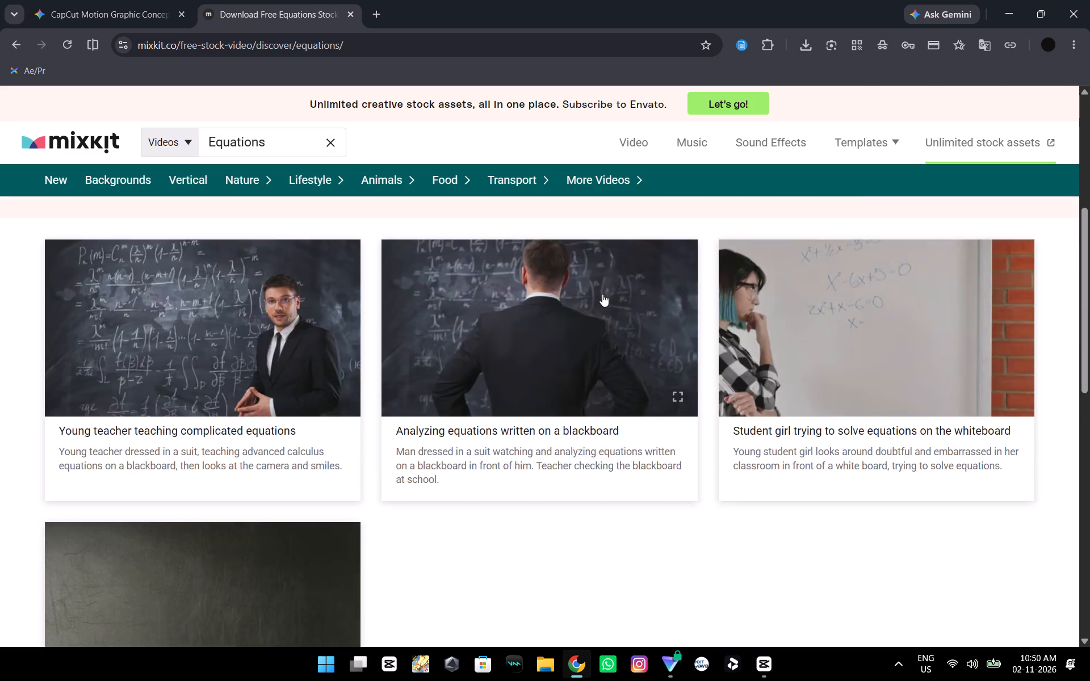
scroll(599, 295, "down", 2)
scroll(582, 322, "up", 2)
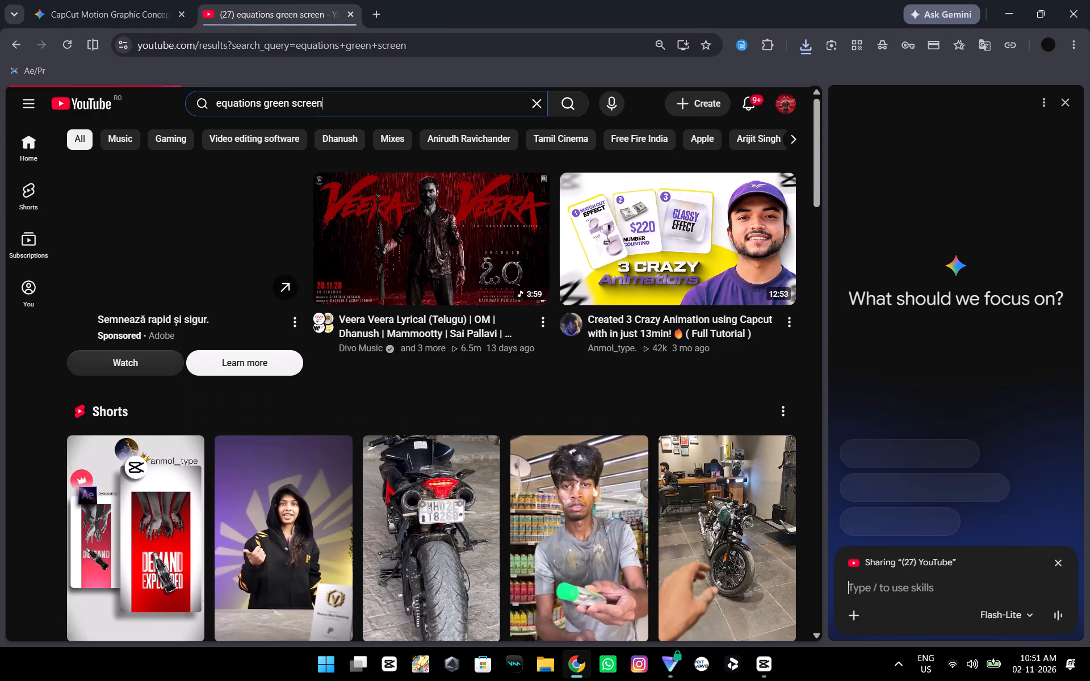
scroll(281, 318, "down", 1)
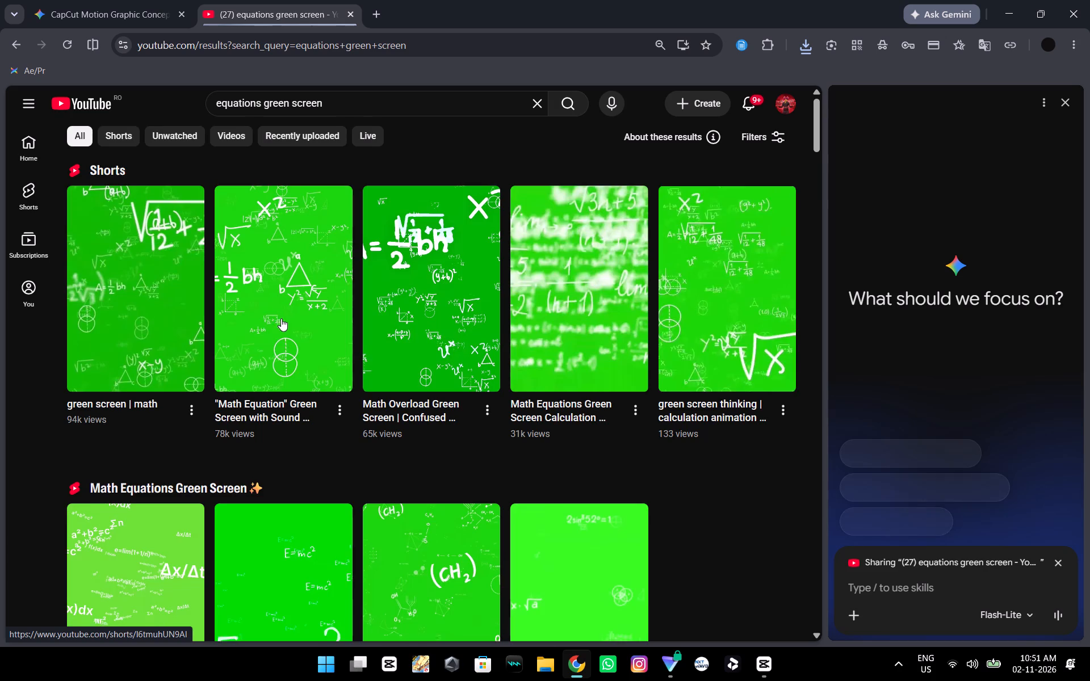
scroll(281, 318, "down", 3)
scroll(257, 249, "up", 1)
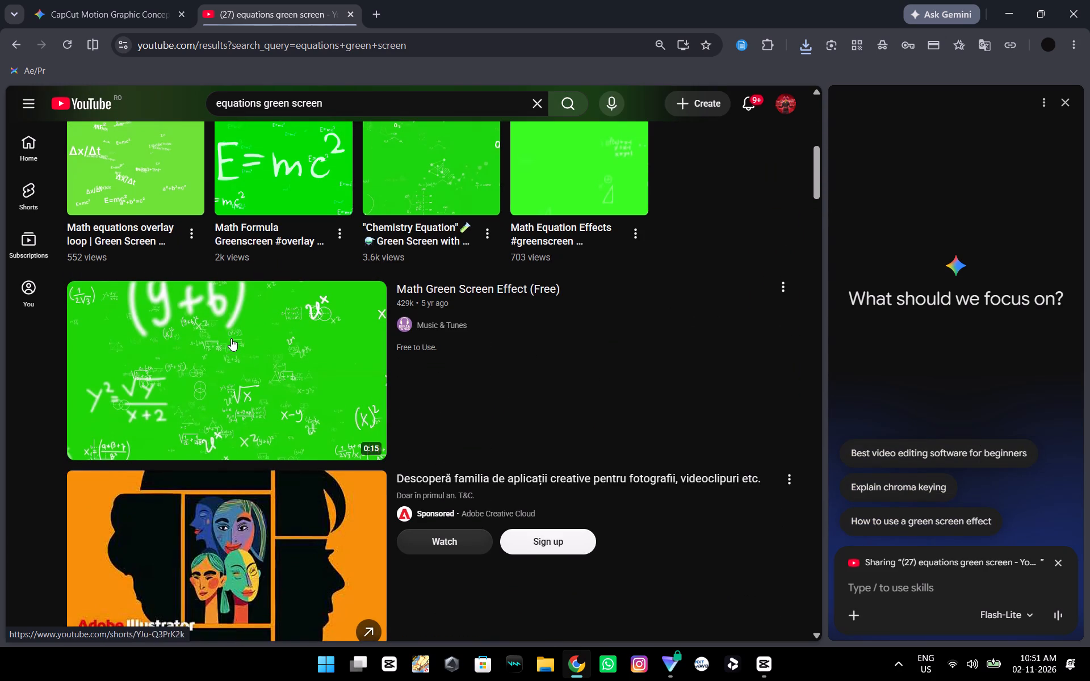
Refine the YouTube search to "equations green screen 4k", close the Gemini side panel and look through the results.
left_click(355, 96)
key("space")
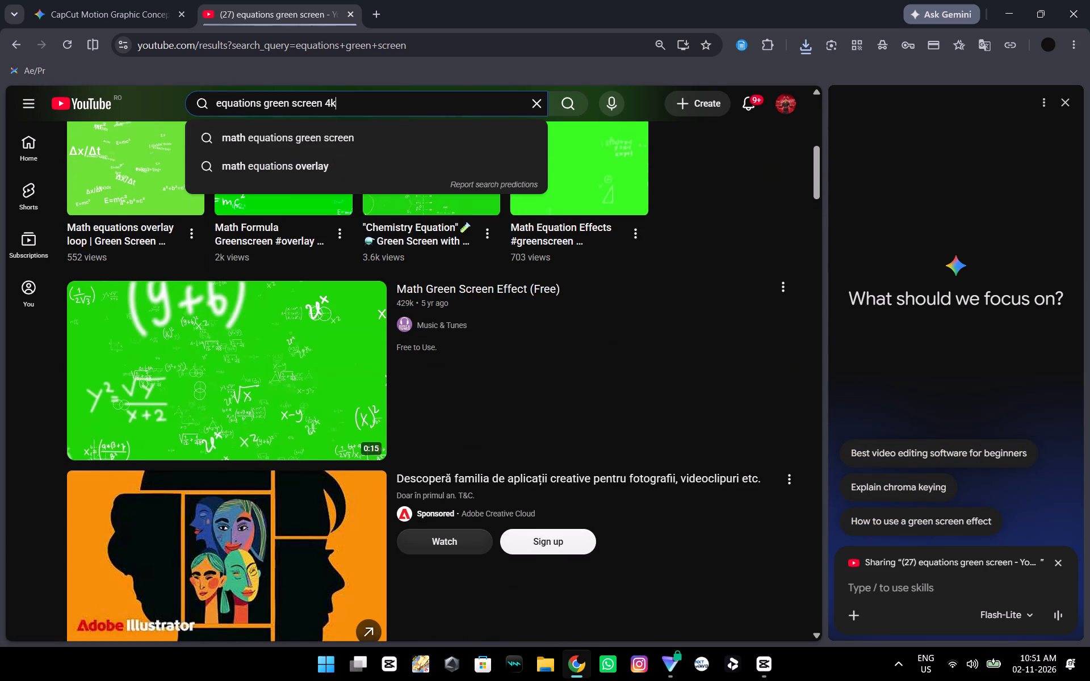
key("Return")
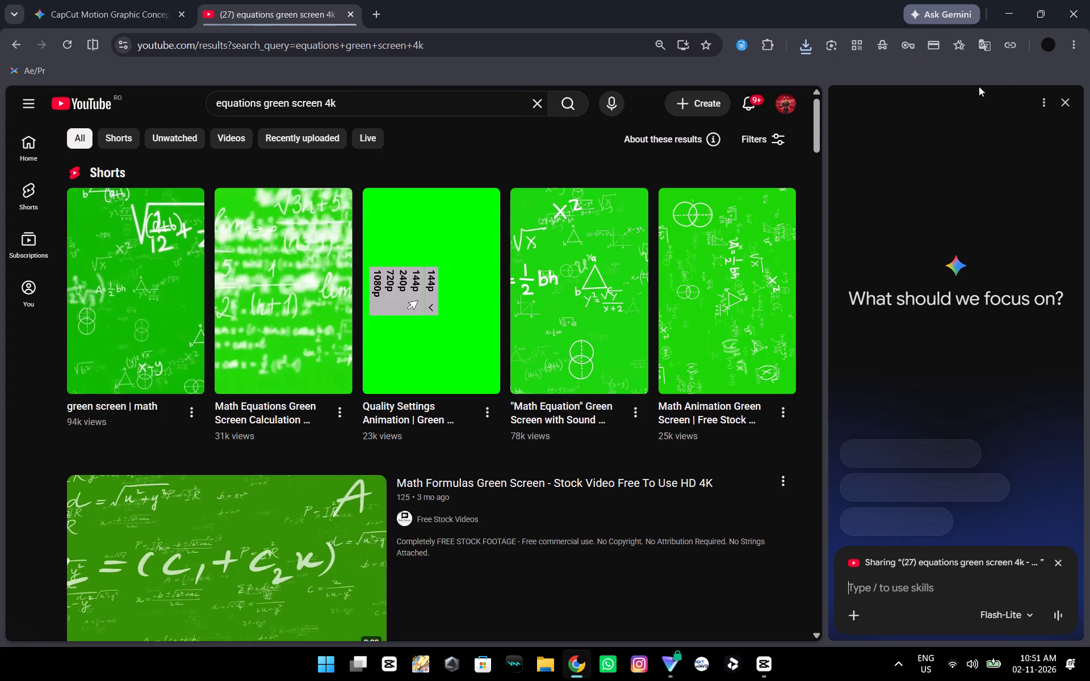
left_click(1069, 99)
scroll(429, 326, "down", 1)
scroll(398, 379, "down", 1)
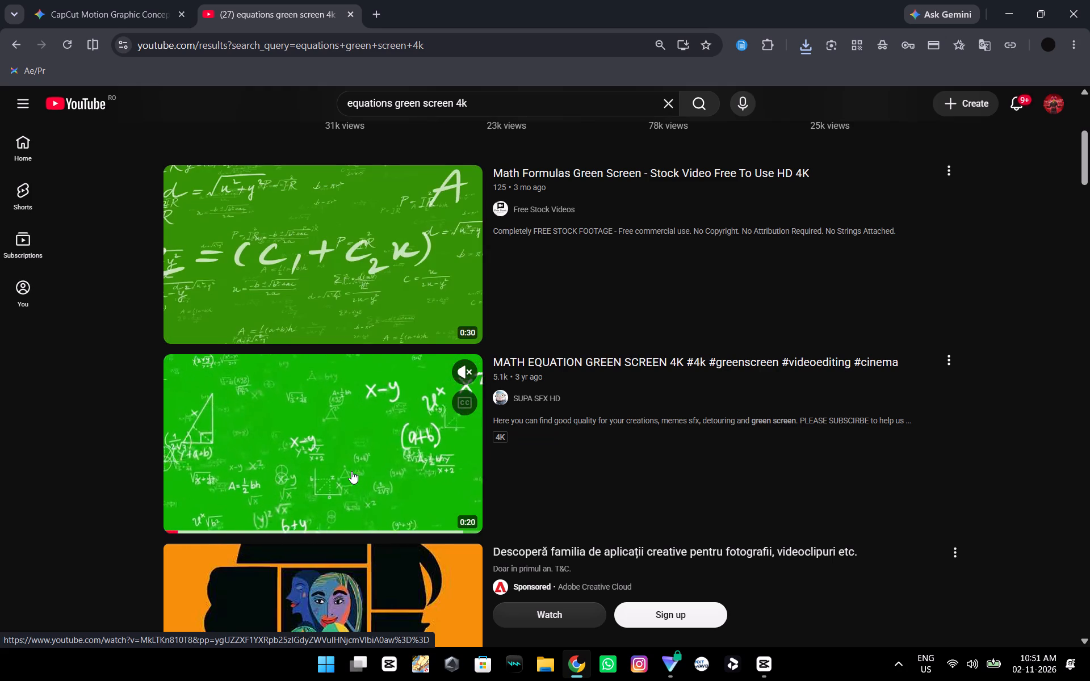
scroll(344, 432, "down", 7)
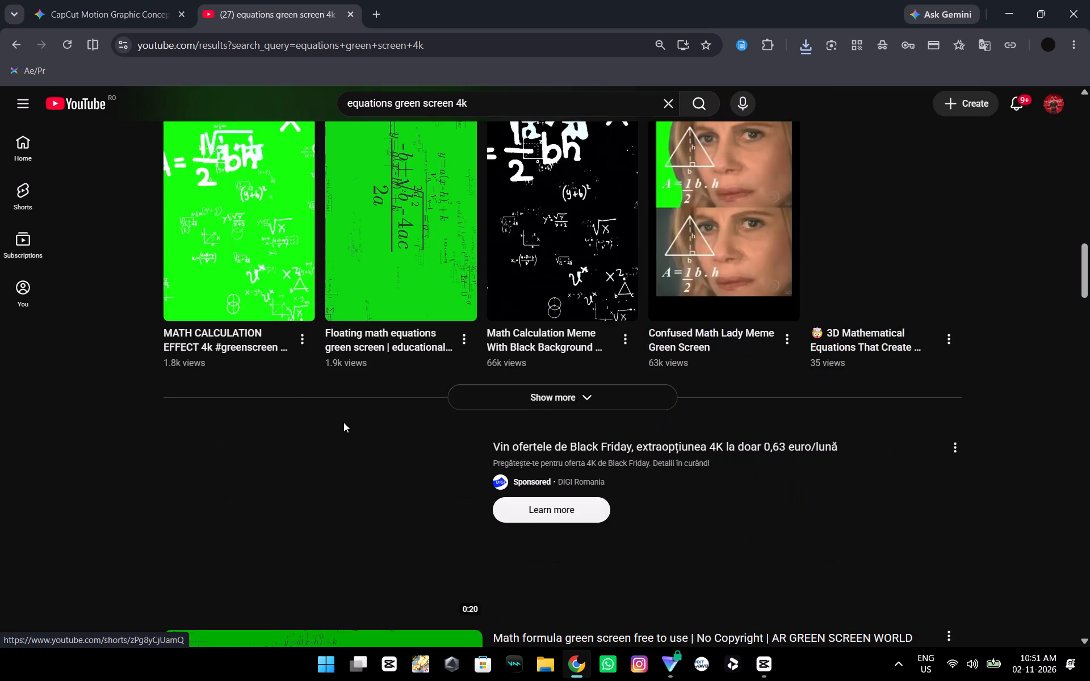
scroll(343, 421, "down", 5)
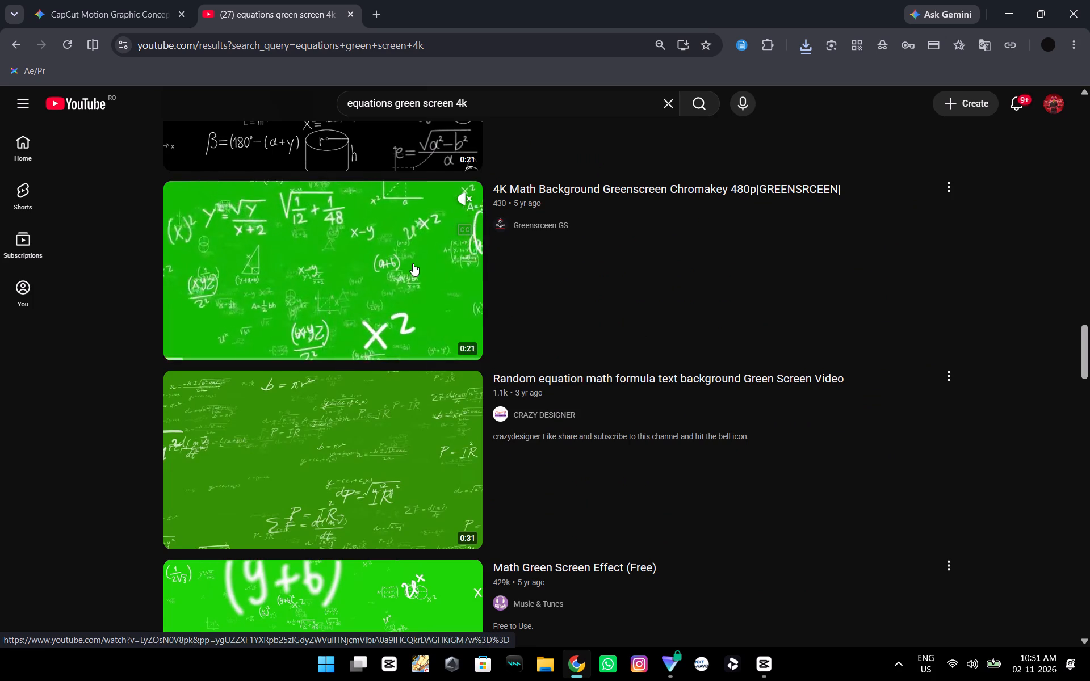
scroll(403, 262, "up", 20)
scroll(403, 262, "up", 7)
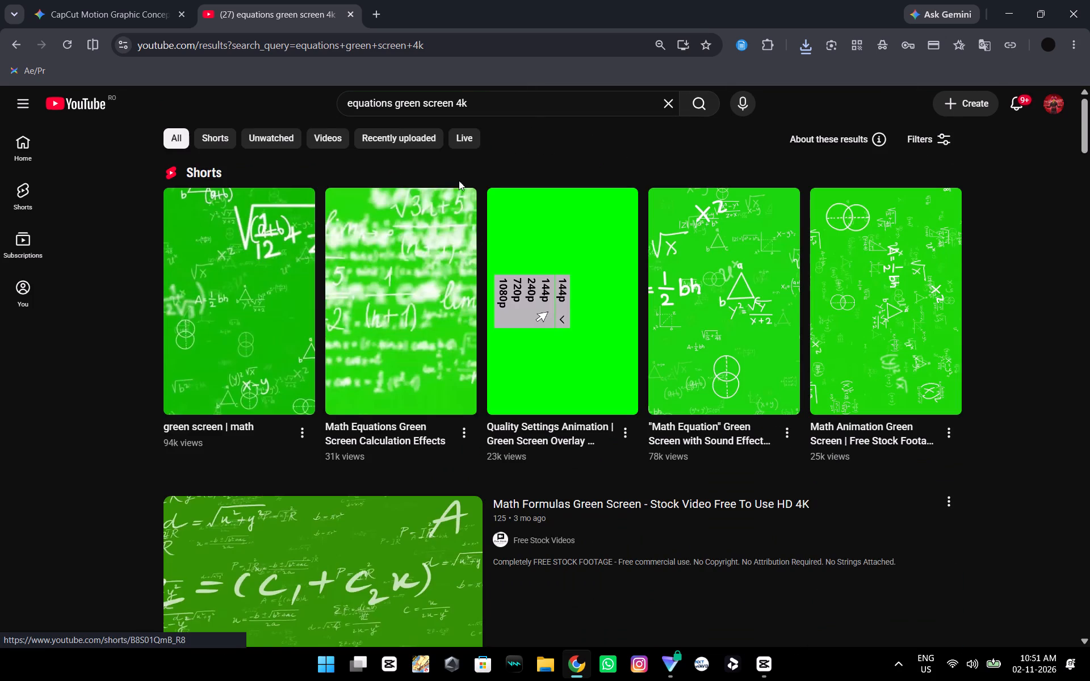
Filter the YouTube search results to 4K videos only.
left_click(945, 144)
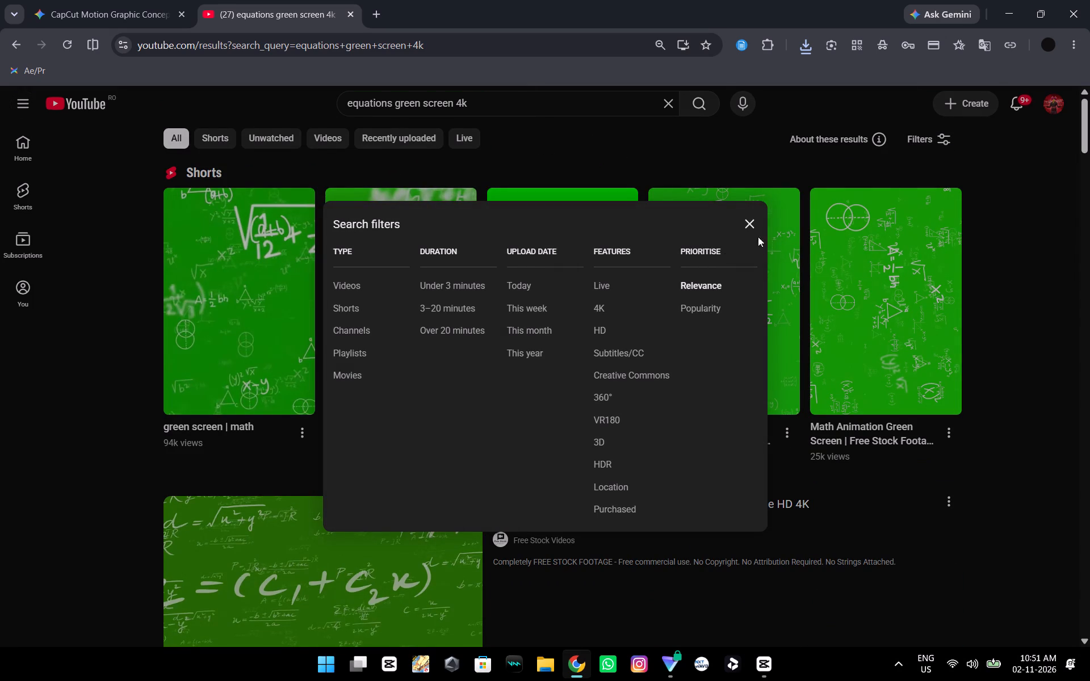
left_click(605, 308)
left_click(597, 308)
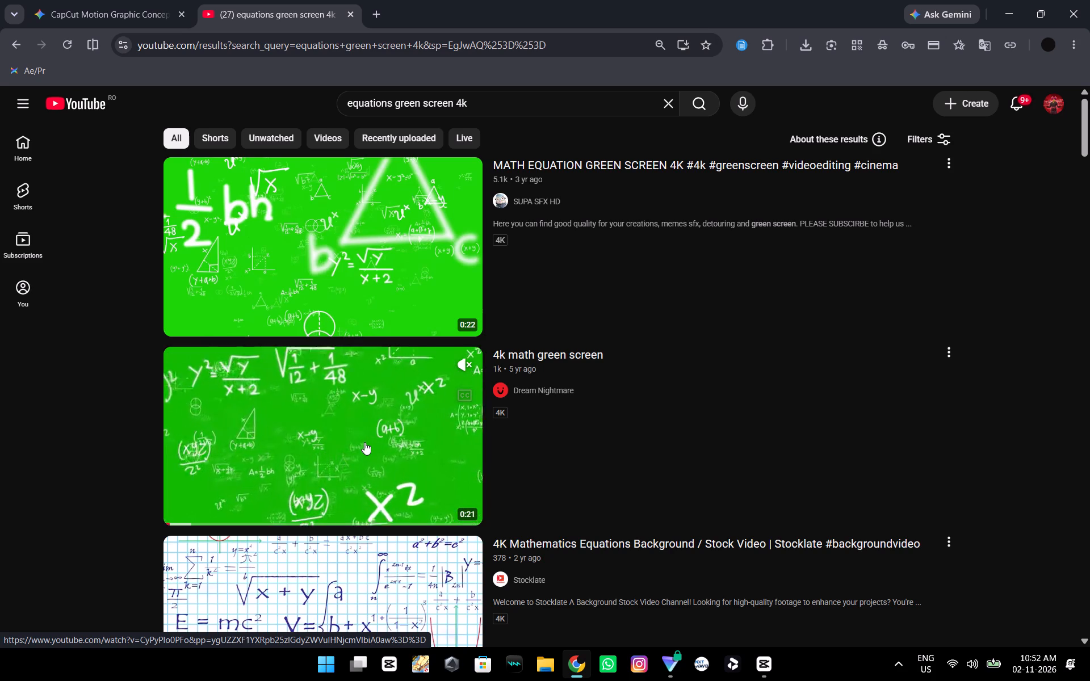
Open SUPA SFX HD's "MATH EQUATION GREEN SCREEN 4K" video and copy its share link.
left_click(391, 238)
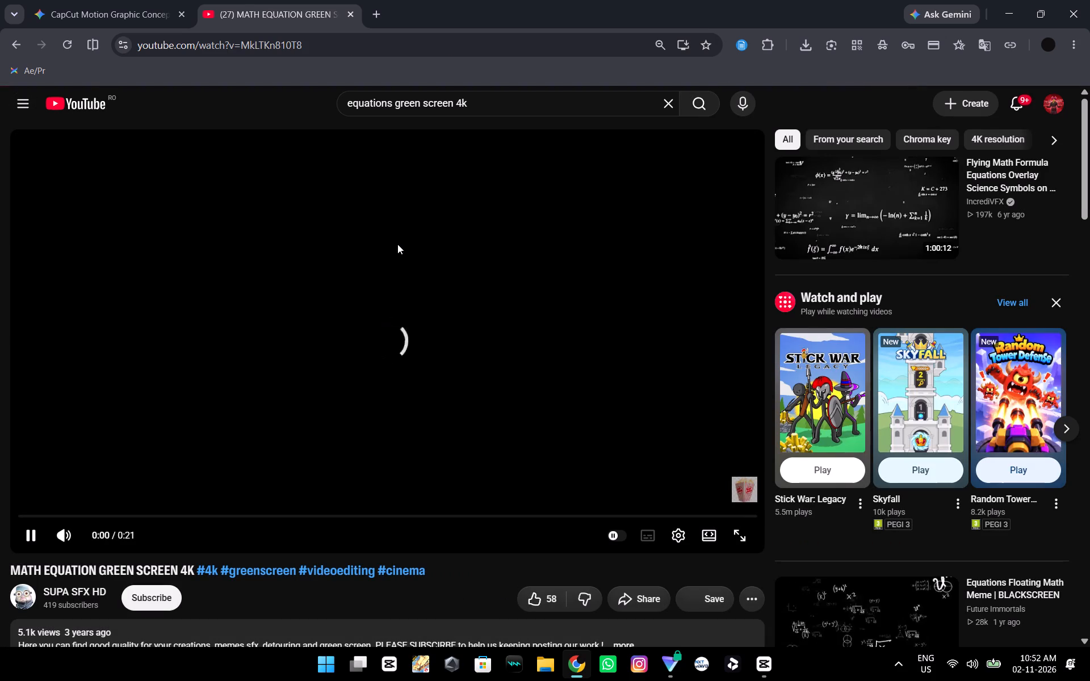
left_click(384, 228)
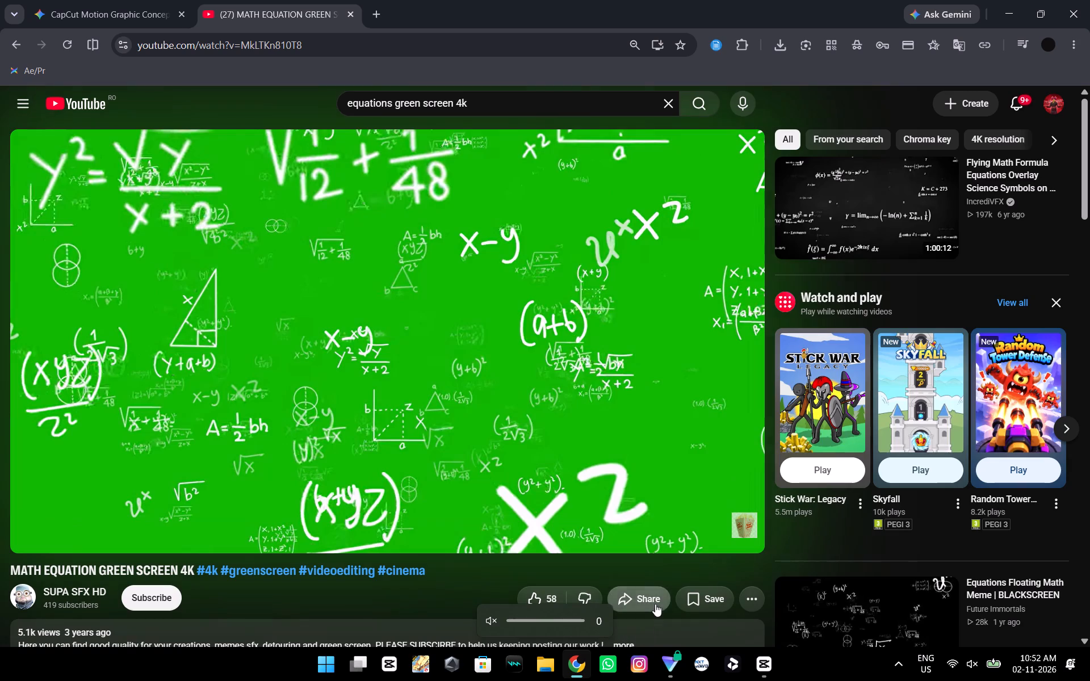
left_click(660, 440)
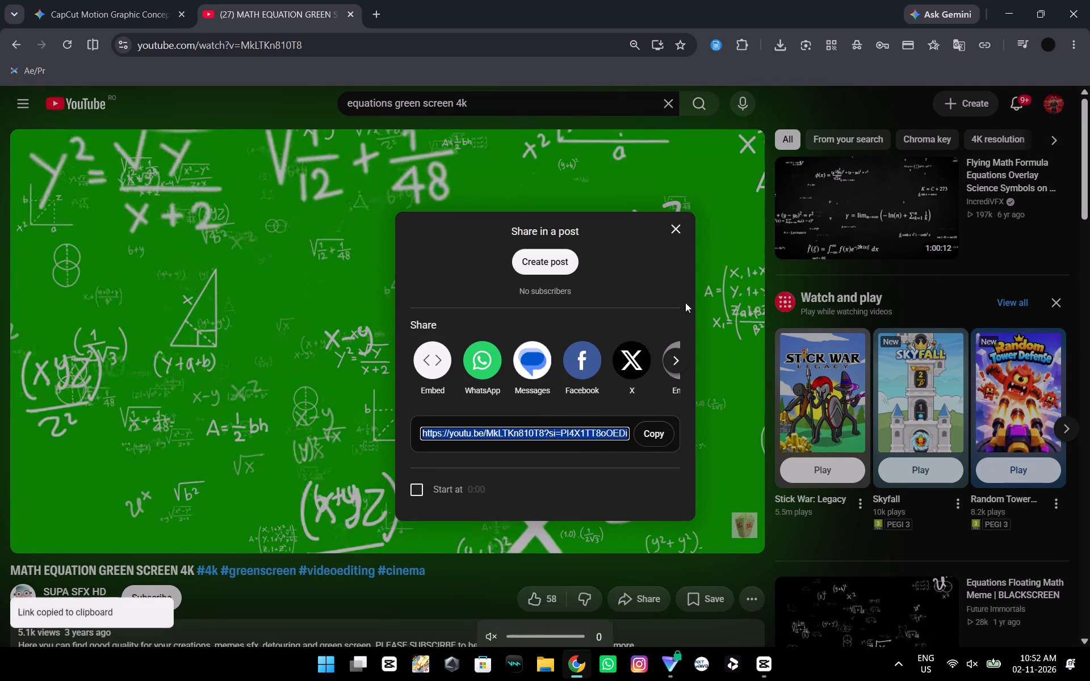
left_click(674, 236)
Search Google for "yt ultra" in a new tab, open ytultra's YouTube Video Downloader and close the YouTube tab.
left_click(372, 15)
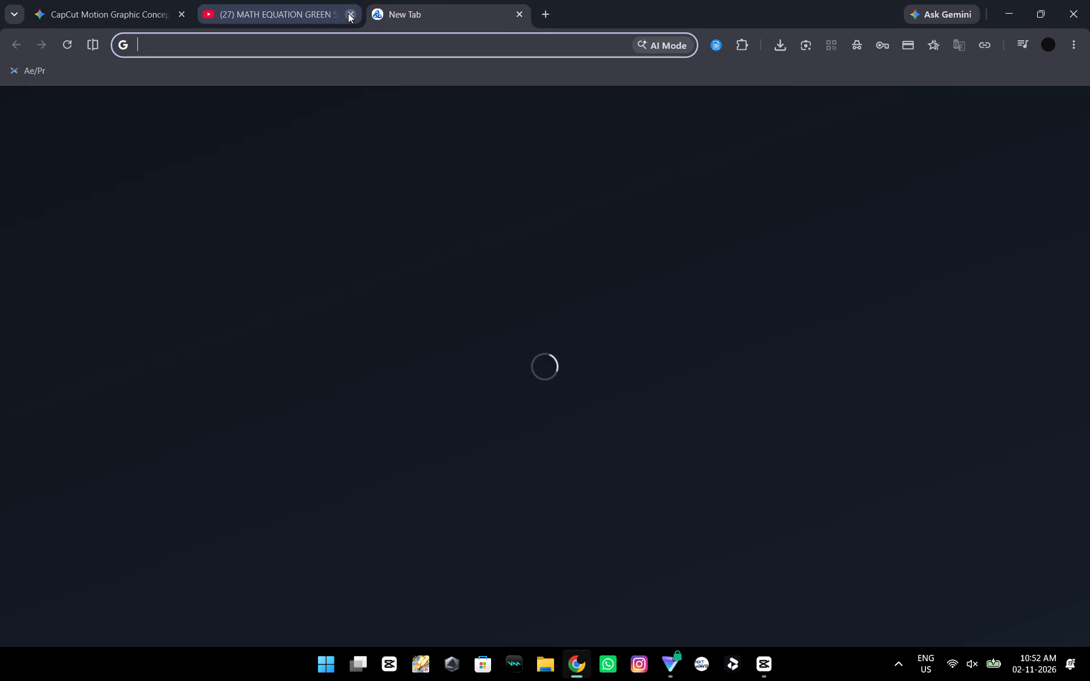
left_click(348, 13)
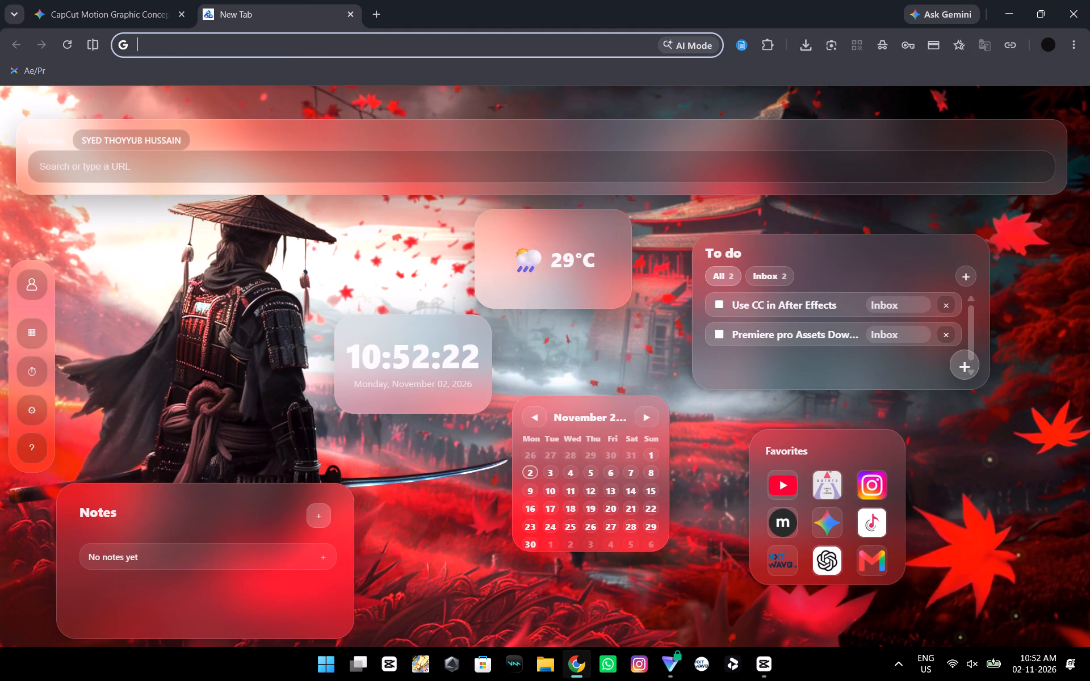
type("yt ult")
key("Return")
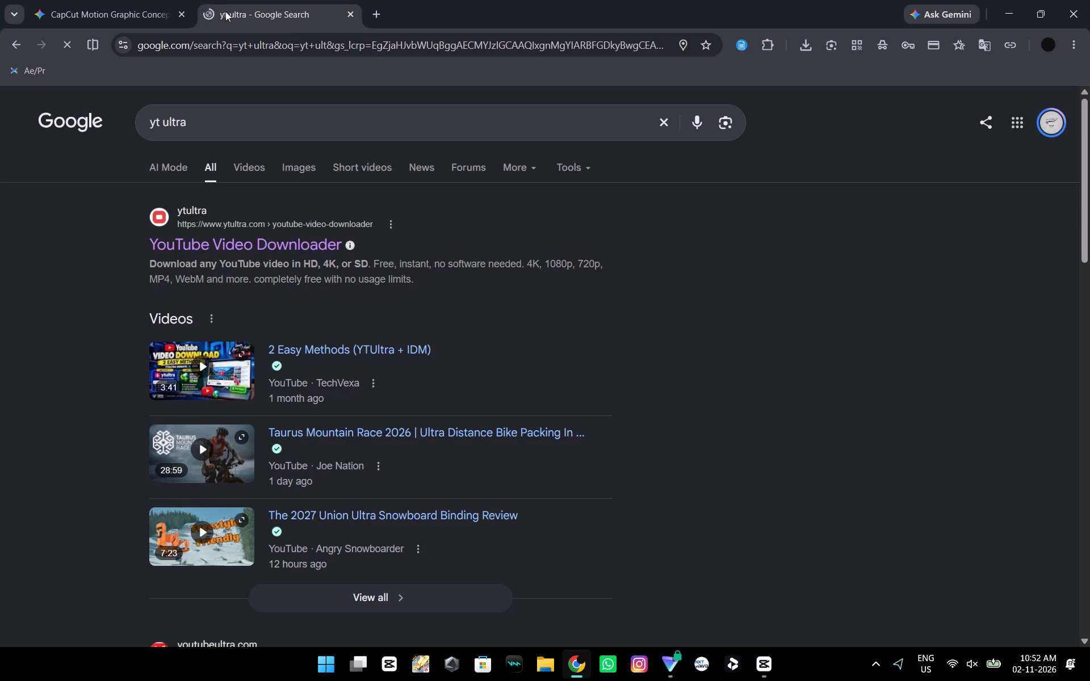
left_click(312, 234)
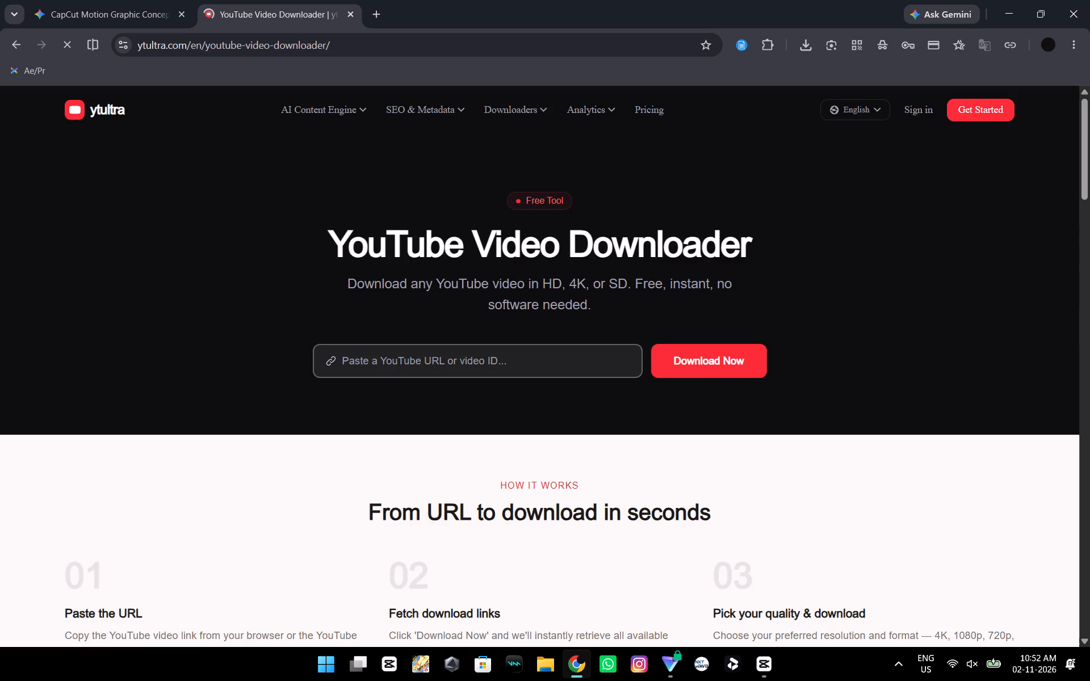
Paste the copied video link into ytultra and fetch its available download formats.
left_click(464, 366)
right_click(463, 365)
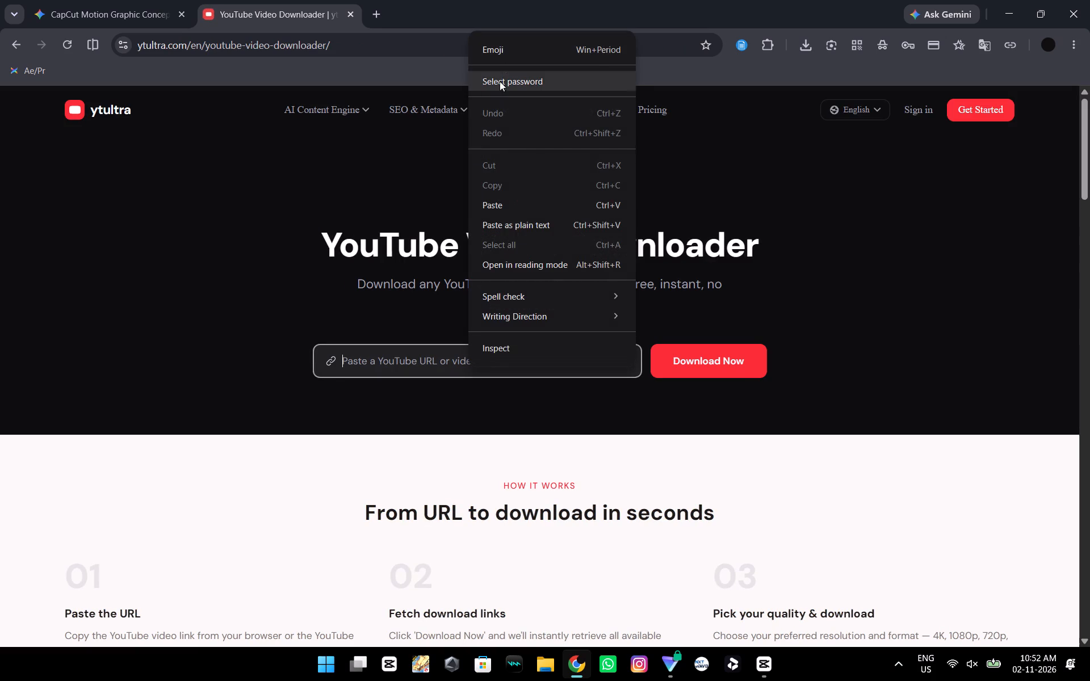
left_click(508, 201)
left_click(699, 360)
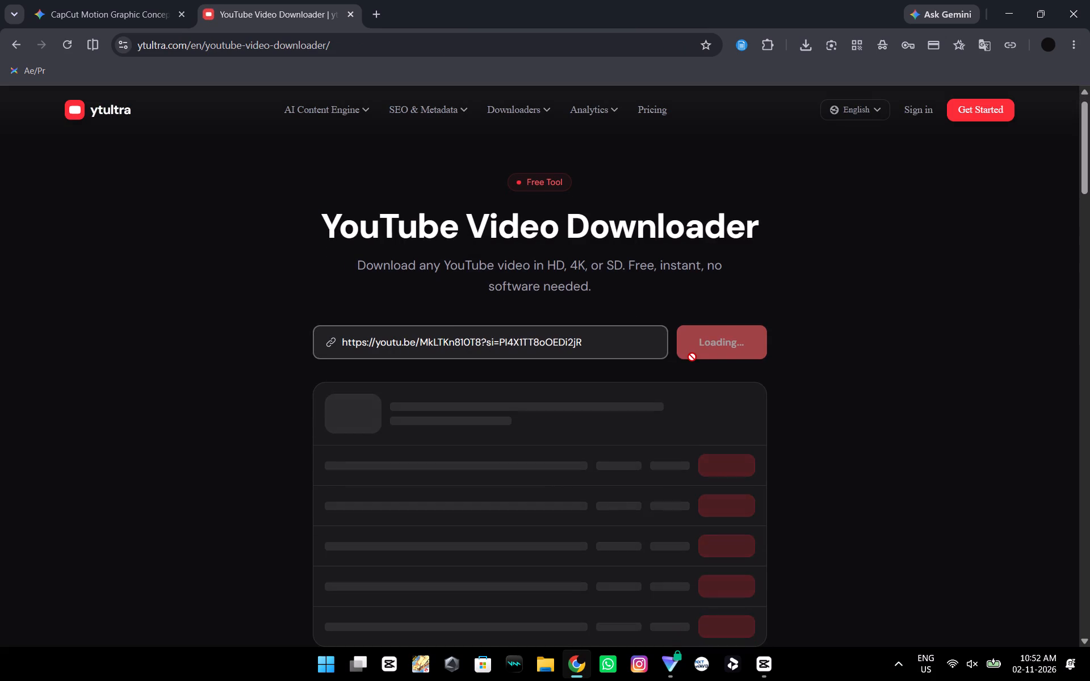
scroll(689, 354, "down", 1)
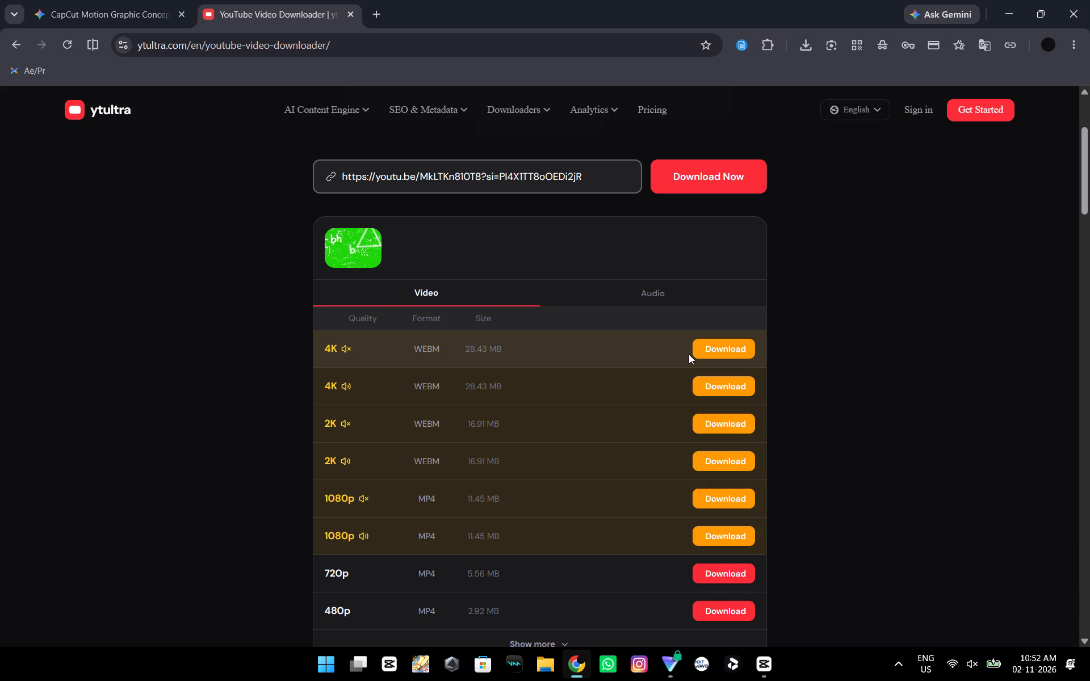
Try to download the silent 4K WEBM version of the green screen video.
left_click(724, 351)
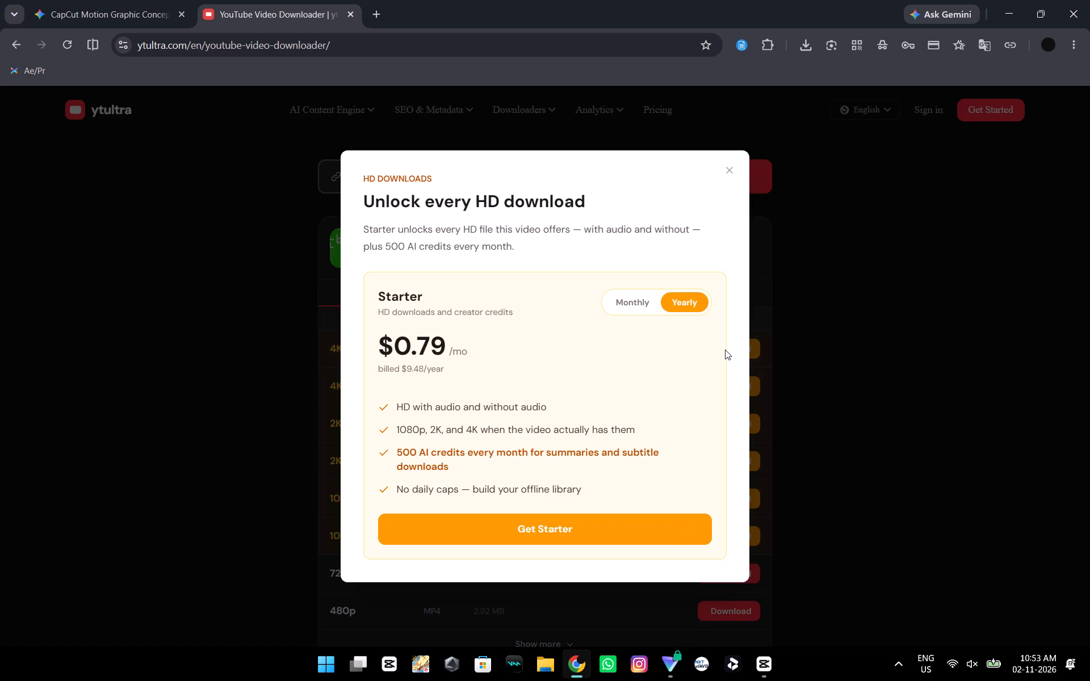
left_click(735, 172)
scroll(702, 226, "down", 2)
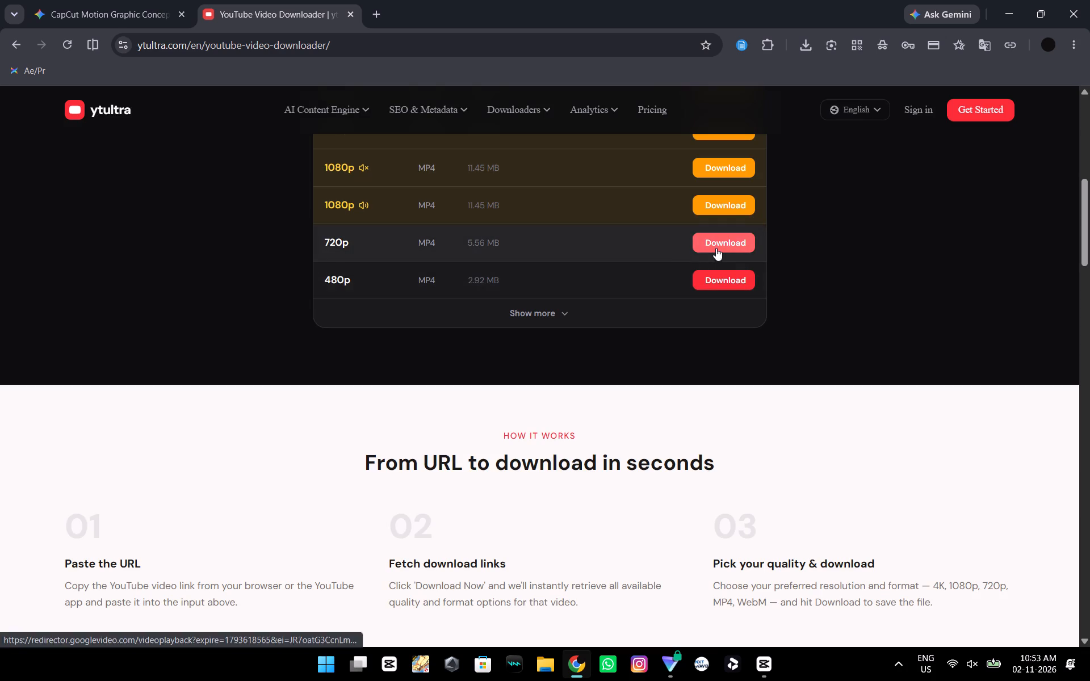
left_click(716, 248)
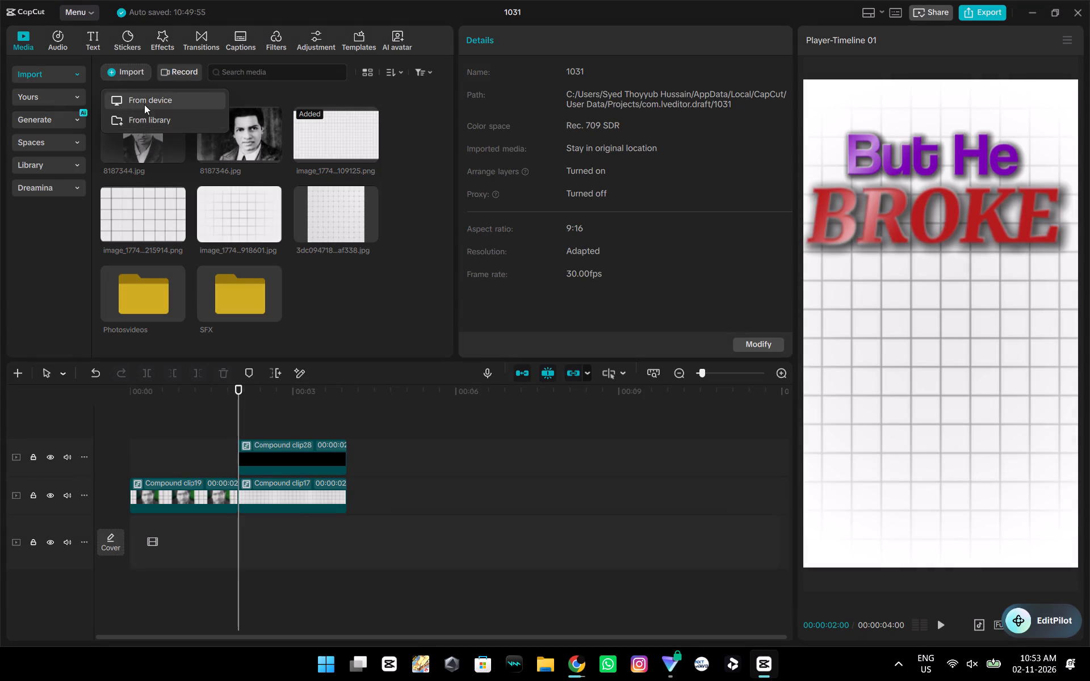
left_click(146, 103)
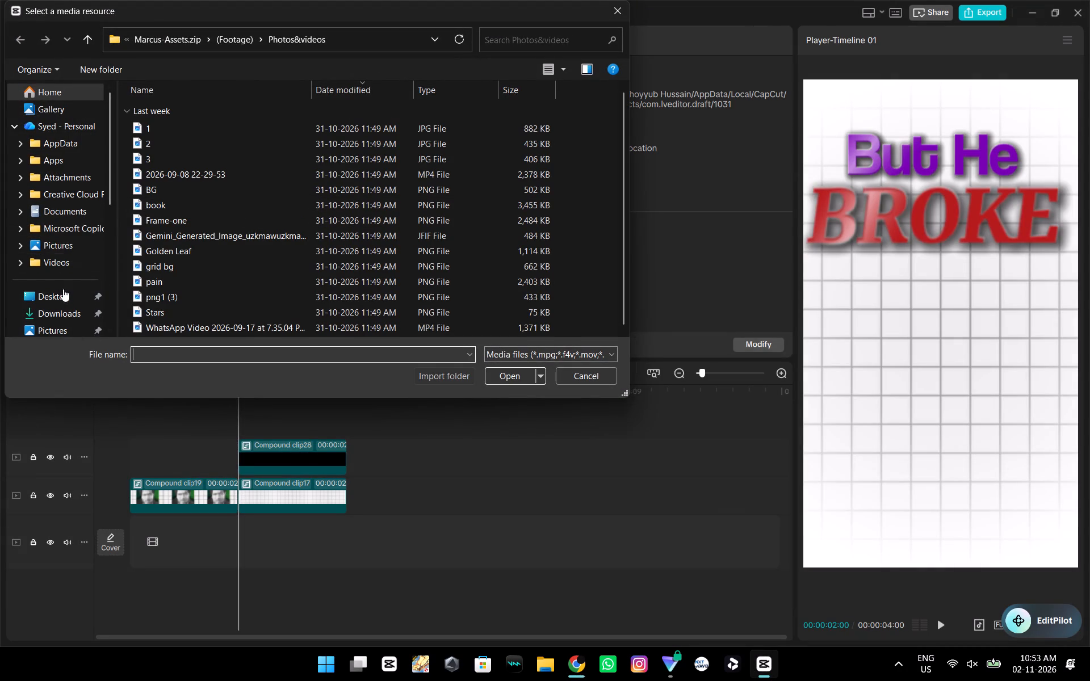
left_click(65, 306)
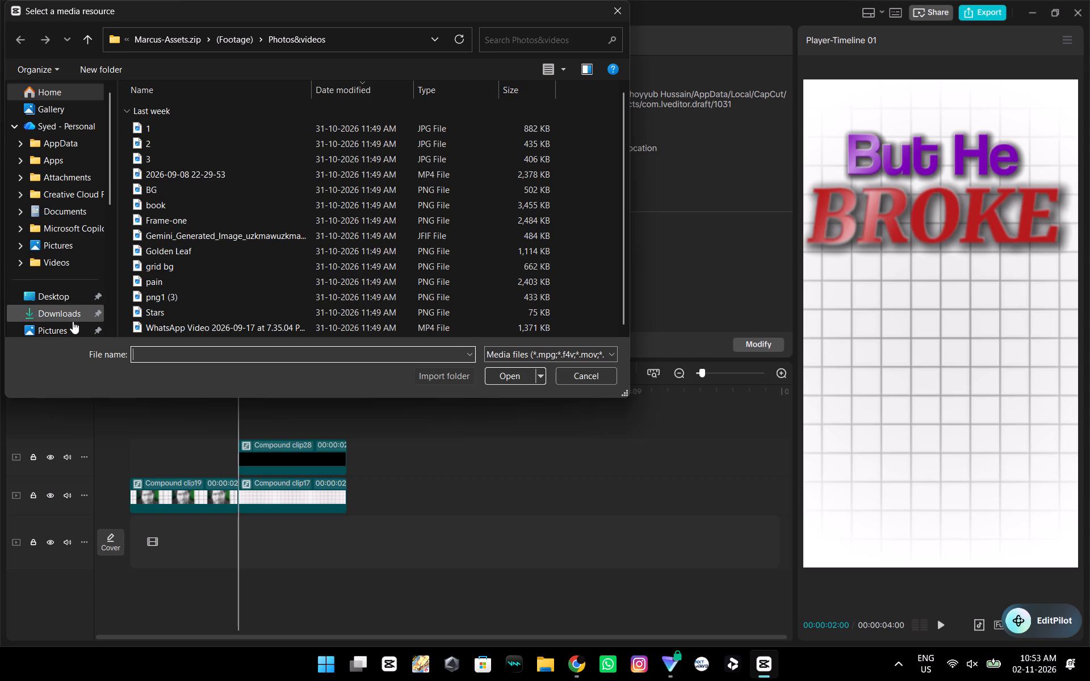
left_click(73, 321)
left_click(177, 117)
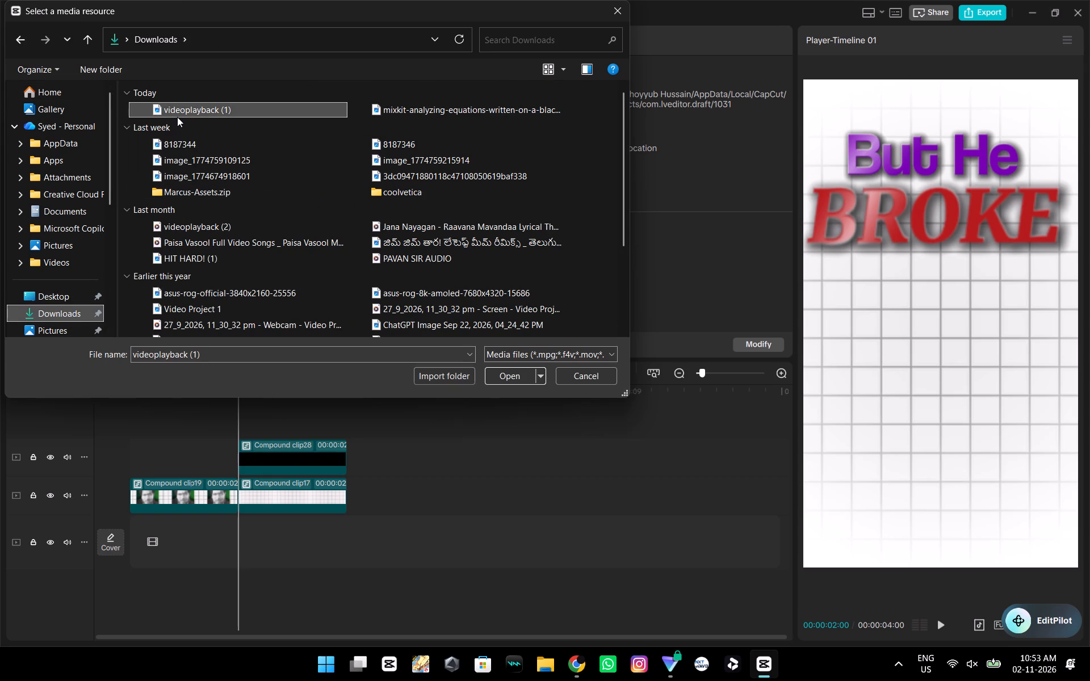
left_click(392, 108, "ctrl")
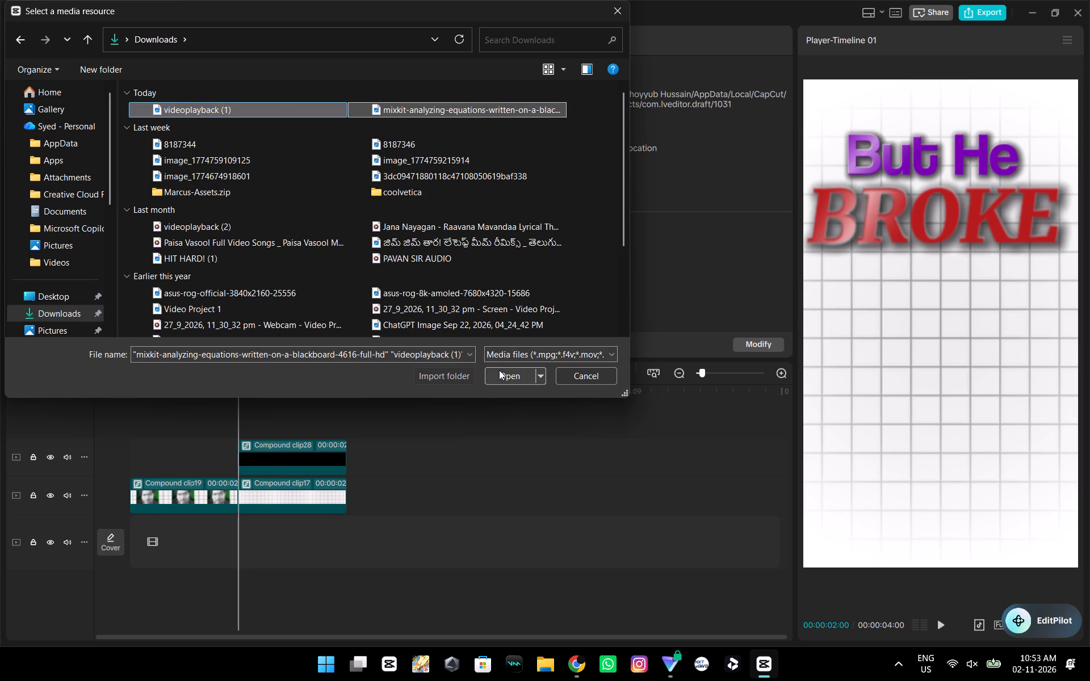
left_click(499, 371)
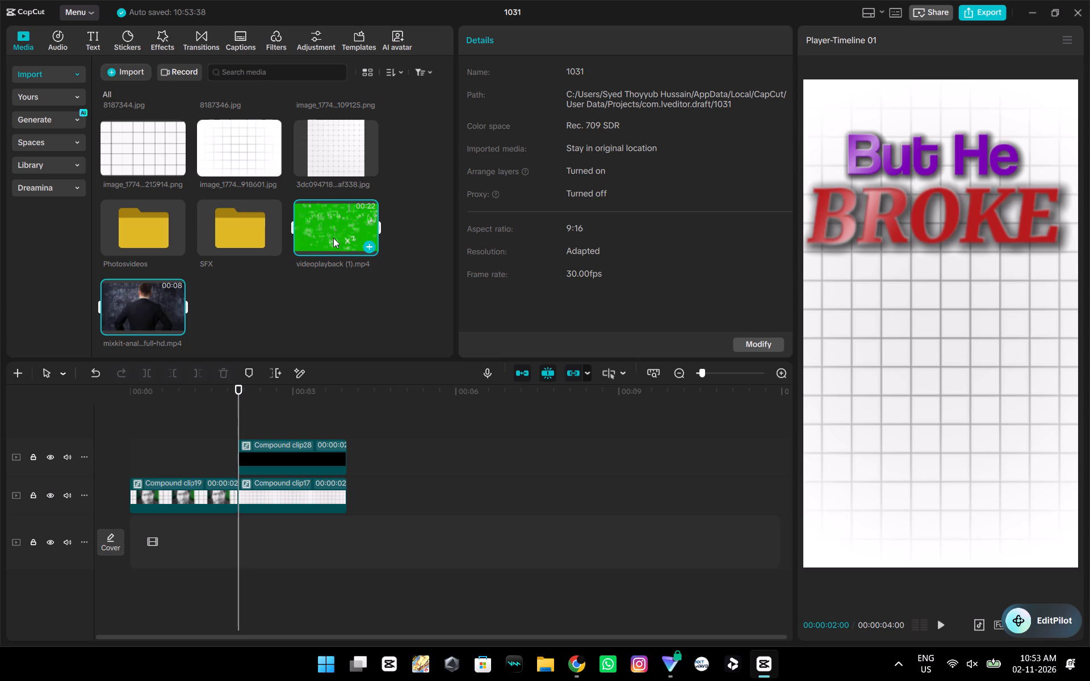
Add both imported videos to a new track starting at 00:02, and layer Compound clip28 above the green screen clip.
left_click_drag(333, 239, 249, 479)
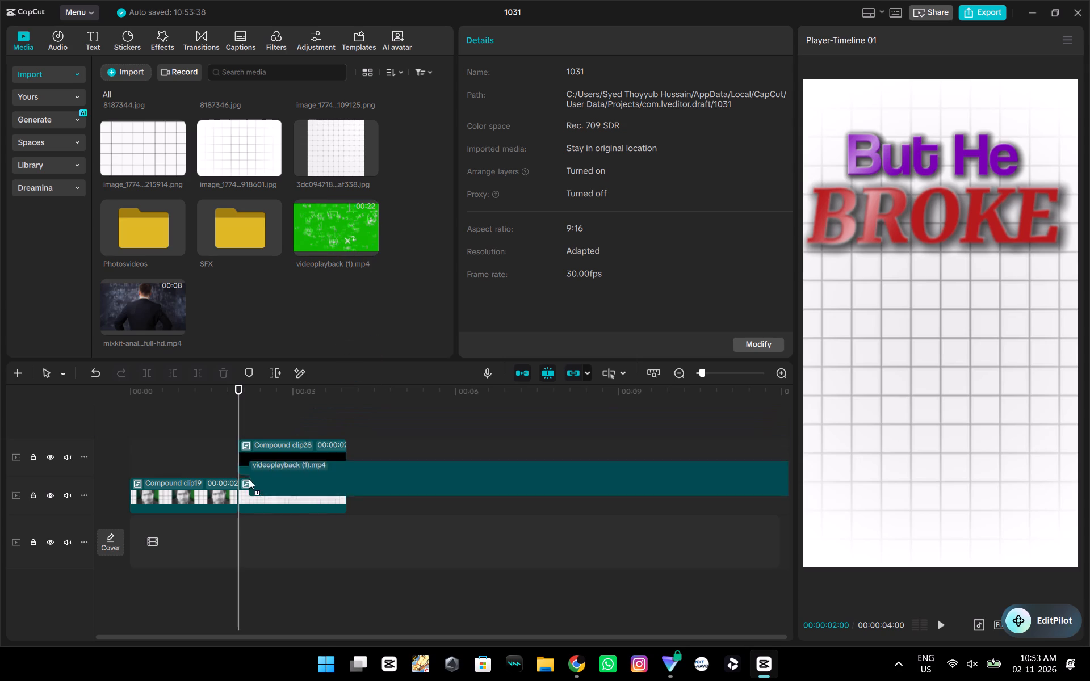
left_click_drag(249, 479, 239, 480)
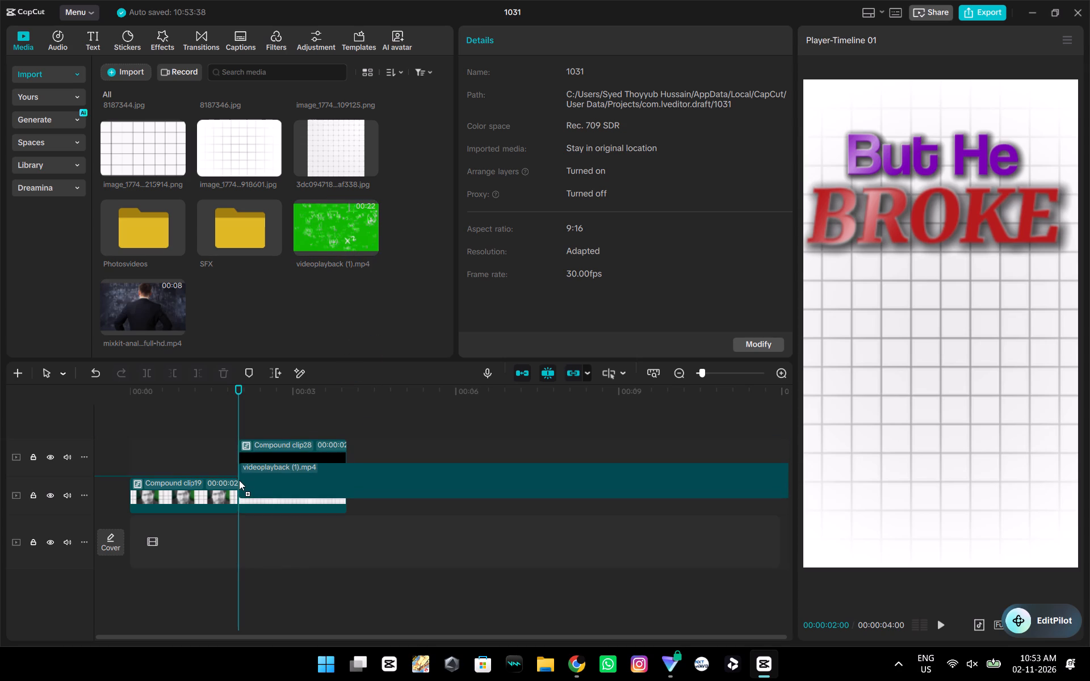
left_click_drag(239, 480, 242, 421)
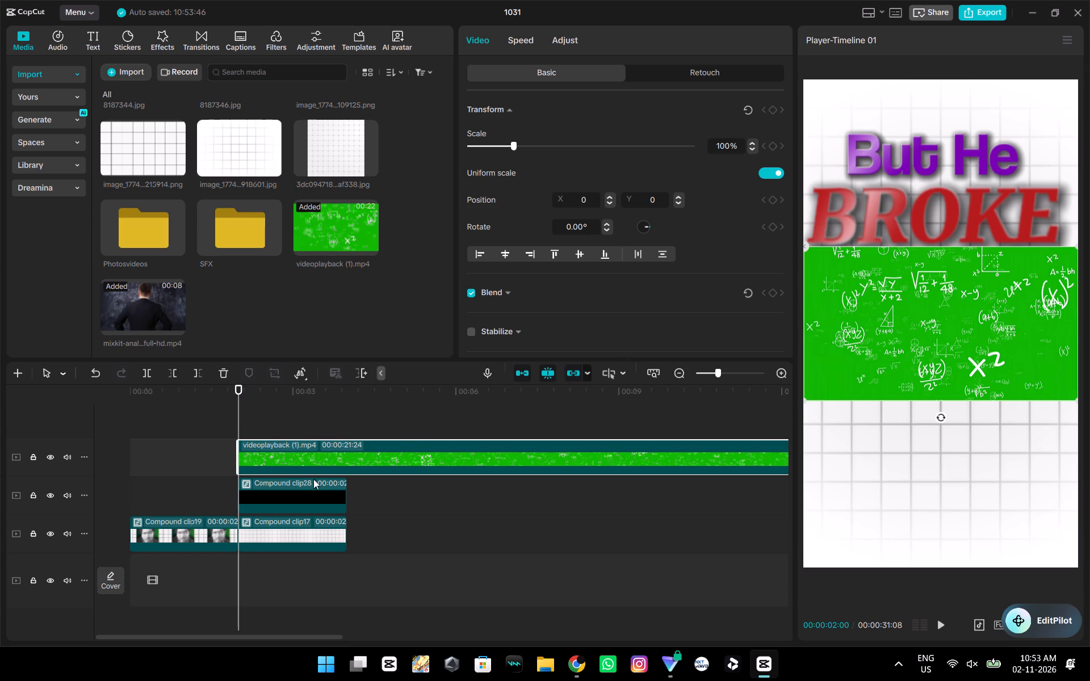
left_click_drag(309, 502, 320, 435)
left_click_drag(318, 463, 307, 463)
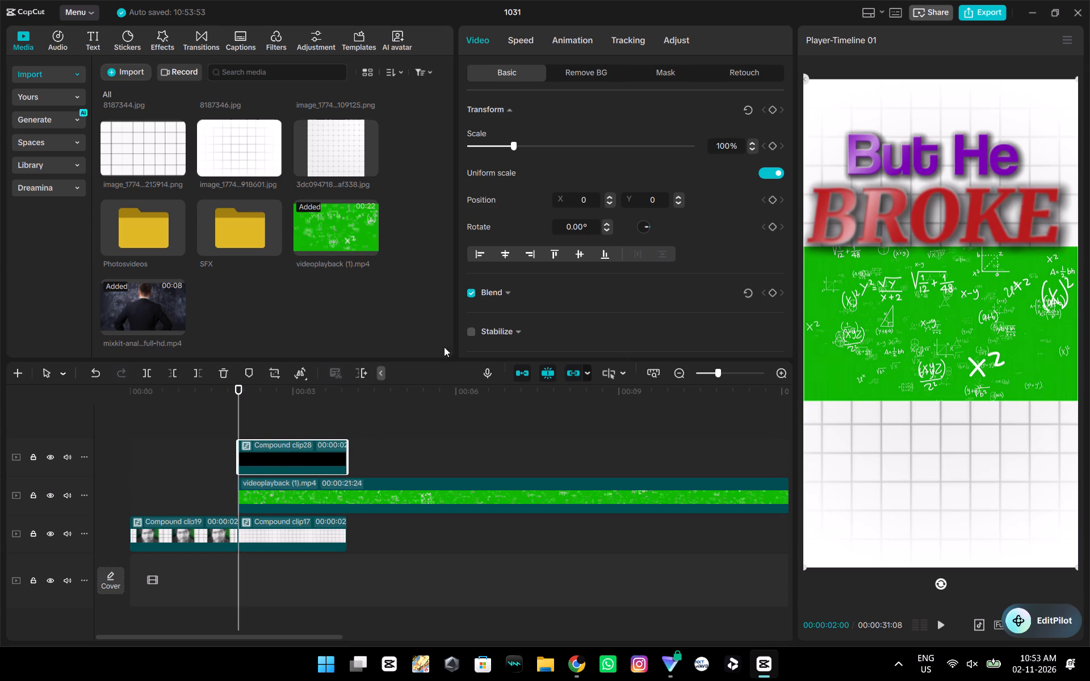
Enable Chroma key on the videoplayback (1).mp4 clip and sample its green background as the key colour.
left_click(439, 493)
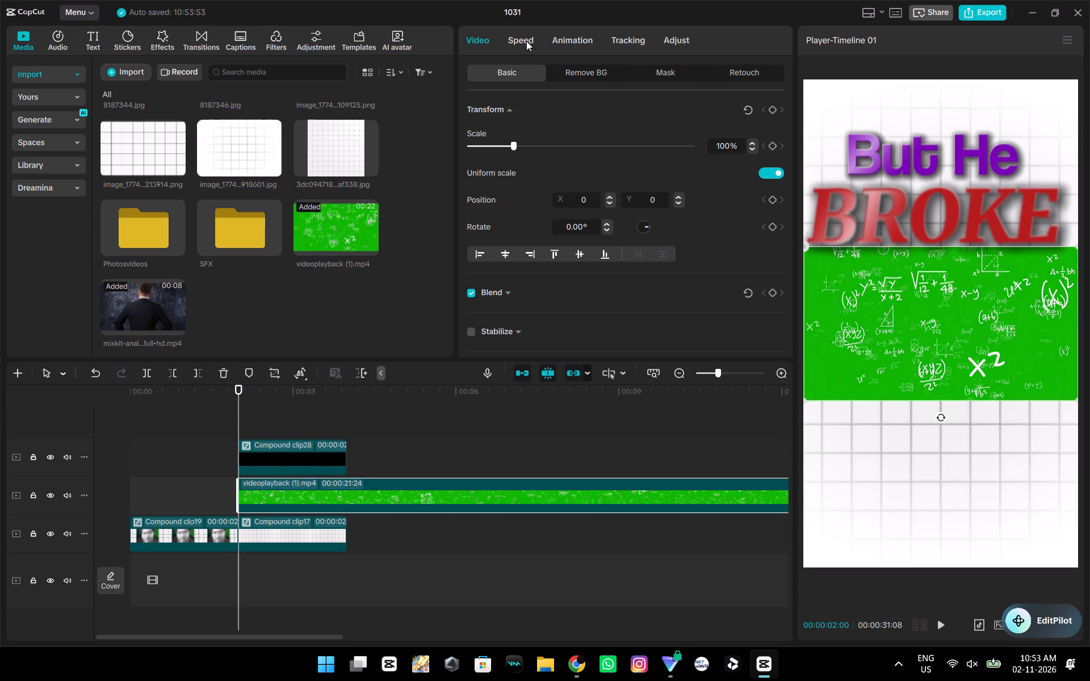
left_click(522, 41)
left_click(574, 41)
left_click(519, 41)
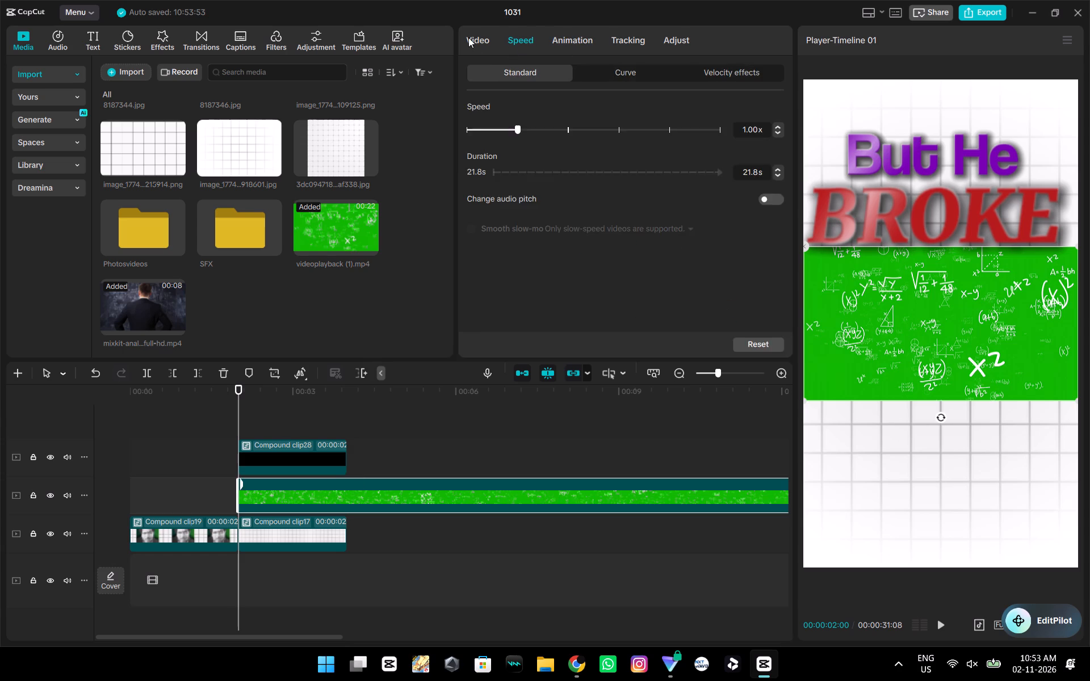
left_click(468, 37)
left_click(578, 77)
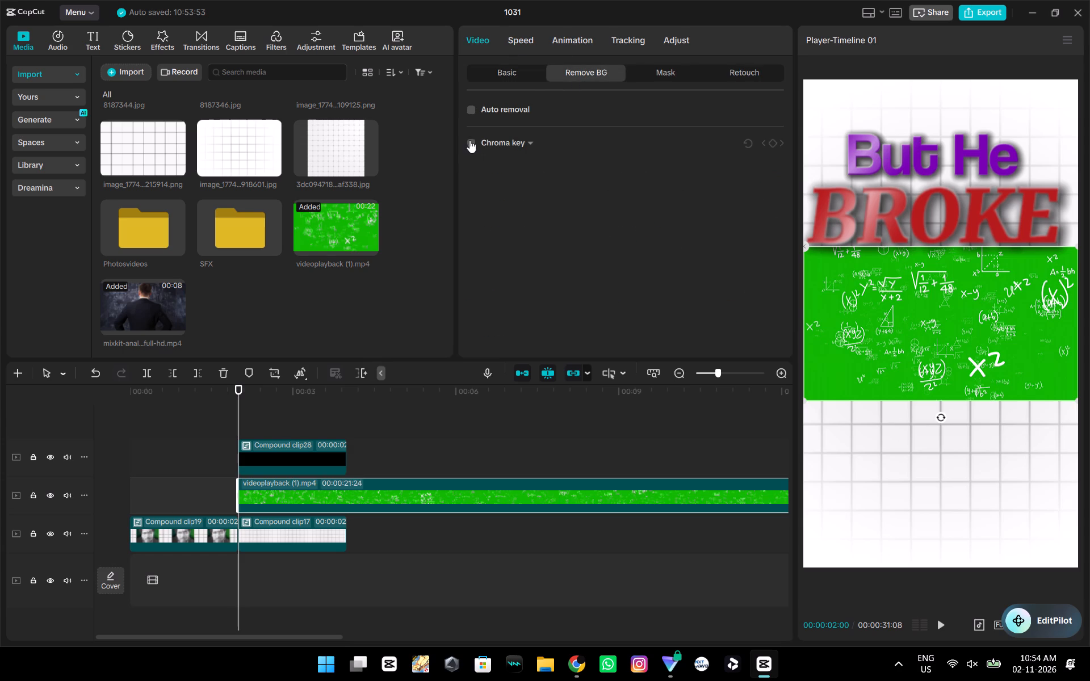
left_click(469, 140)
left_click(518, 166)
left_click(518, 170)
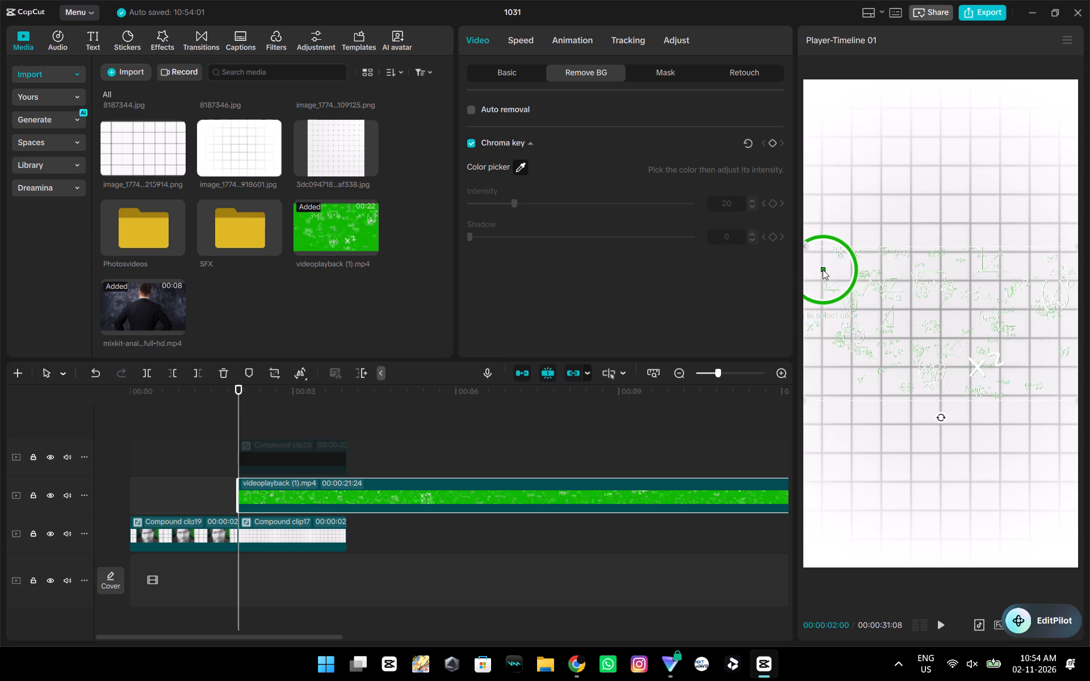
left_click(840, 266)
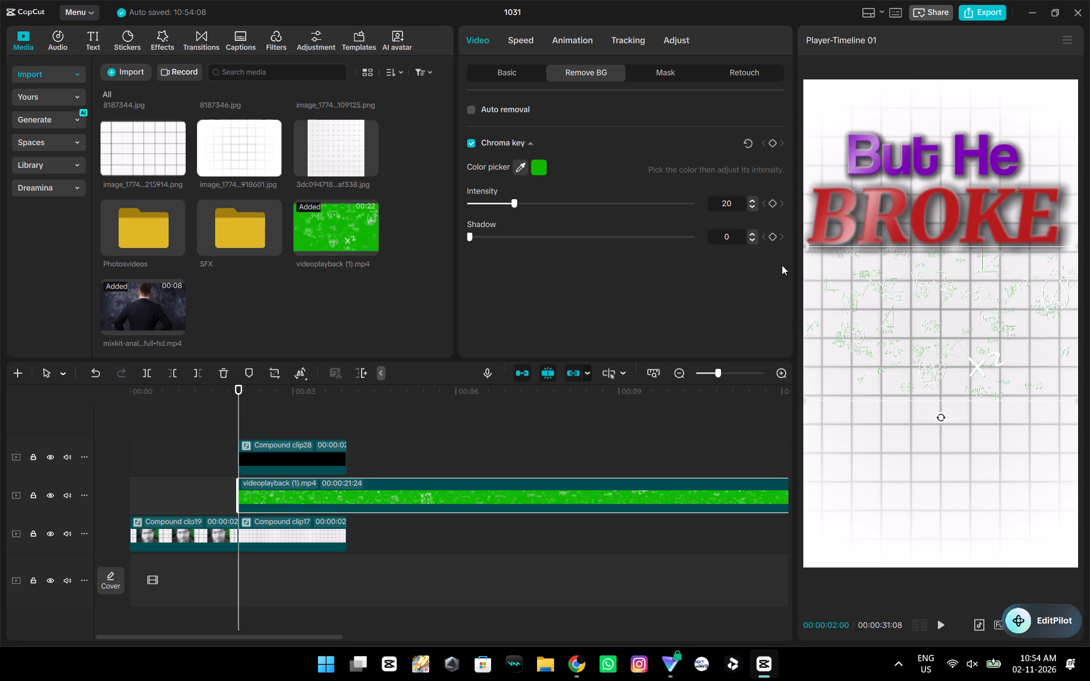
Set the chroma key intensity to 64 and raise its shadow.
left_click_drag(516, 202, 548, 207)
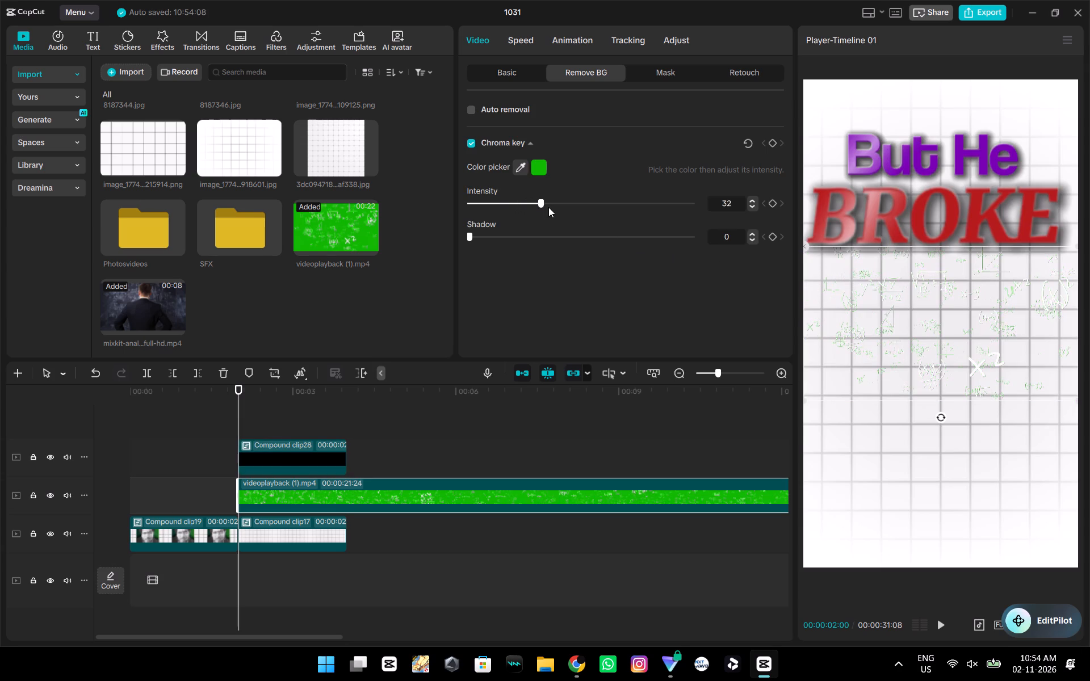
left_click_drag(548, 207, 614, 219)
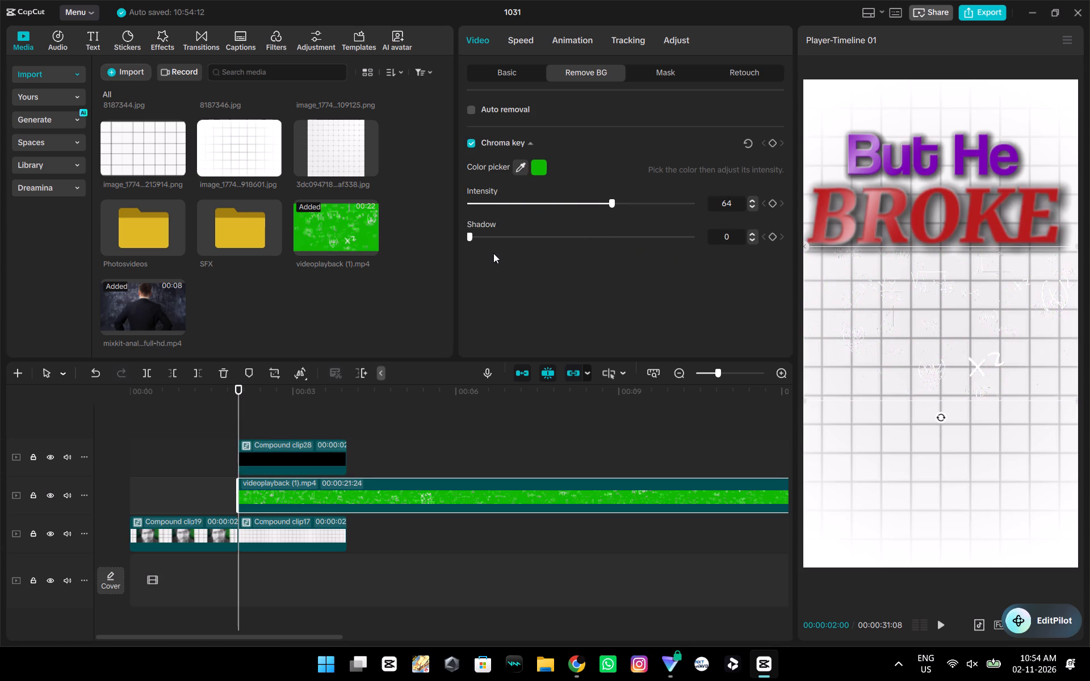
left_click_drag(502, 239, 591, 242)
left_click_drag(591, 242, 606, 244)
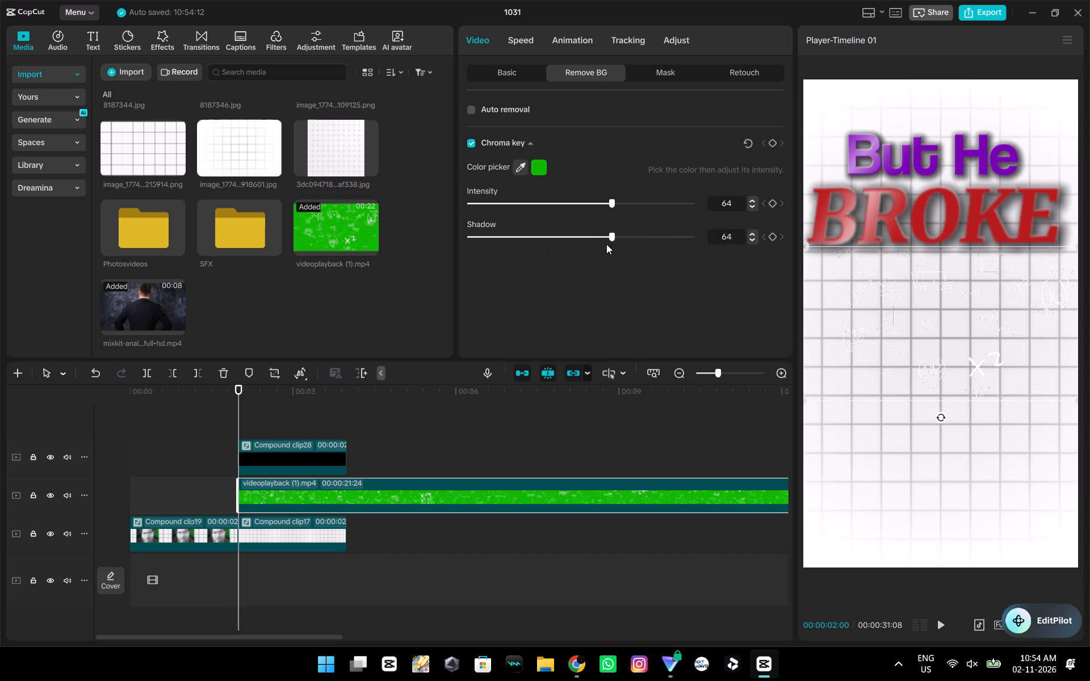
left_click_drag(606, 244, 569, 245)
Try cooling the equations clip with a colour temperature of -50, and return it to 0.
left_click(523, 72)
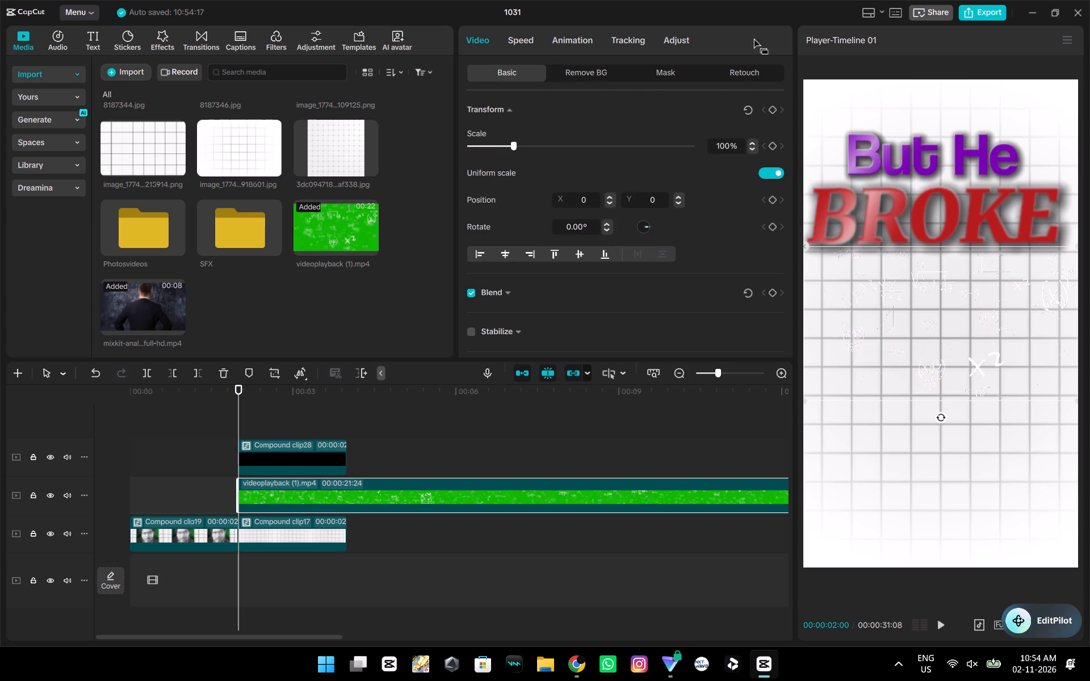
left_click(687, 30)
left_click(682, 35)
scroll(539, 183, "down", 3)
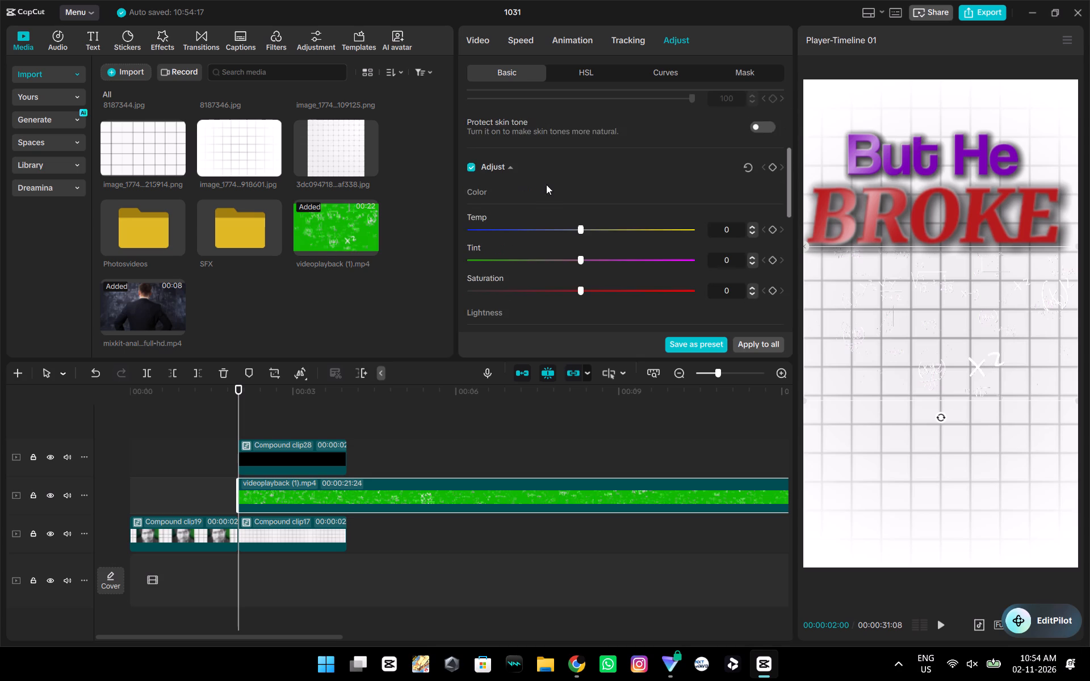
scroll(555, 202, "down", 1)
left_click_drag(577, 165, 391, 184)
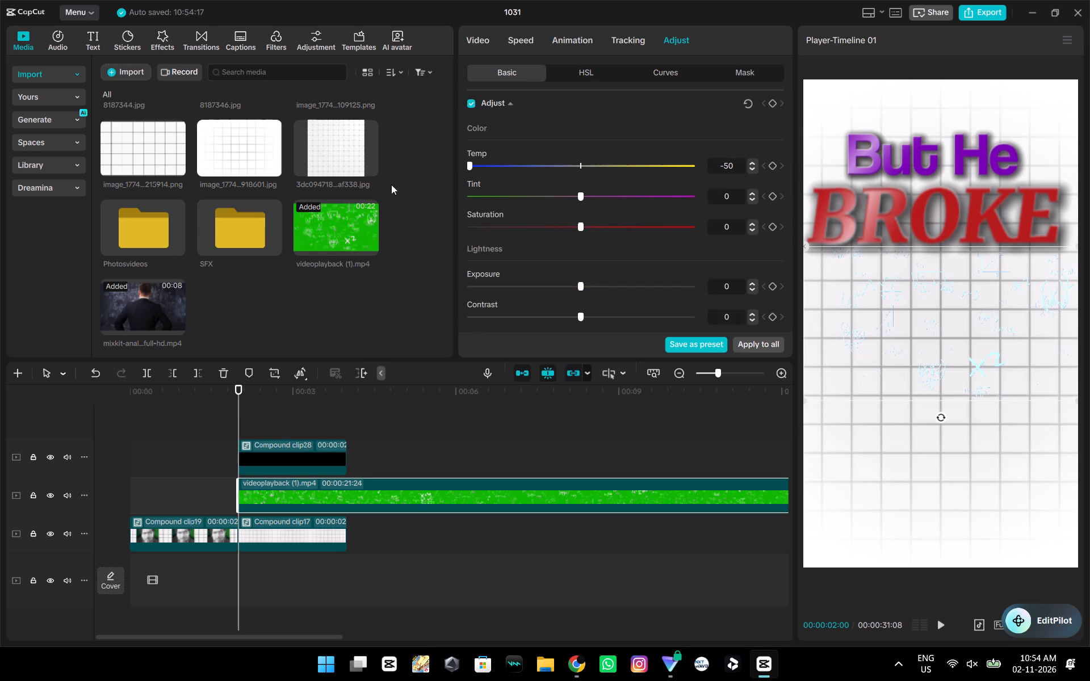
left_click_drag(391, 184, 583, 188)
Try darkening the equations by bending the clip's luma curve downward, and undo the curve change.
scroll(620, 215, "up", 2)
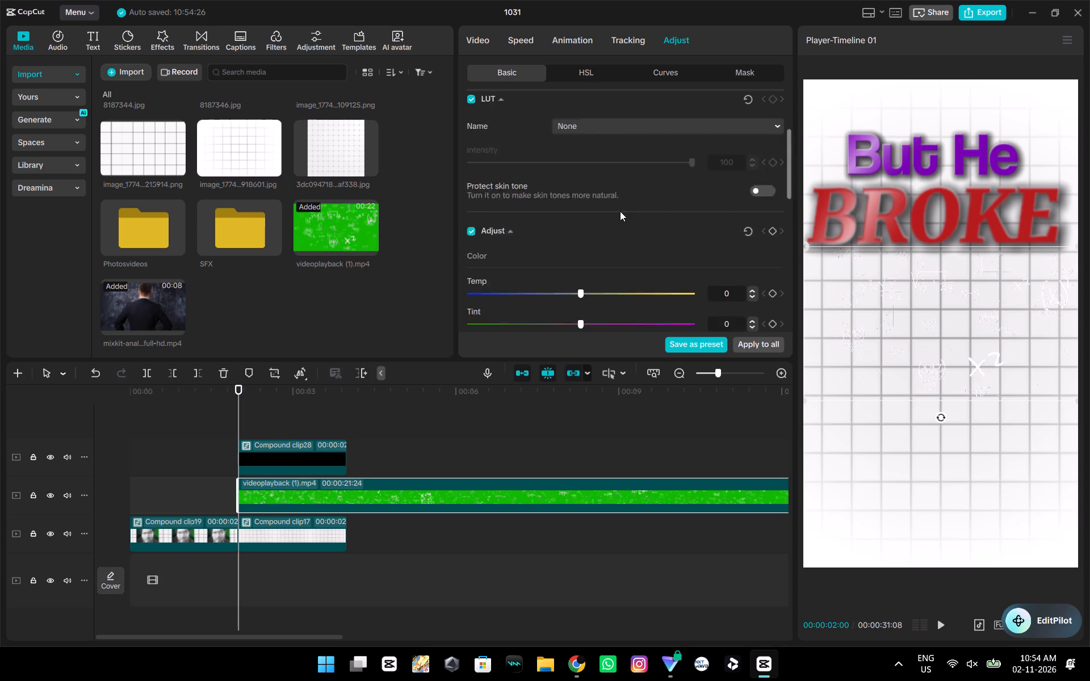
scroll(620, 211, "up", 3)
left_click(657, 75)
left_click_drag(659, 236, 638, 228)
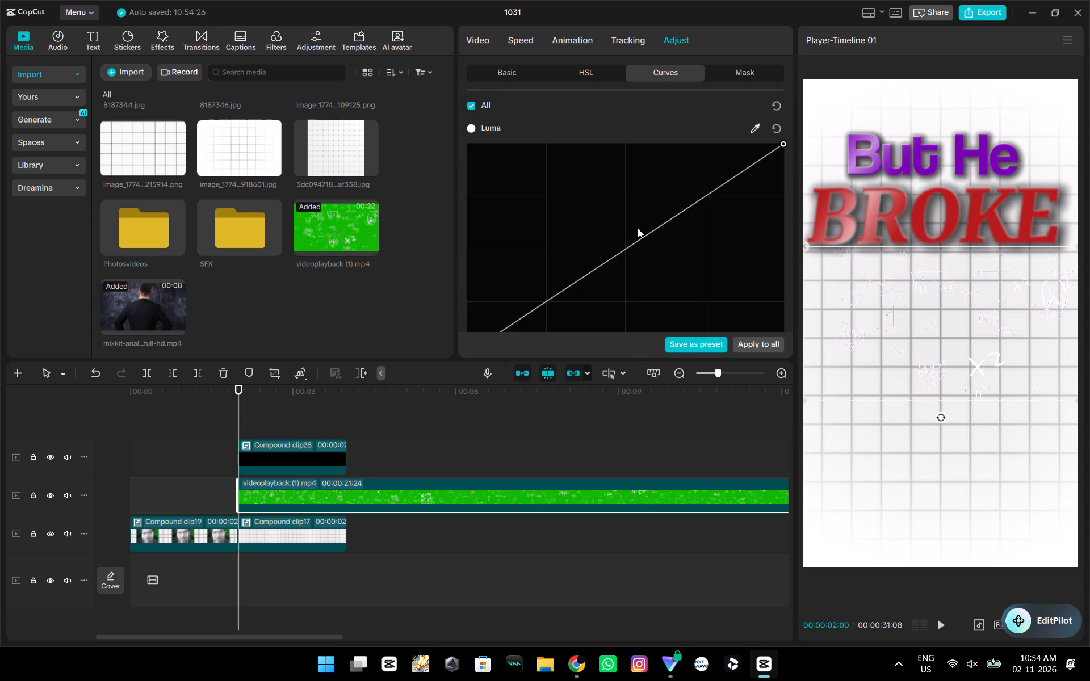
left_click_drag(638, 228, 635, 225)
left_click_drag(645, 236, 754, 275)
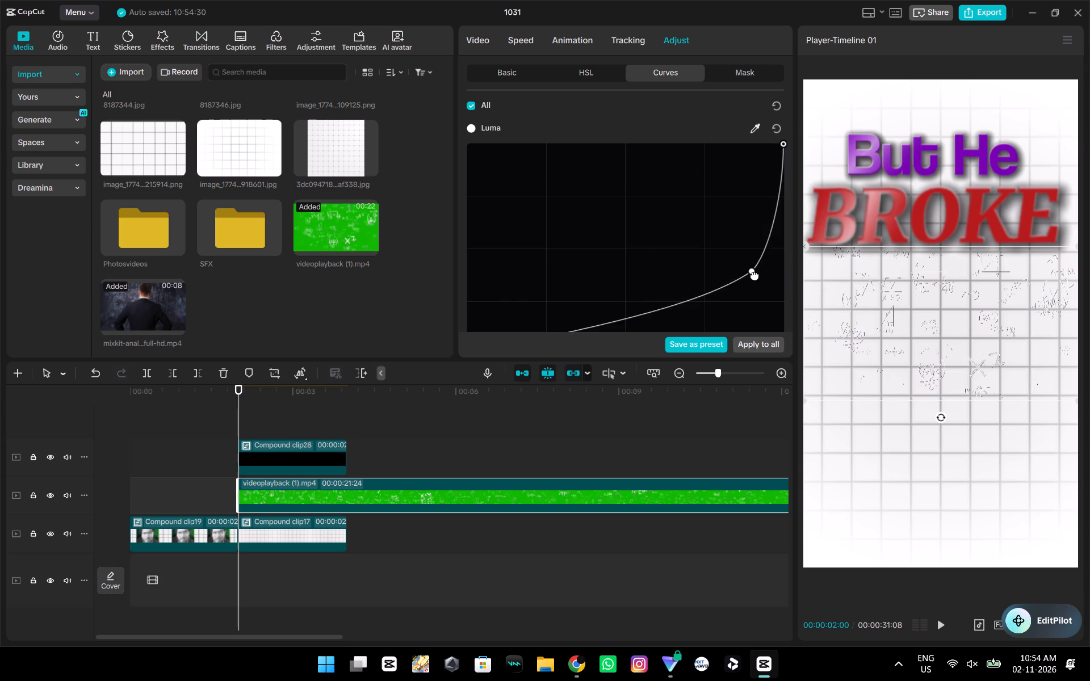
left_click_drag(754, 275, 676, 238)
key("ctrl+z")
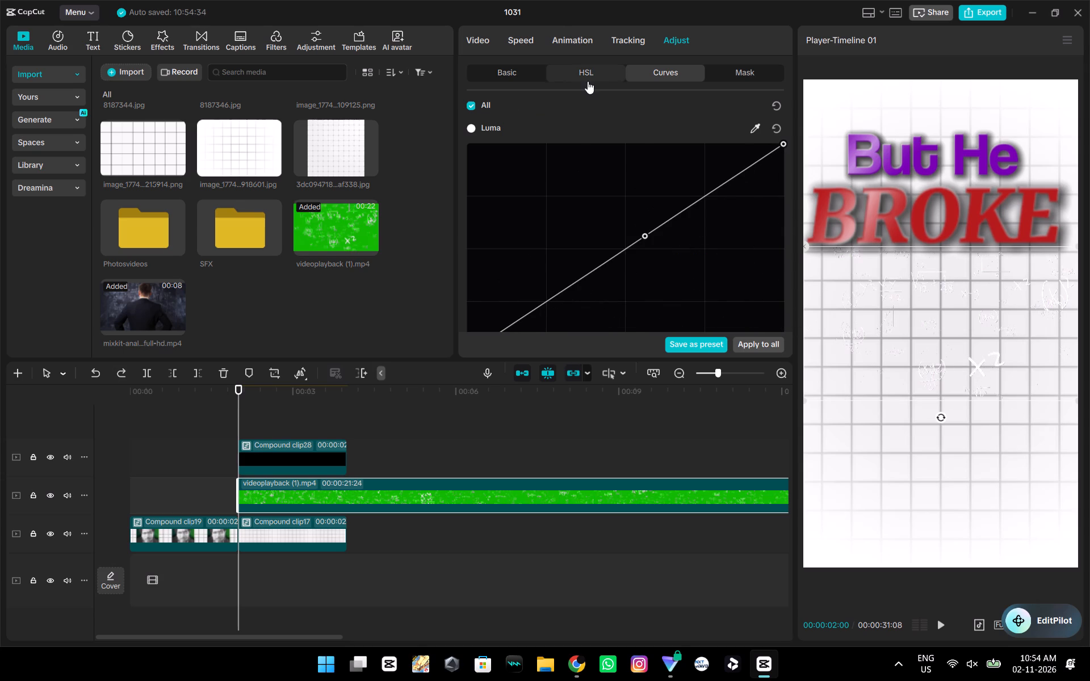
Sample the equations' white as a custom HSL colour, and try adjusting its brightness and the purple range's hue.
left_click(588, 81)
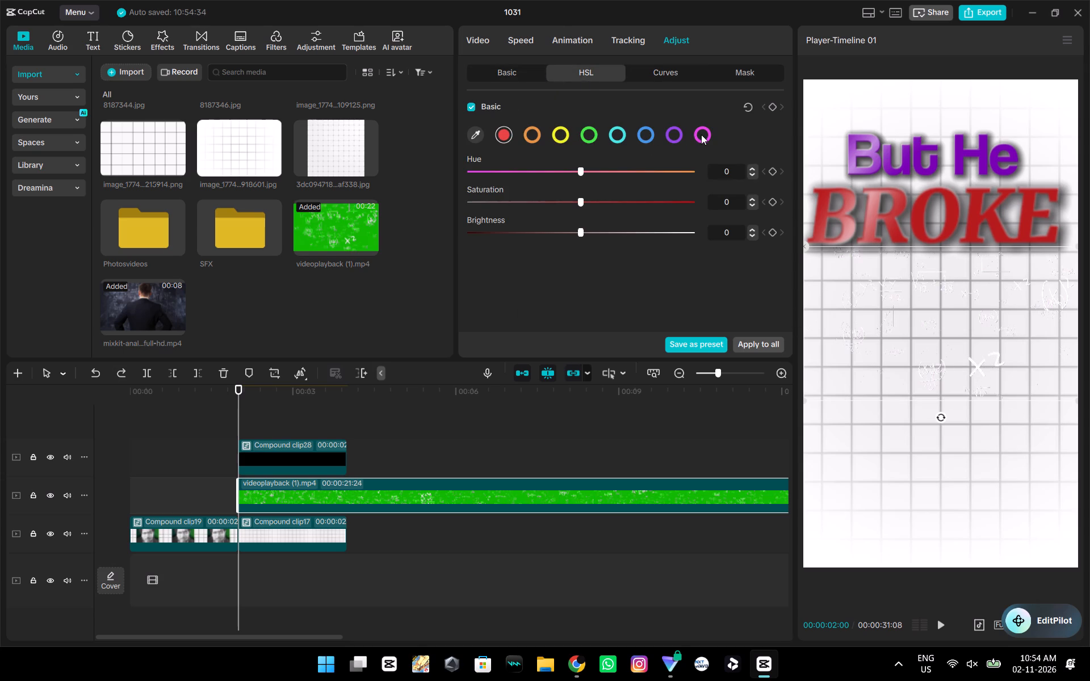
left_click(504, 71)
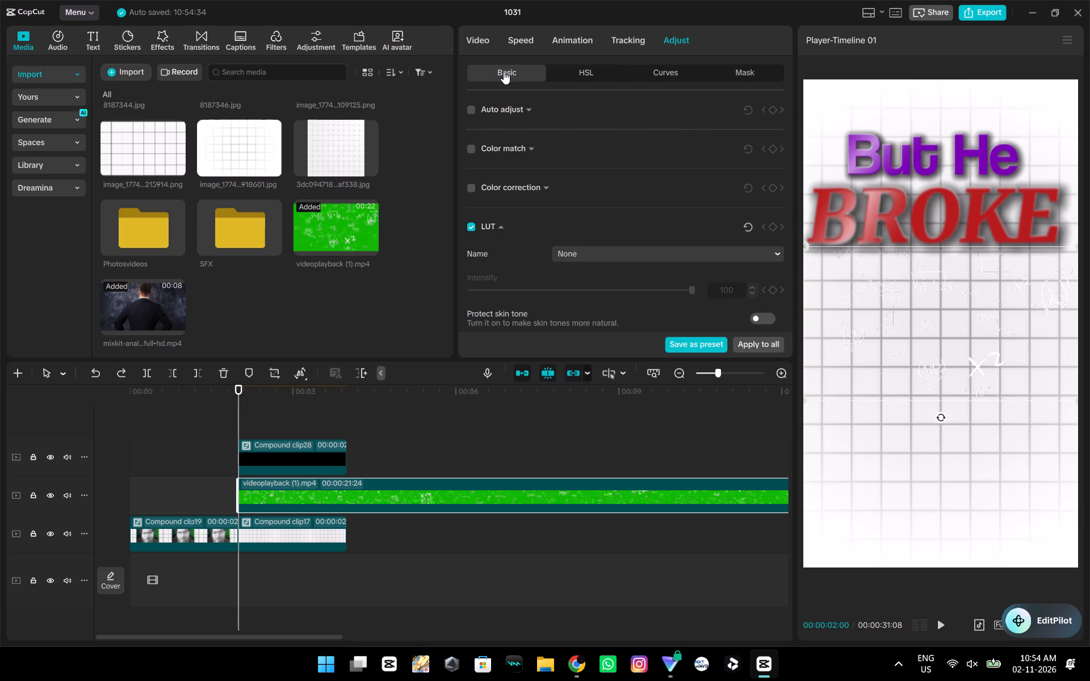
left_click(580, 79)
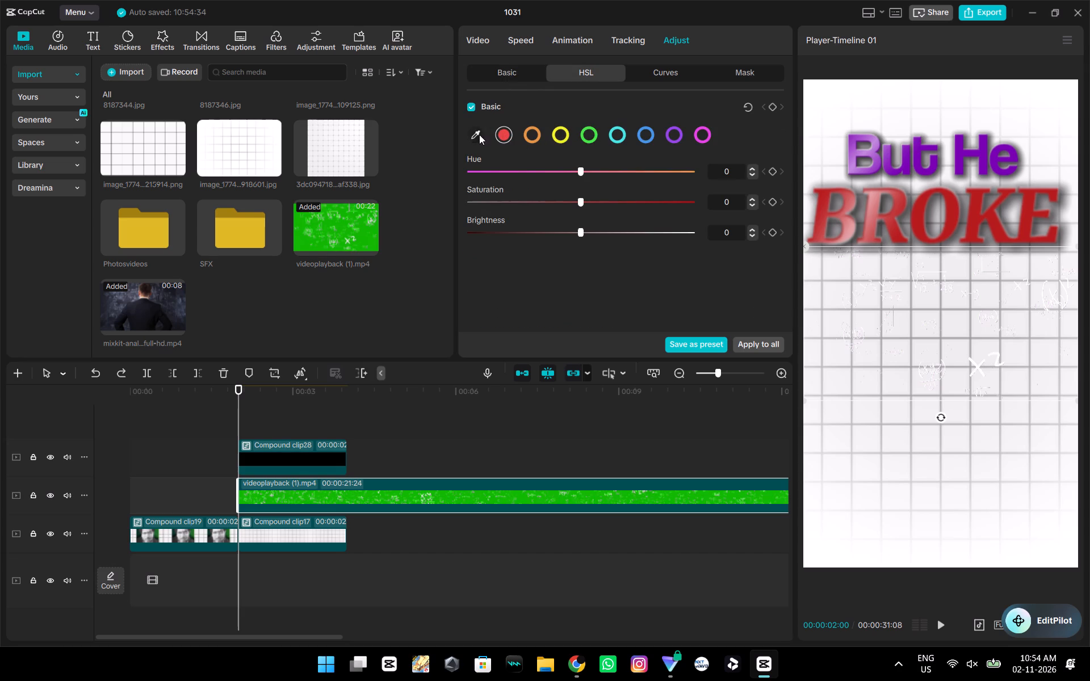
left_click(479, 134)
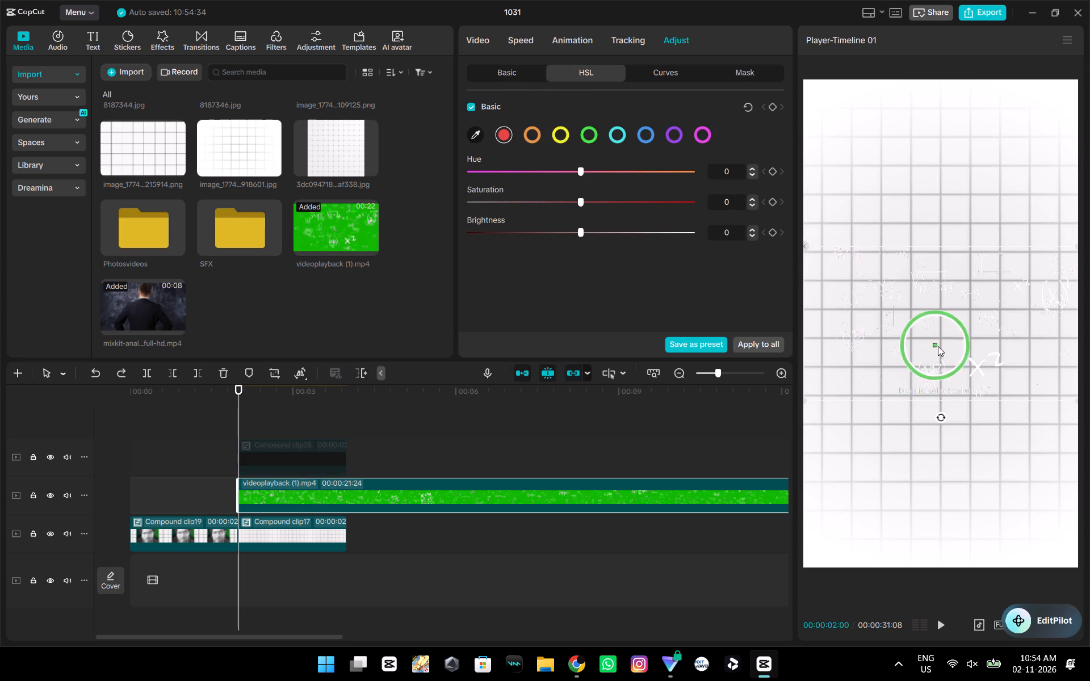
left_click(977, 368)
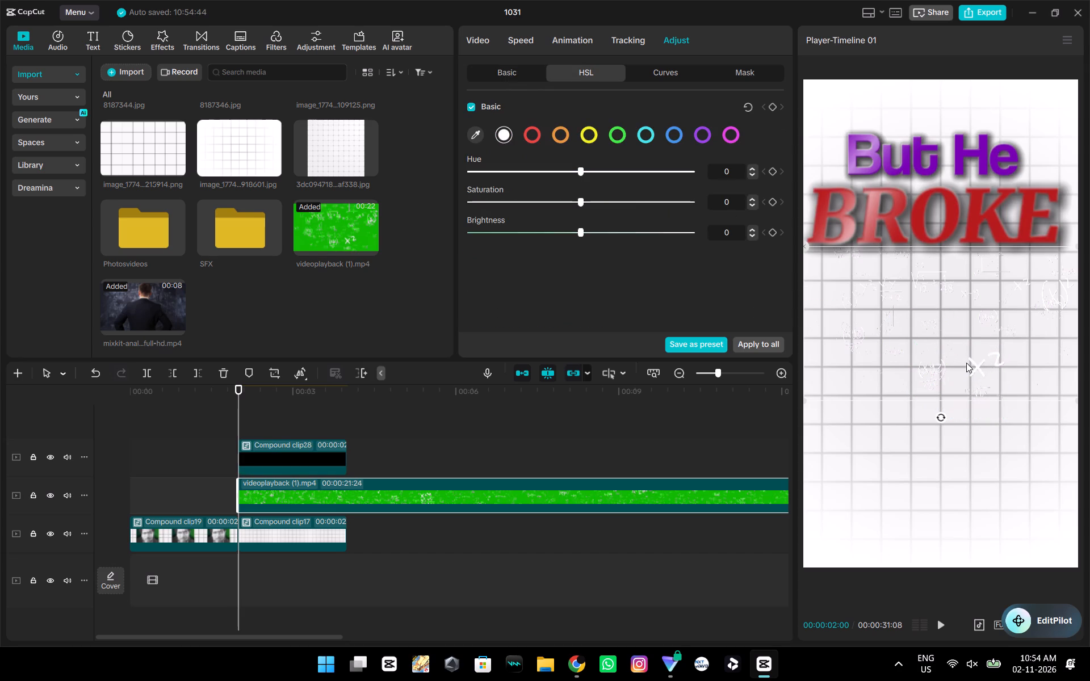
left_click_drag(584, 234, 578, 276)
left_click(701, 138)
left_click_drag(589, 169, 580, 182)
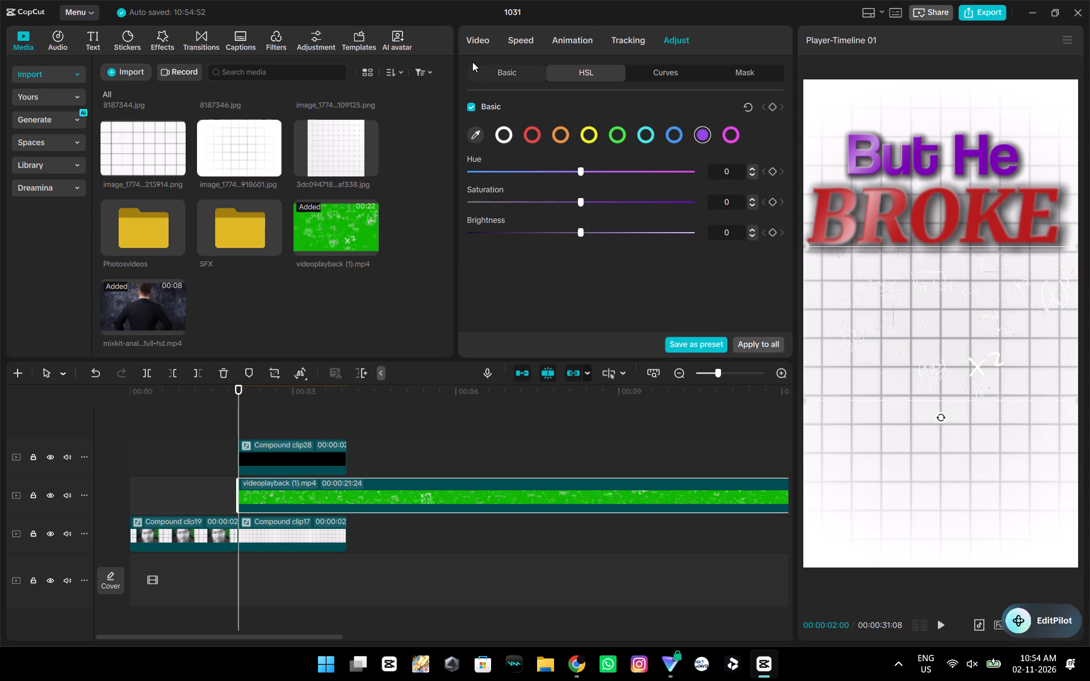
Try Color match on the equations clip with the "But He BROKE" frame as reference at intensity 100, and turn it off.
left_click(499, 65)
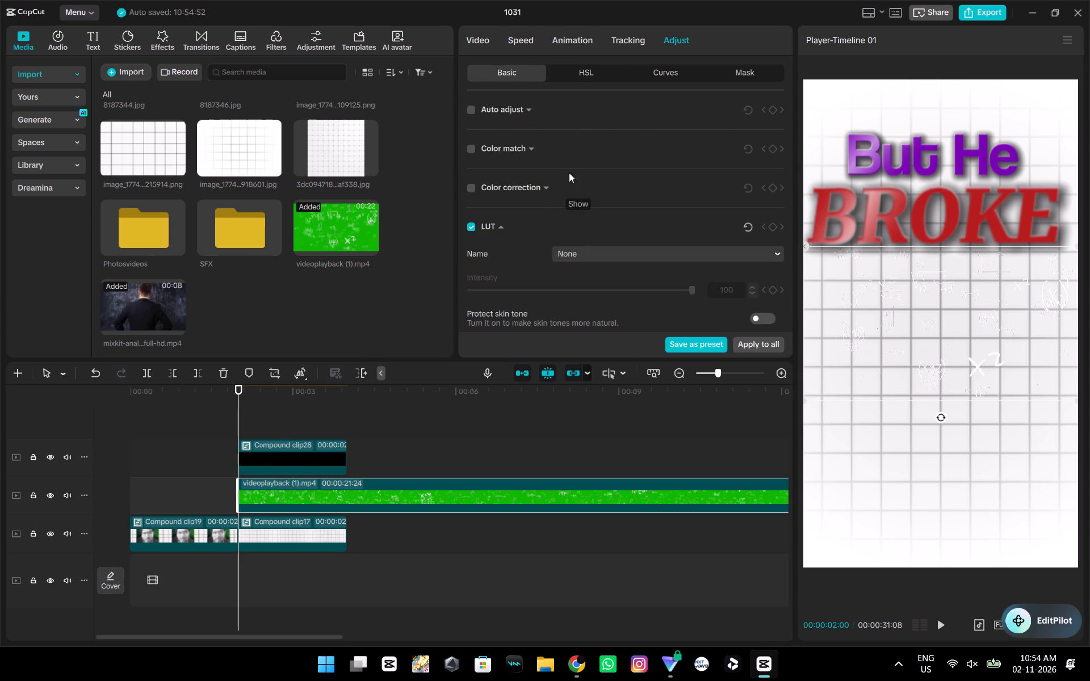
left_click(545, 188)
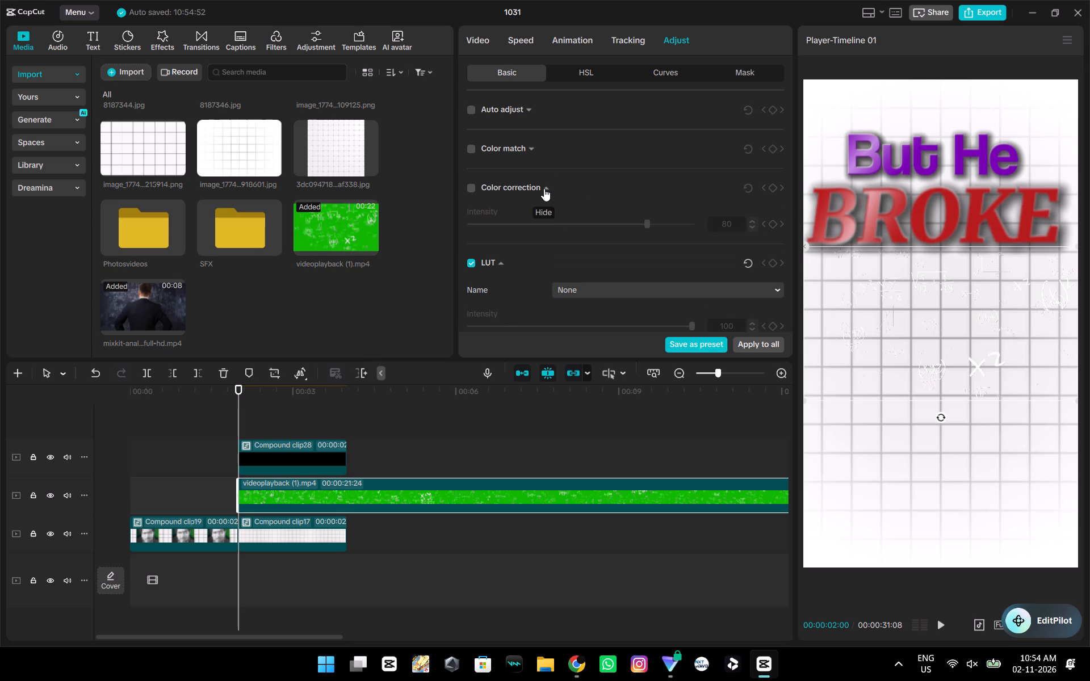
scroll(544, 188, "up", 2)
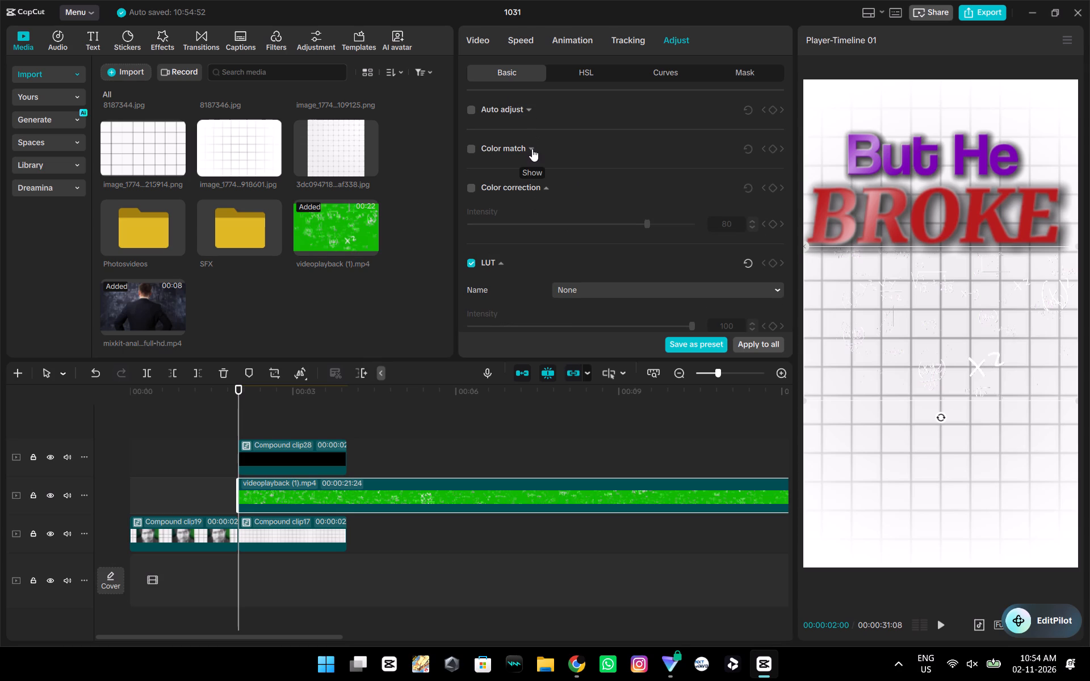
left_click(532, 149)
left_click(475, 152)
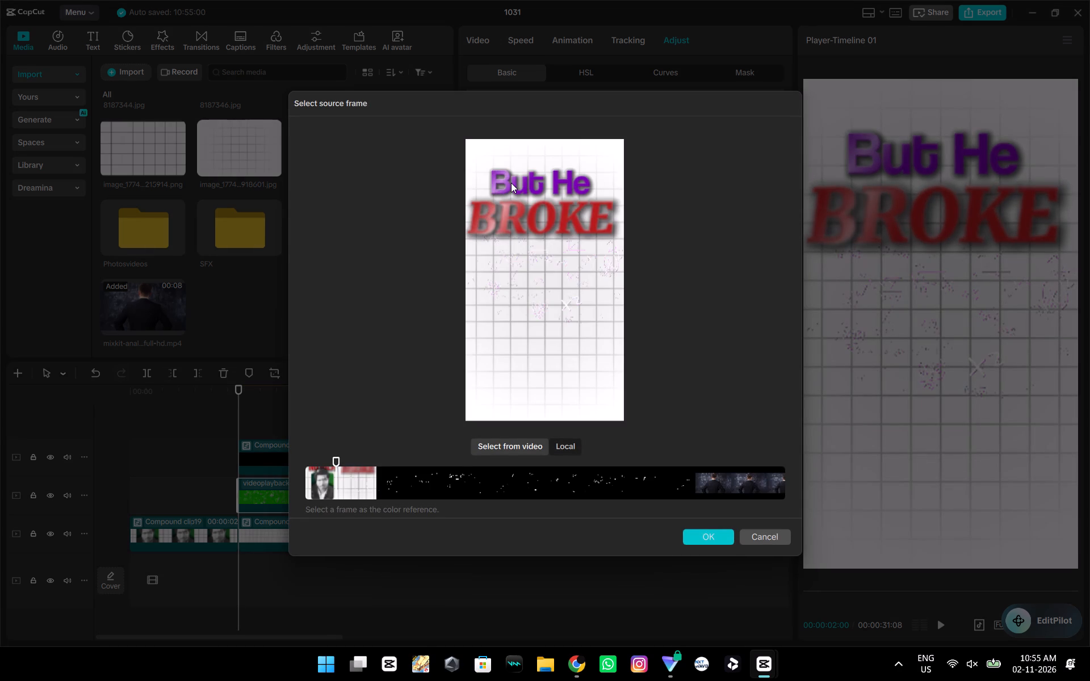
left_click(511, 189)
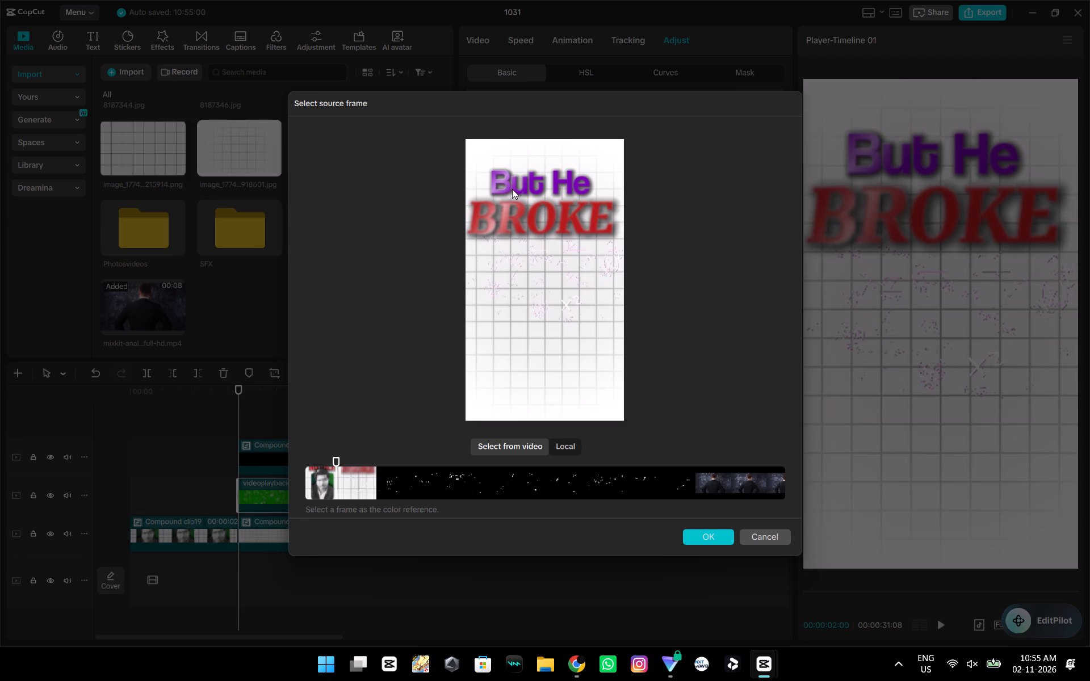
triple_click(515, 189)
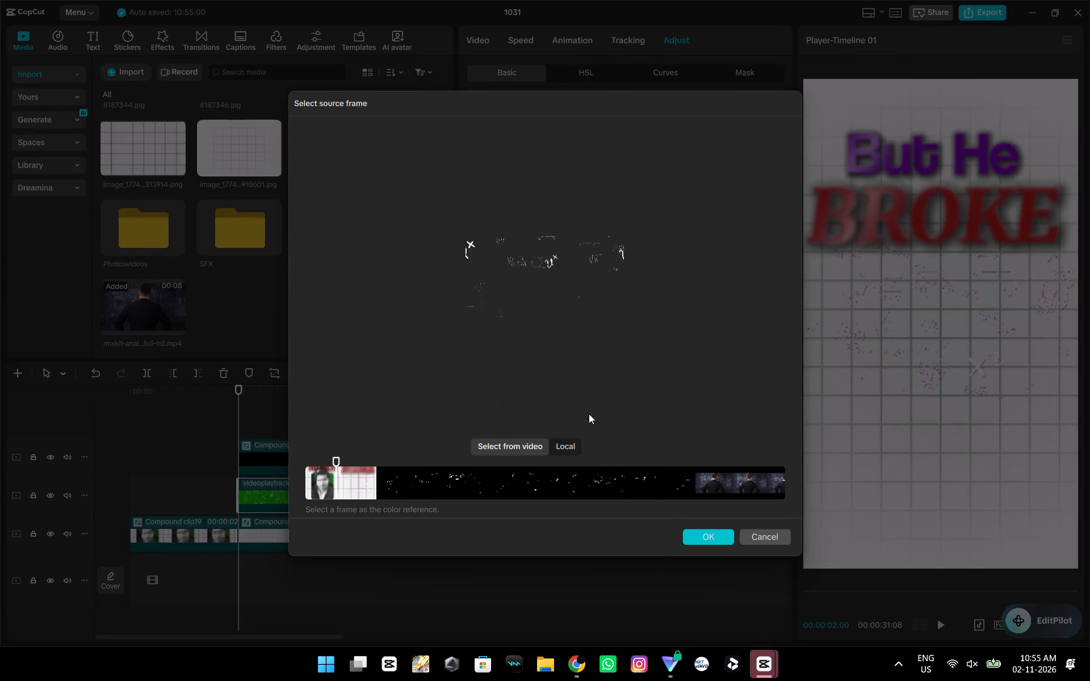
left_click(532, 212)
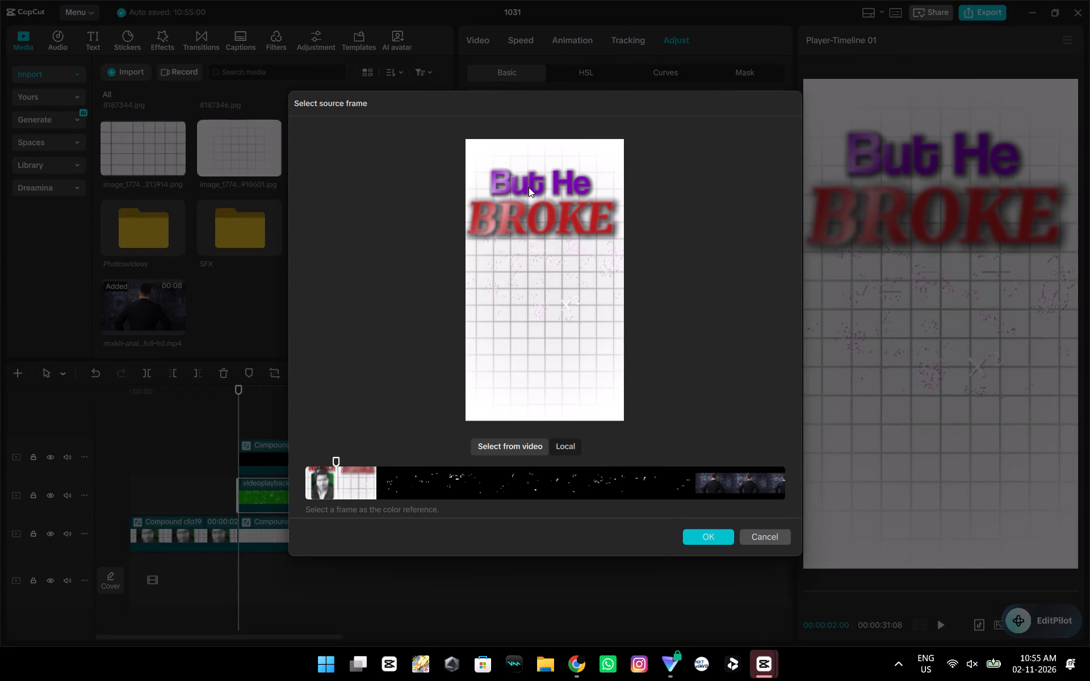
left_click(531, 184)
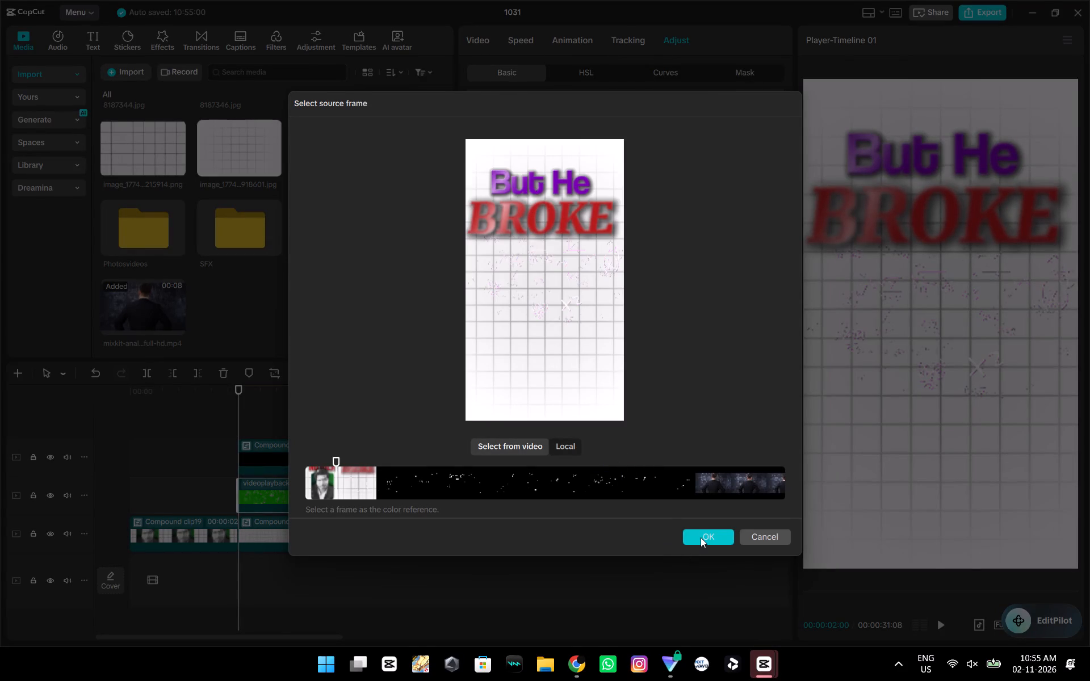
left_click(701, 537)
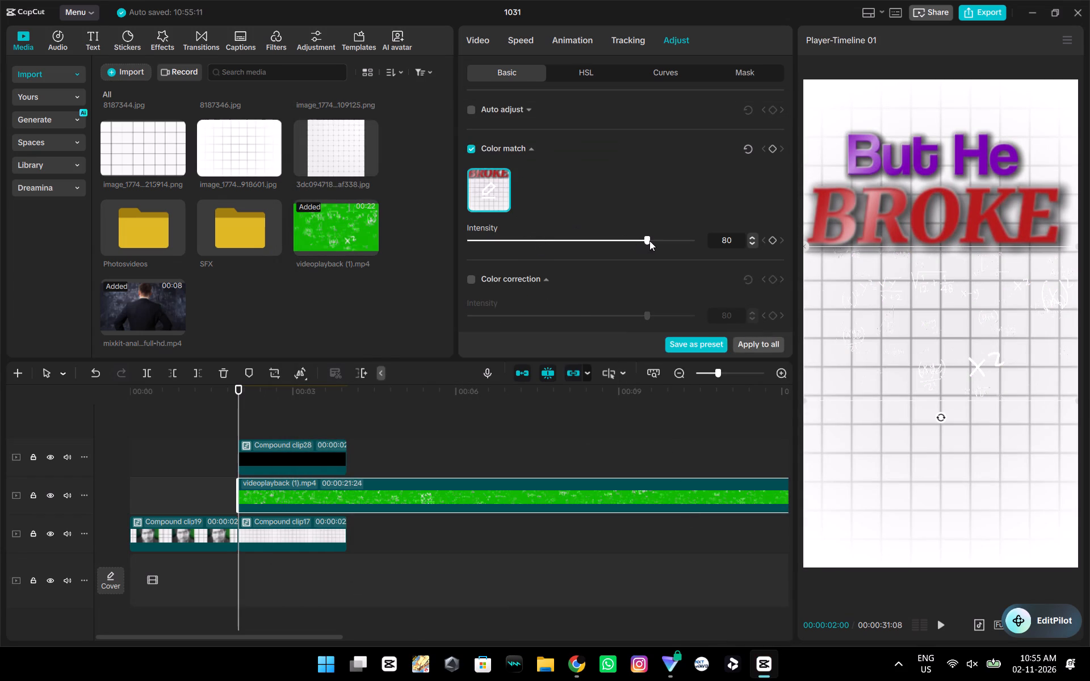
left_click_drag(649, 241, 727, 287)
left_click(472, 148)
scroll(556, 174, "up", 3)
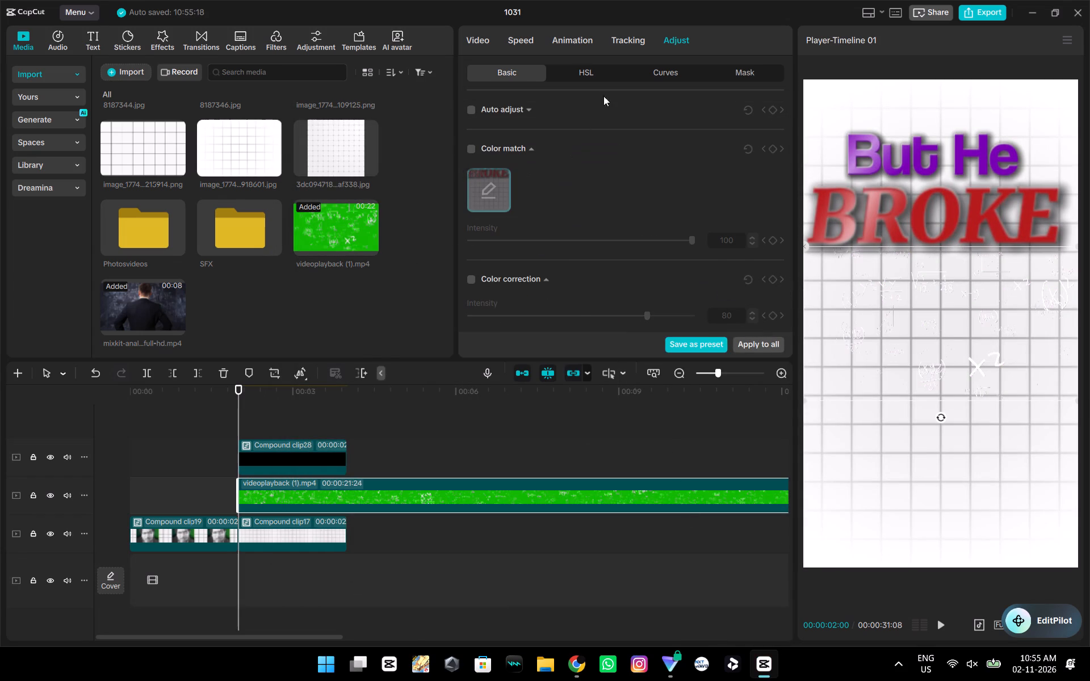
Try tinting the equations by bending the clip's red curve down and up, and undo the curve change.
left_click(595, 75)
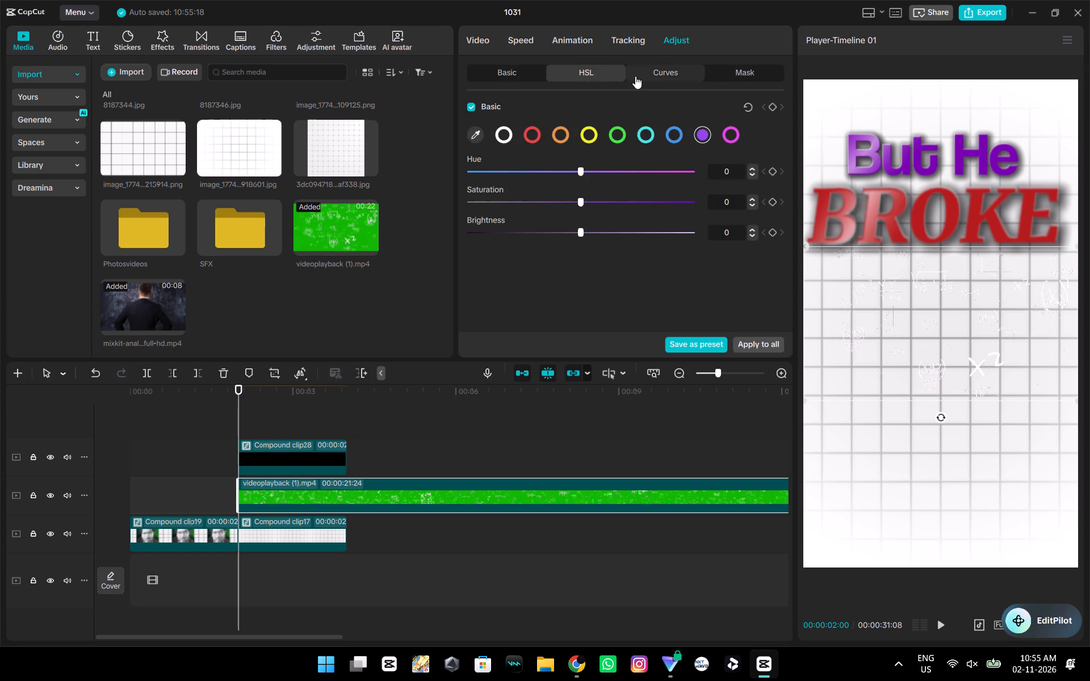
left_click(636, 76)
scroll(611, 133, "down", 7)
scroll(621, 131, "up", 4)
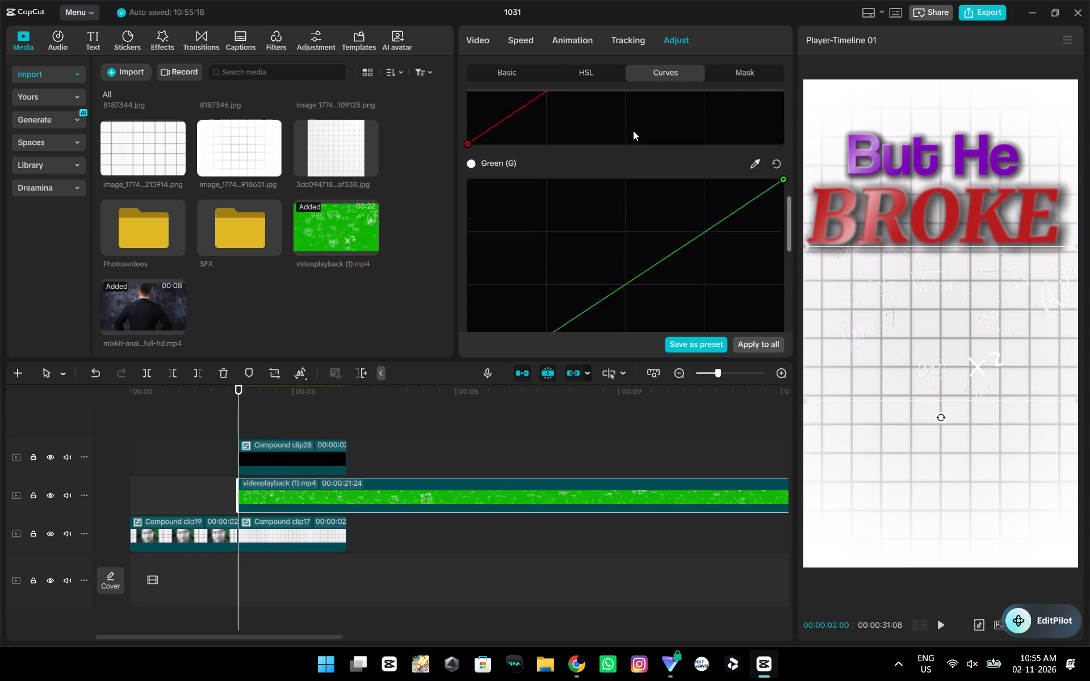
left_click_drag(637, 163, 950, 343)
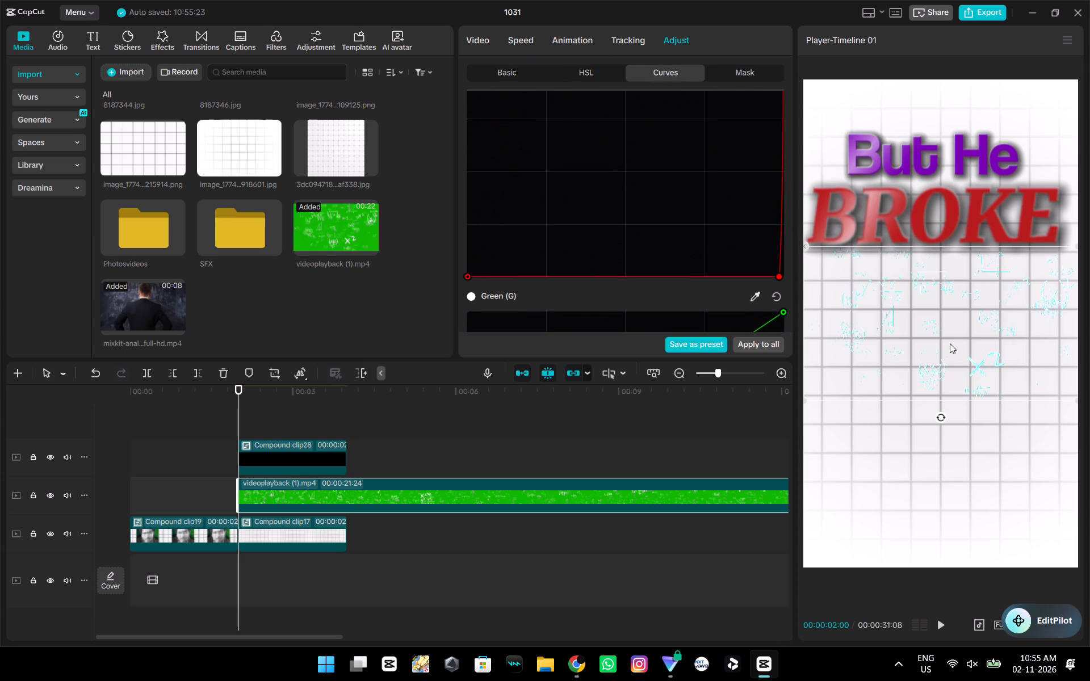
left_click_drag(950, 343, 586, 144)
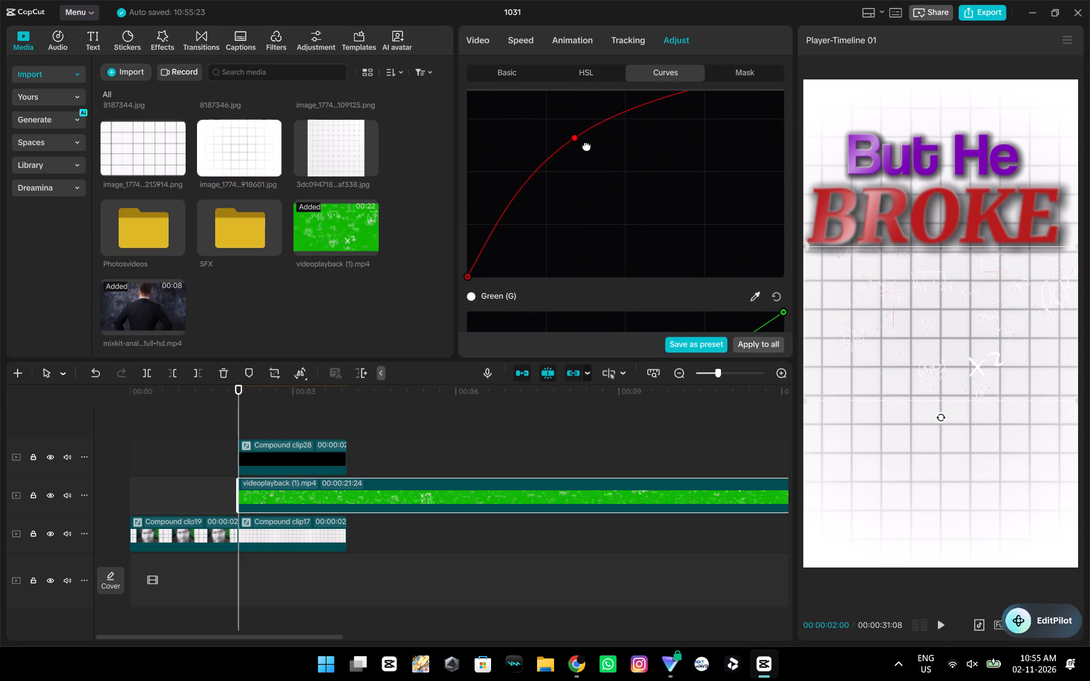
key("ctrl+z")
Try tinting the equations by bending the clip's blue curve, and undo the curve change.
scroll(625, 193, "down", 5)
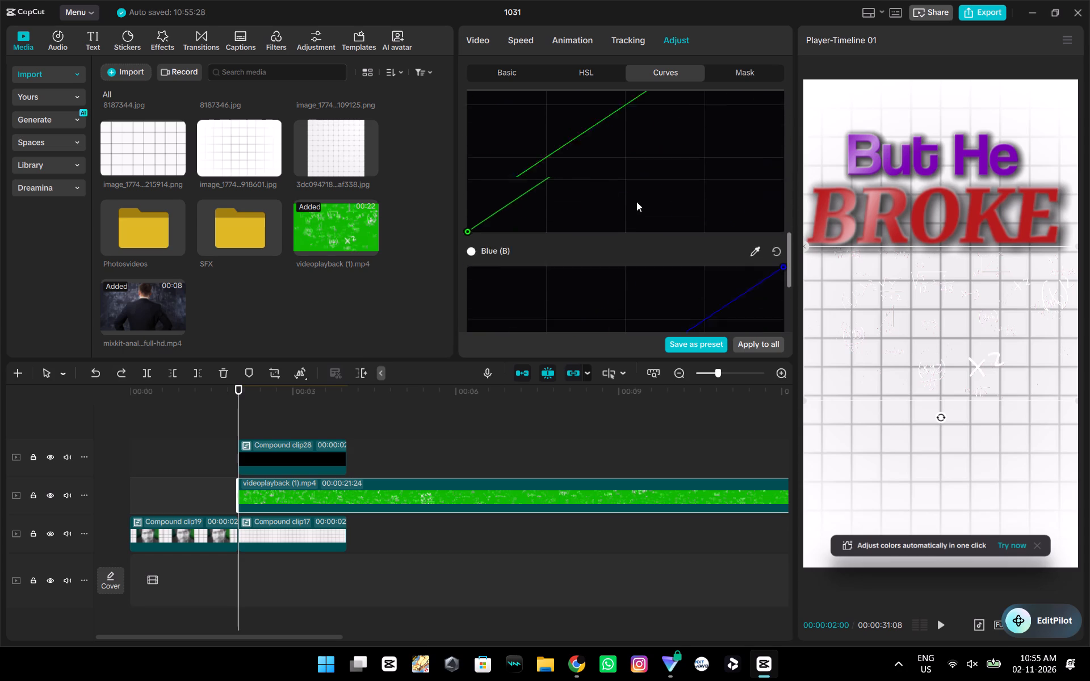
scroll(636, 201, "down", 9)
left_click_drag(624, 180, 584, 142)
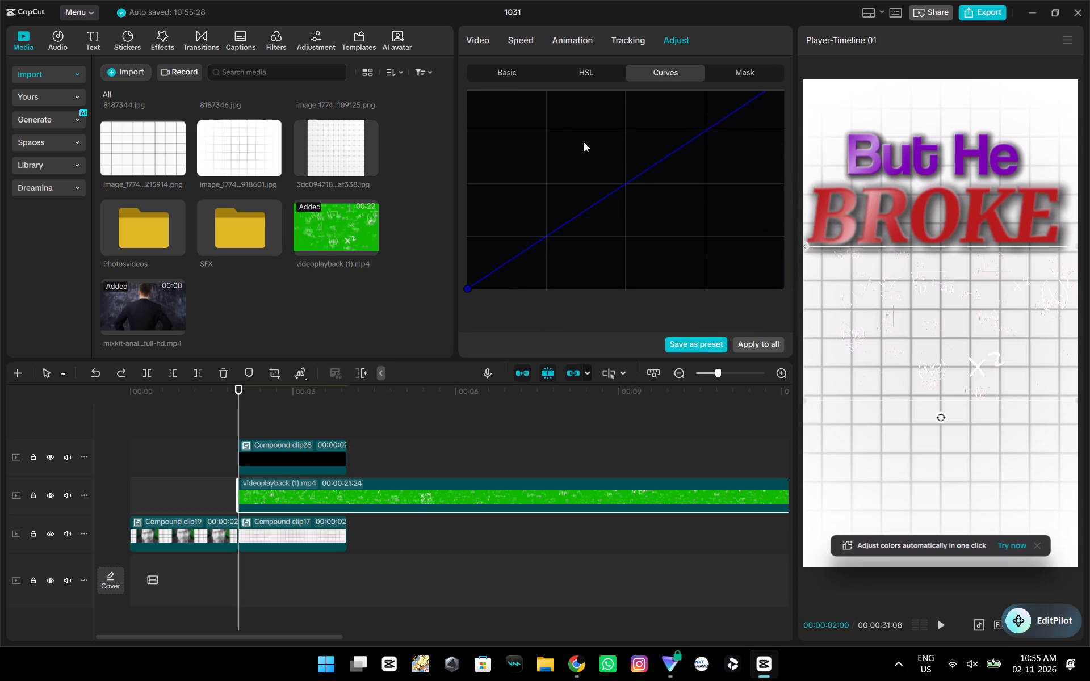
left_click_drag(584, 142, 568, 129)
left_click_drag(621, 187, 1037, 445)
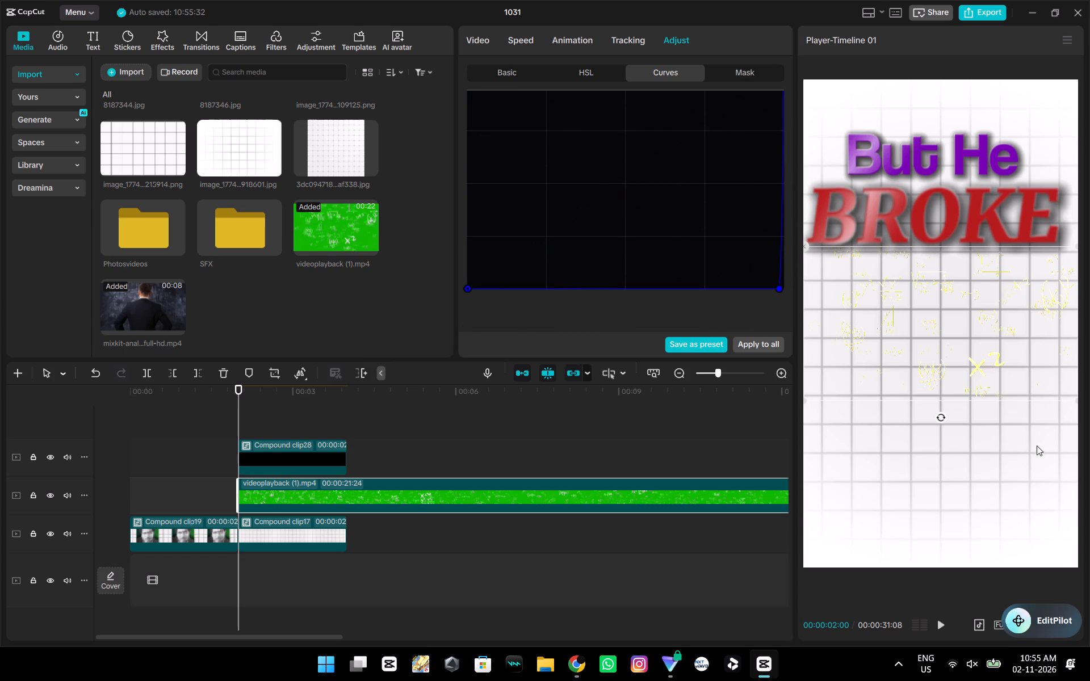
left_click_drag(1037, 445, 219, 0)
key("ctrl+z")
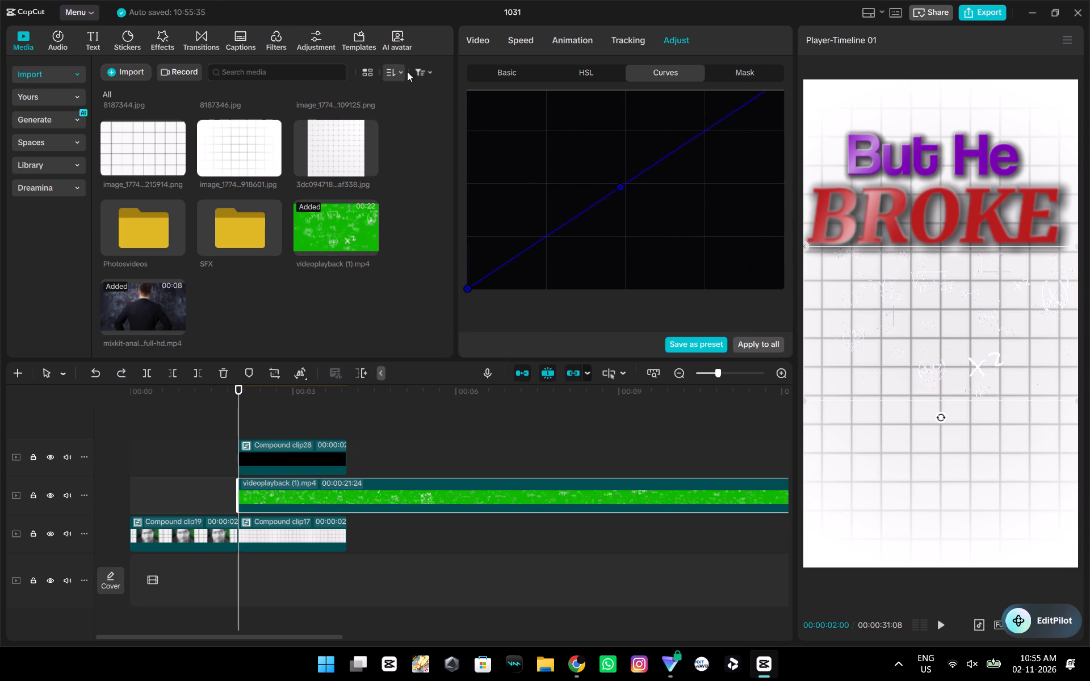
Set the equations clip's vignette to 50 in the basic adjustments.
scroll(672, 261, "up", 20)
scroll(672, 261, "up", 1)
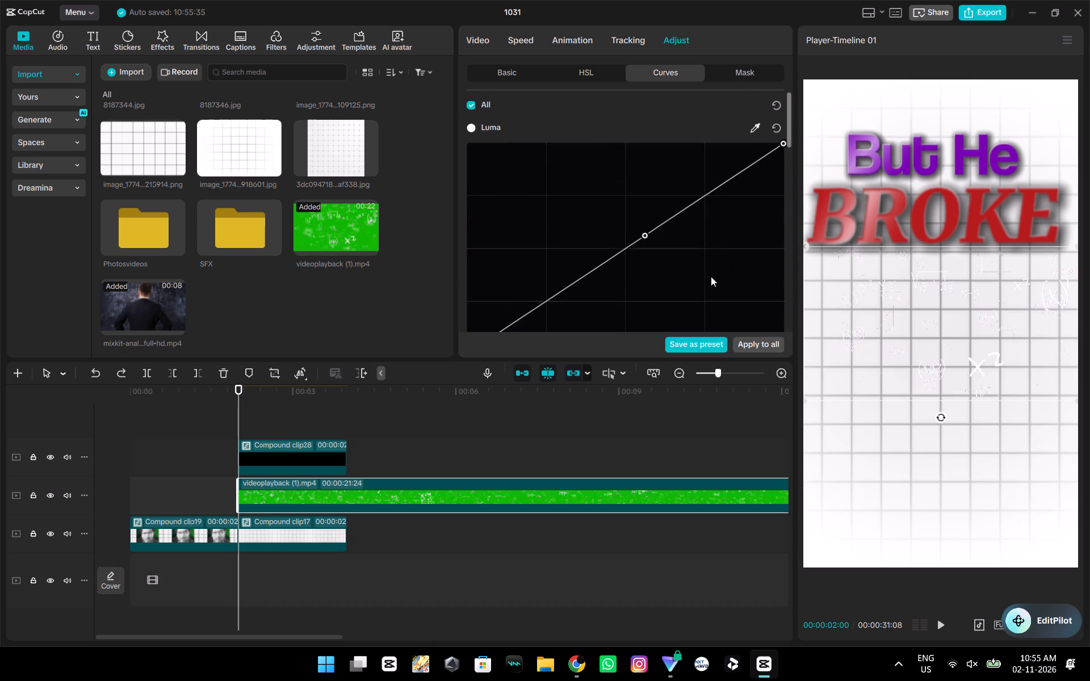
scroll(711, 276, "up", 4)
left_click(589, 73)
left_click_drag(525, 70, 525, 77)
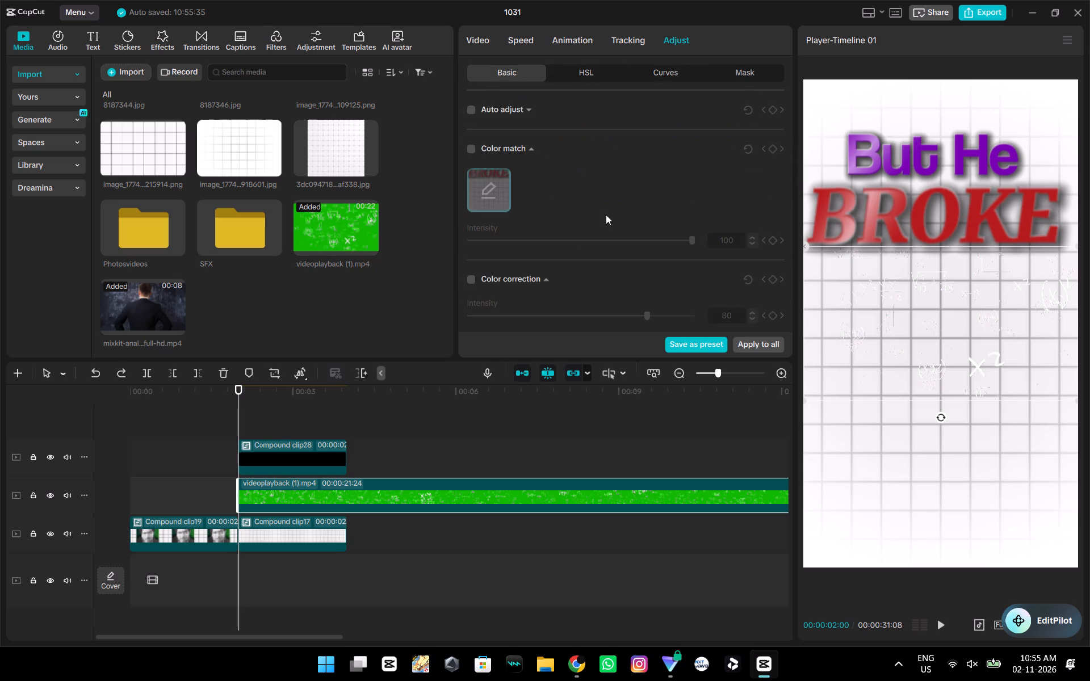
scroll(608, 214, "down", 7)
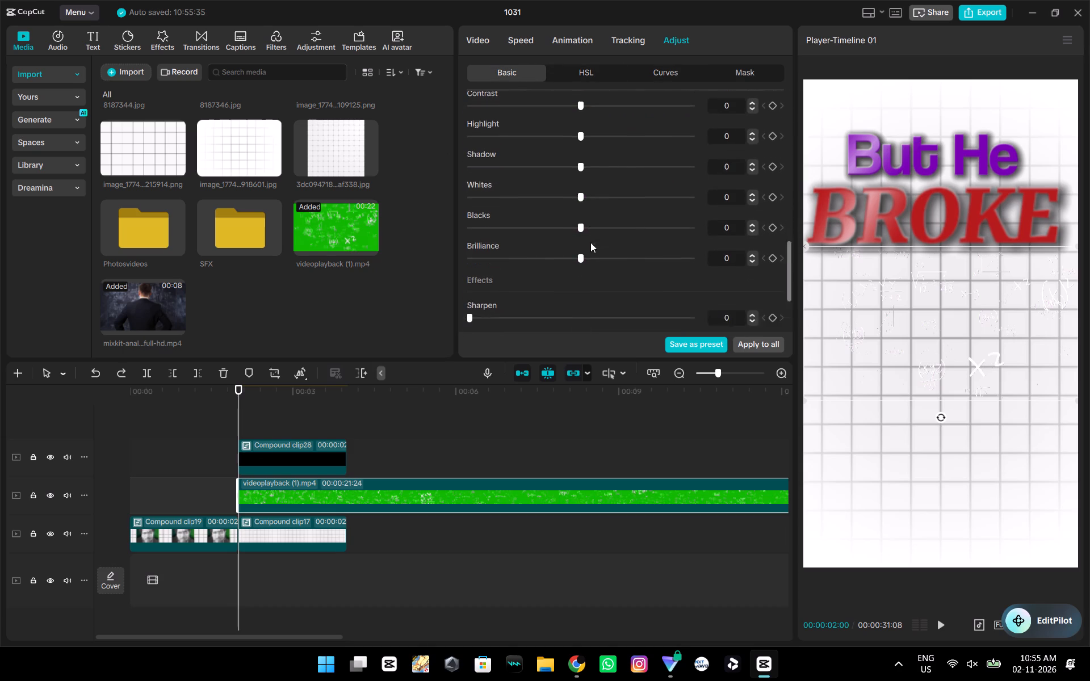
scroll(590, 242, "down", 8)
left_click_drag(578, 325, 529, 326)
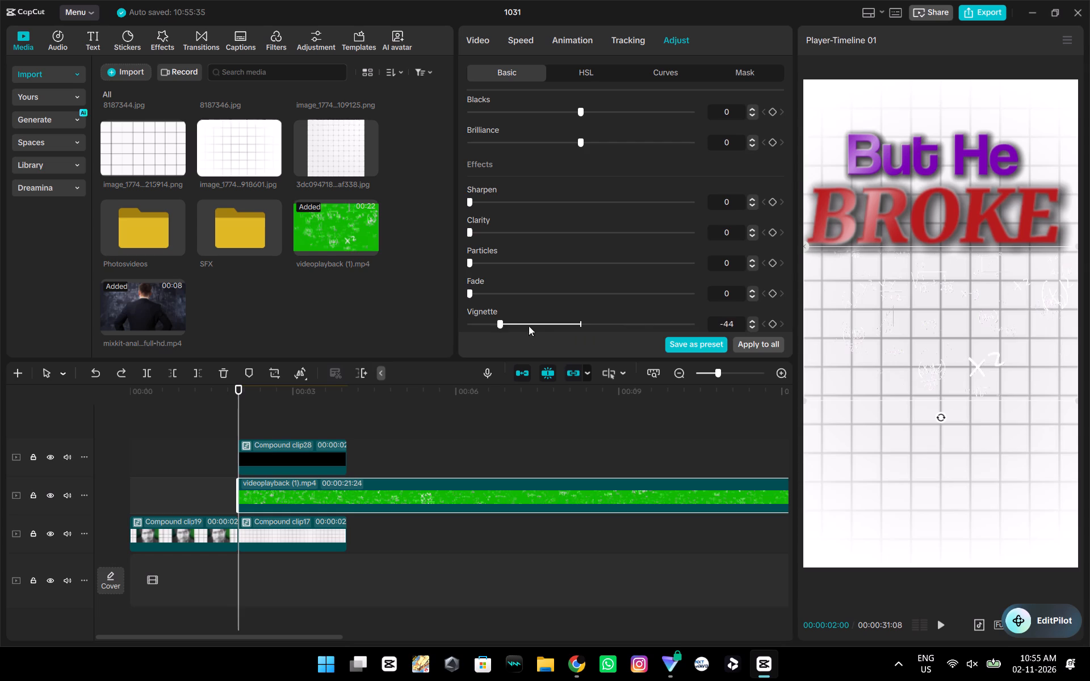
left_click_drag(529, 326, 802, 352)
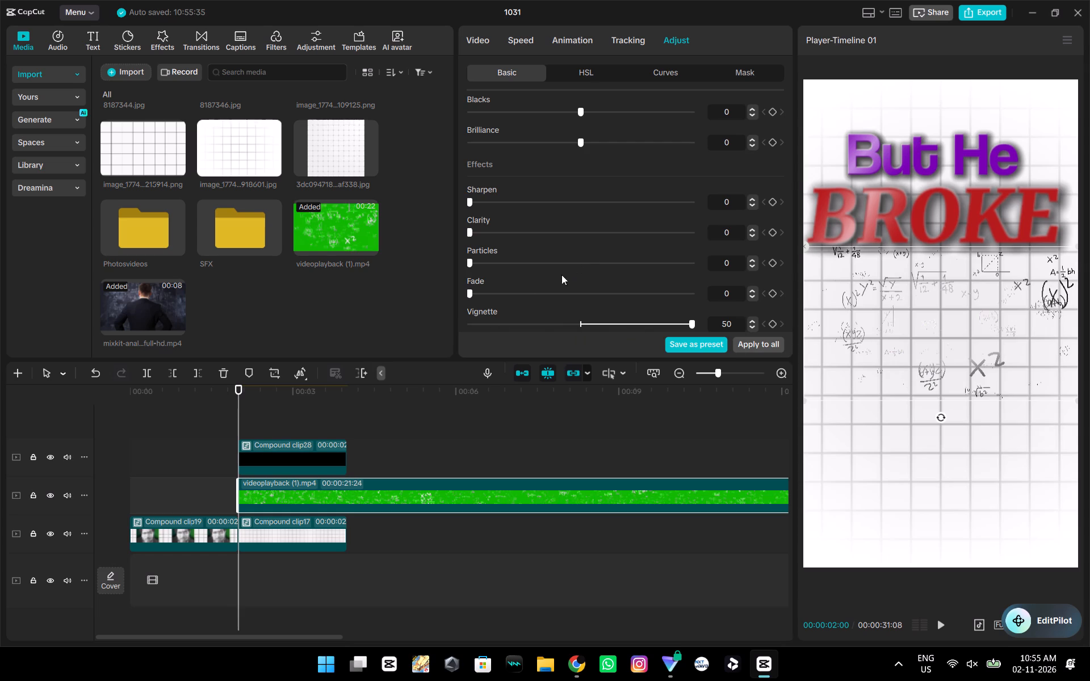
Set both the fade and the particles of the equations clip to 100.
left_click_drag(514, 292, 1025, 459)
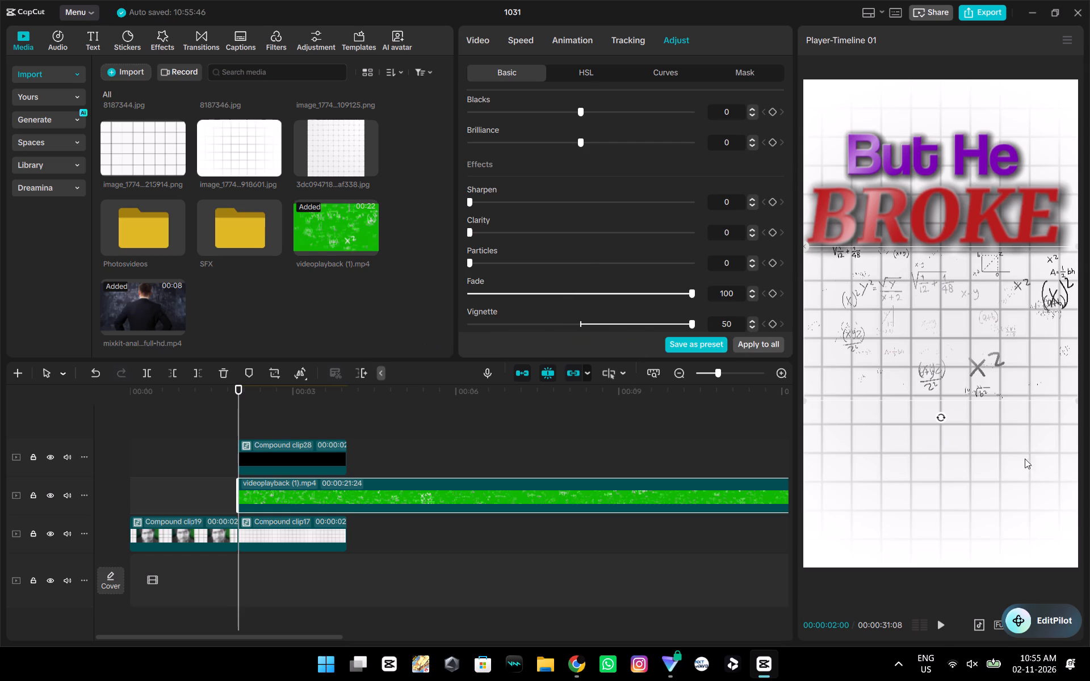
left_click_drag(1025, 459, 1082, 489)
left_click_drag(536, 262, 804, 296)
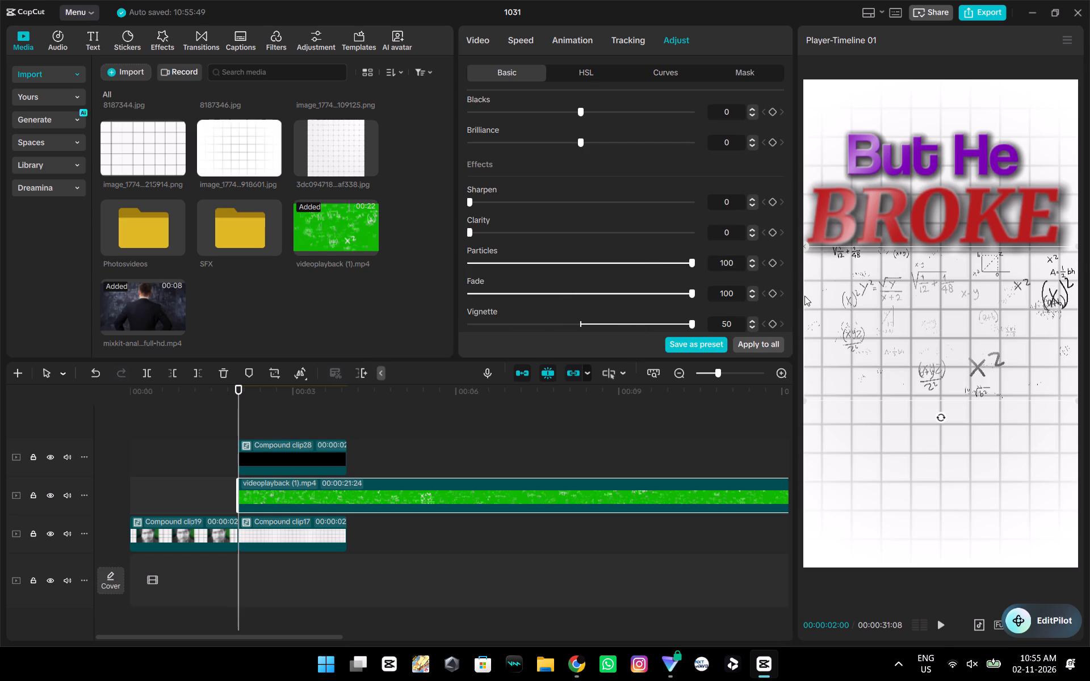
left_click_drag(804, 296, 912, 351)
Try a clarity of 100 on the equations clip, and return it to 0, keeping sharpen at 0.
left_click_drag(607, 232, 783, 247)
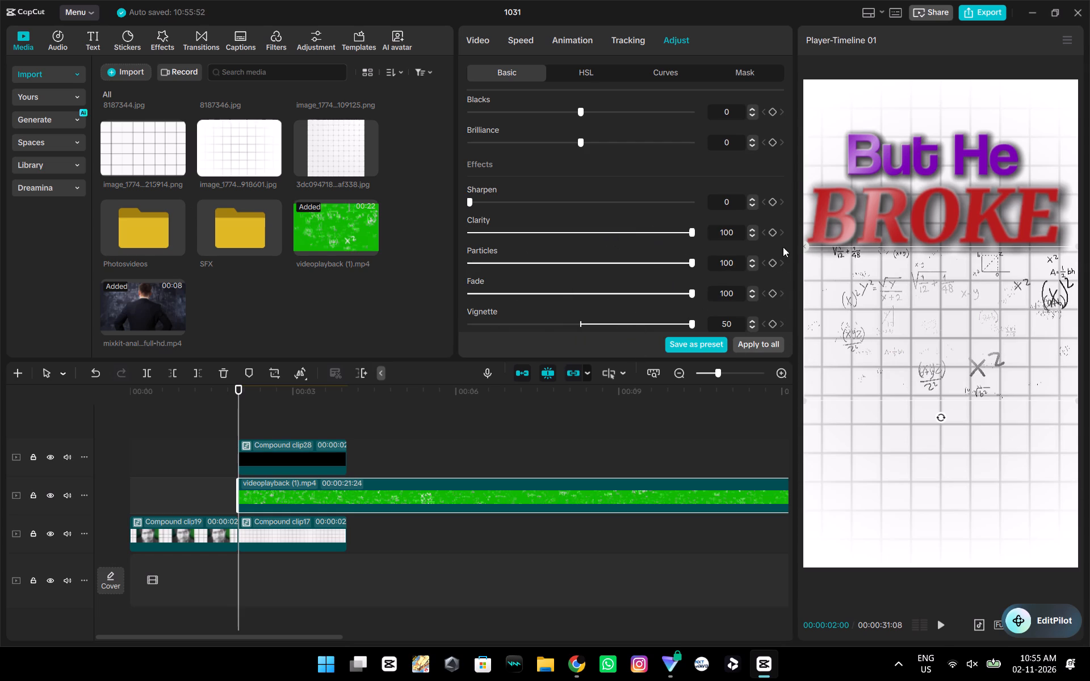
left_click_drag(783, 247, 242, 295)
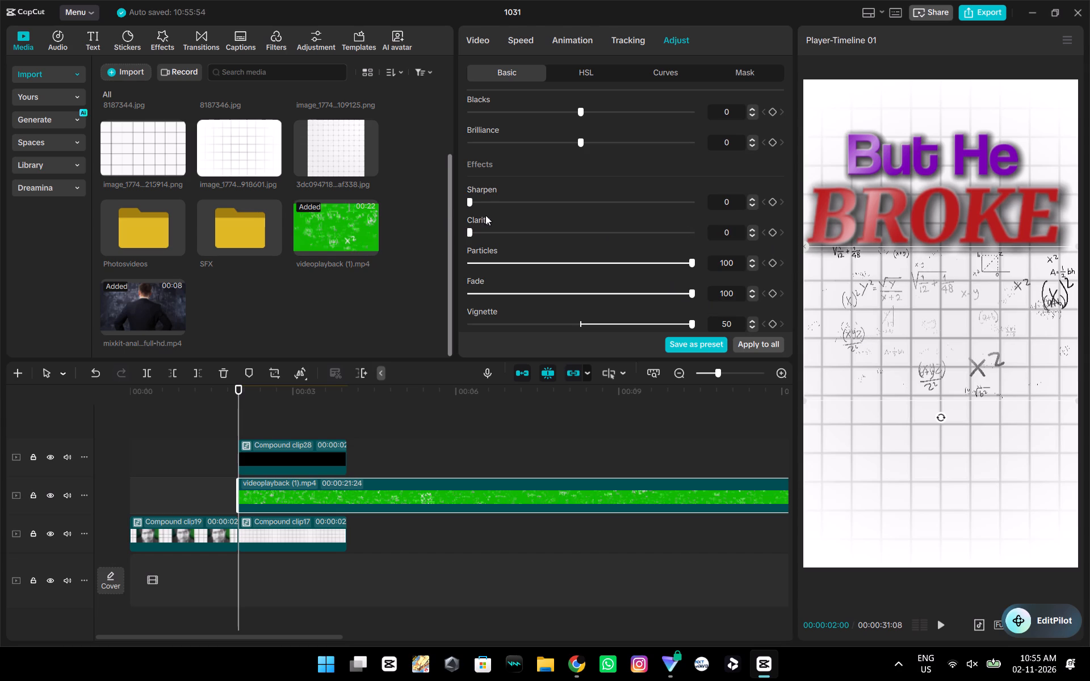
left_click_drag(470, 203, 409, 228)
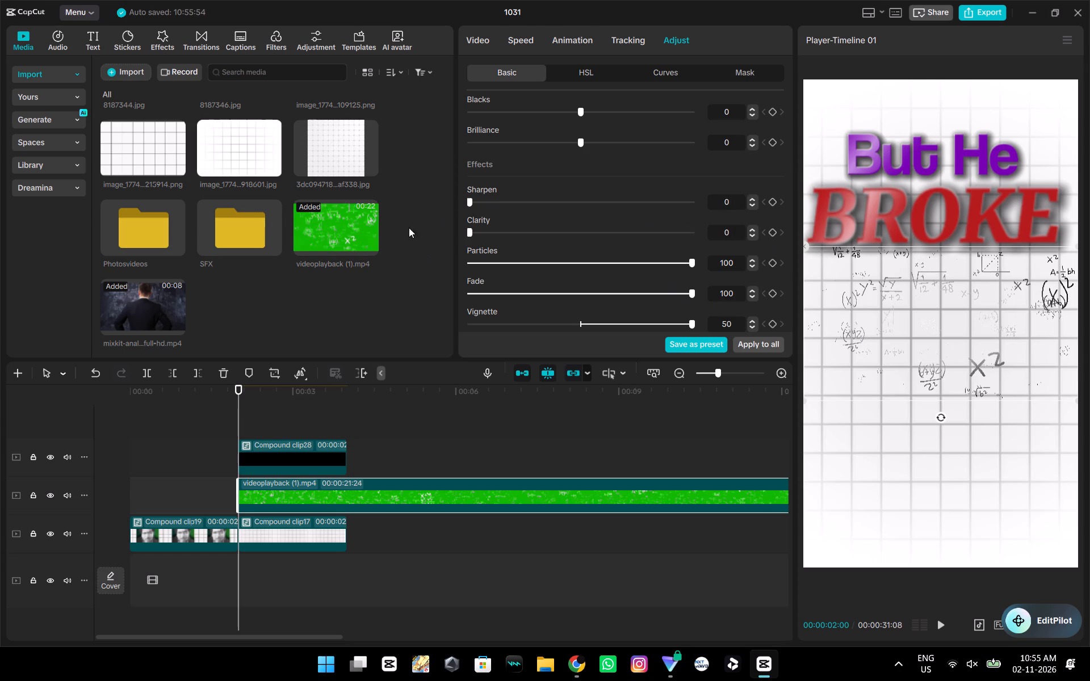
Return the equations clip's particles, fade and vignette to 0 in the basic adjustments.
left_click_drag(409, 228, 350, 226)
left_click_drag(514, 255, 444, 246)
left_click_drag(497, 258, 480, 260)
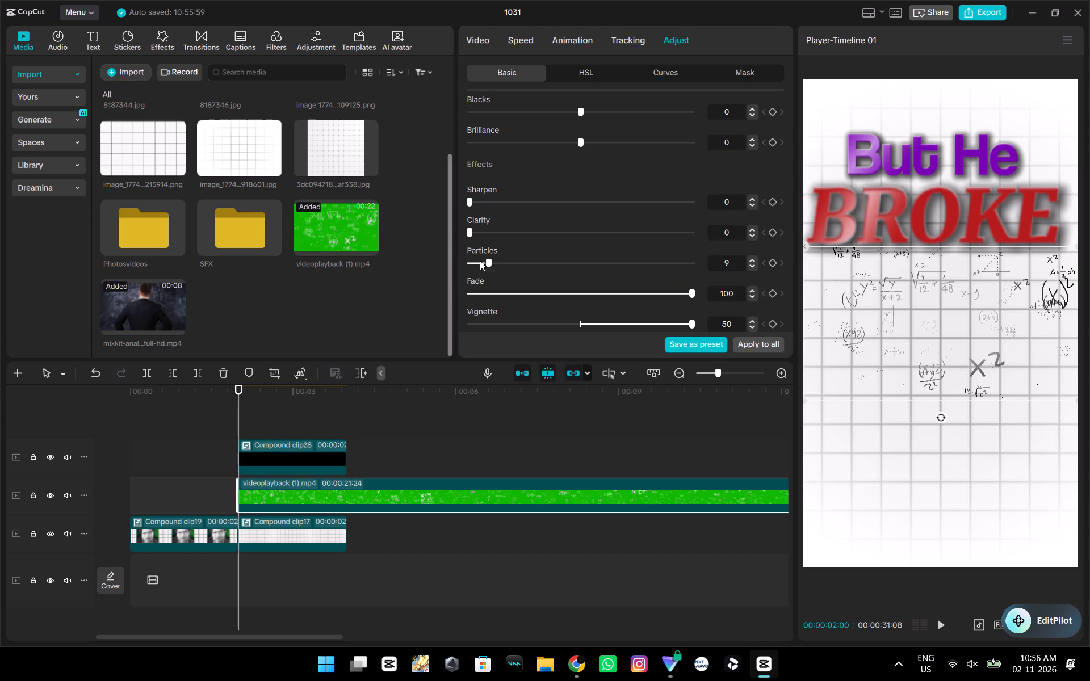
left_click_drag(480, 260, 453, 268)
left_click_drag(481, 296, 452, 299)
scroll(500, 267, "down", 6)
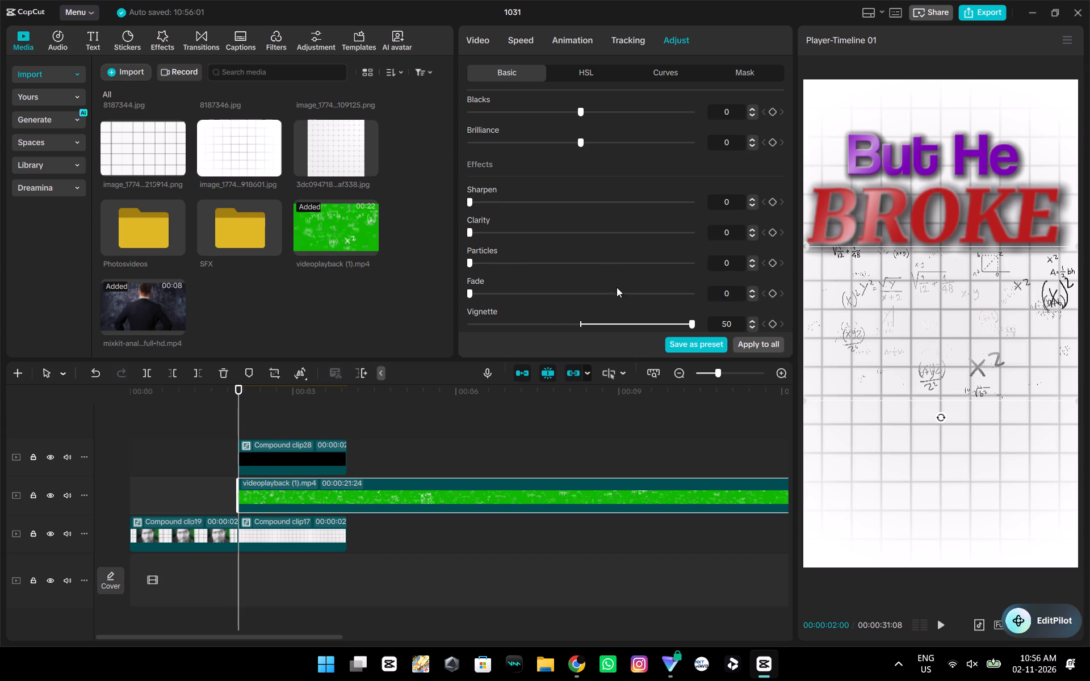
left_click(581, 335)
left_click(578, 325)
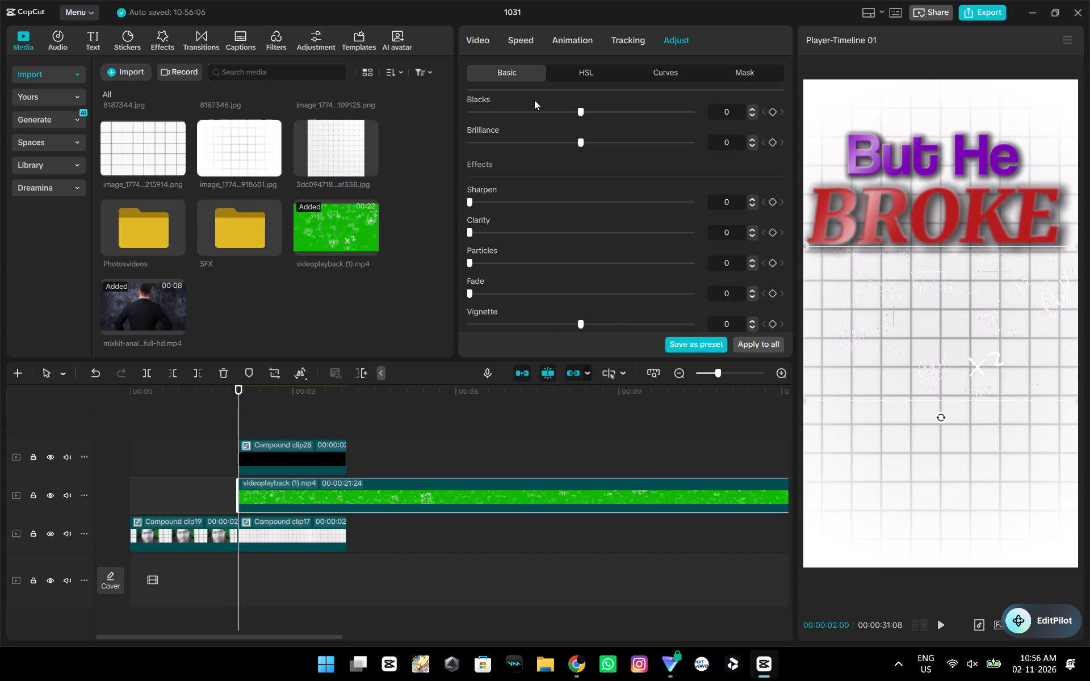
Search the video effects for "colour glow".
left_click(557, 44)
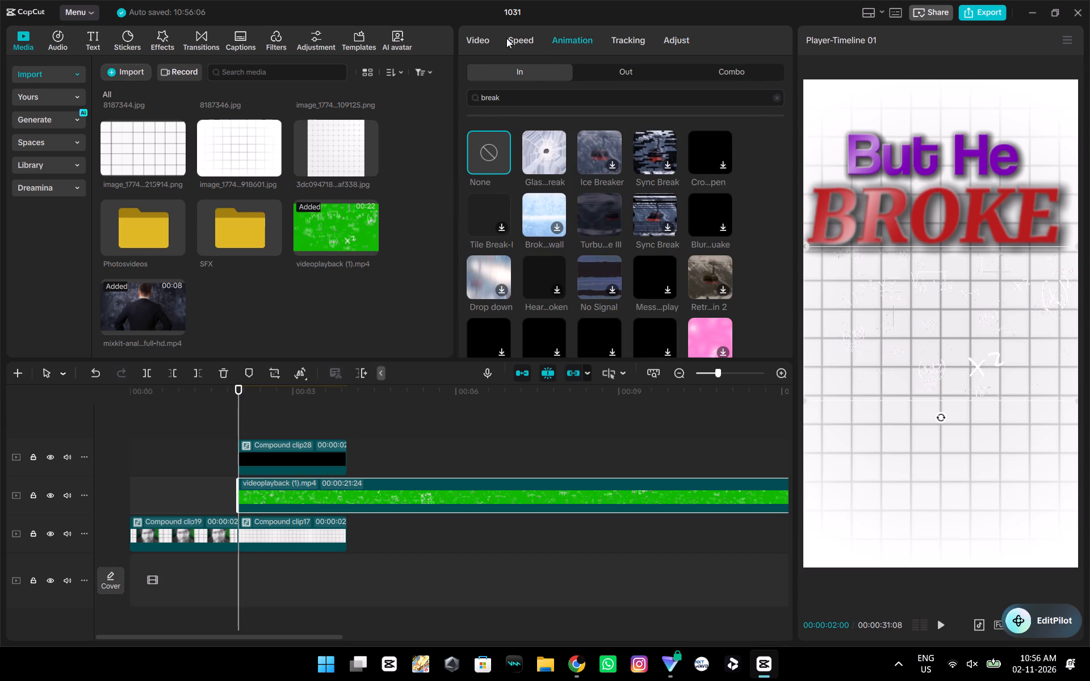
left_click(481, 39)
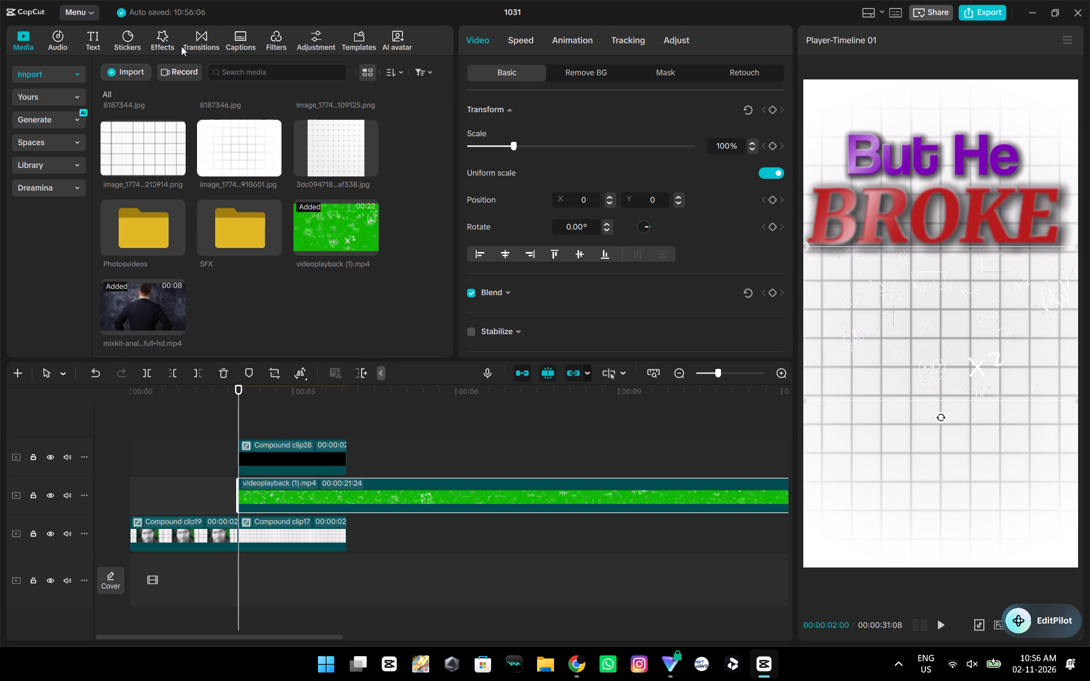
left_click(169, 39)
left_click(192, 70)
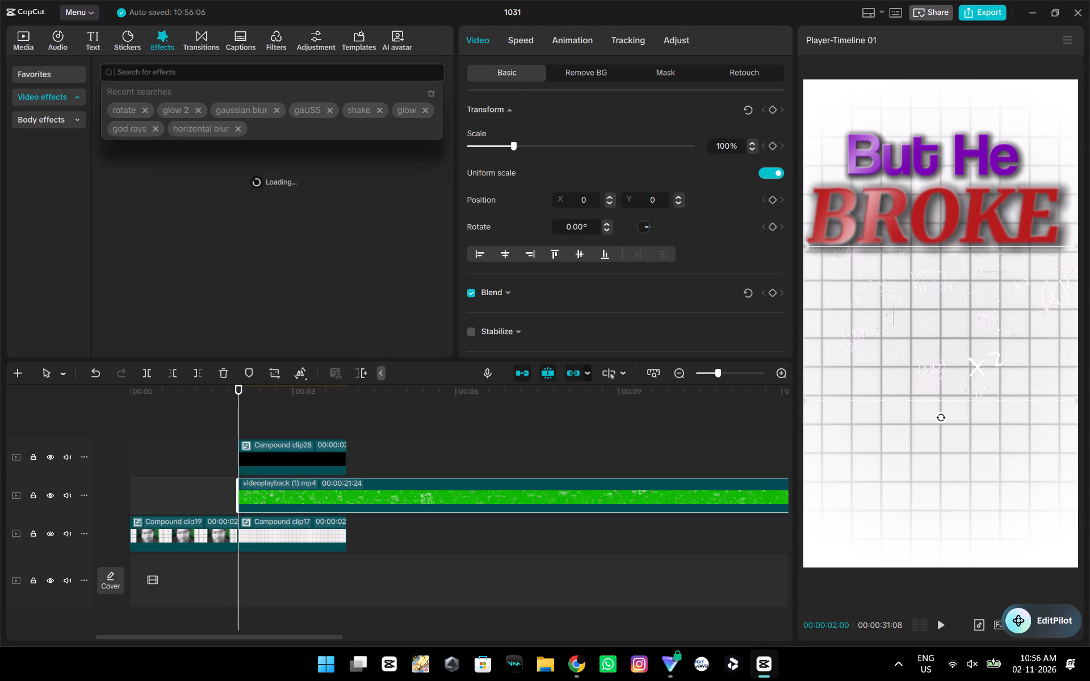
type("colour glow")
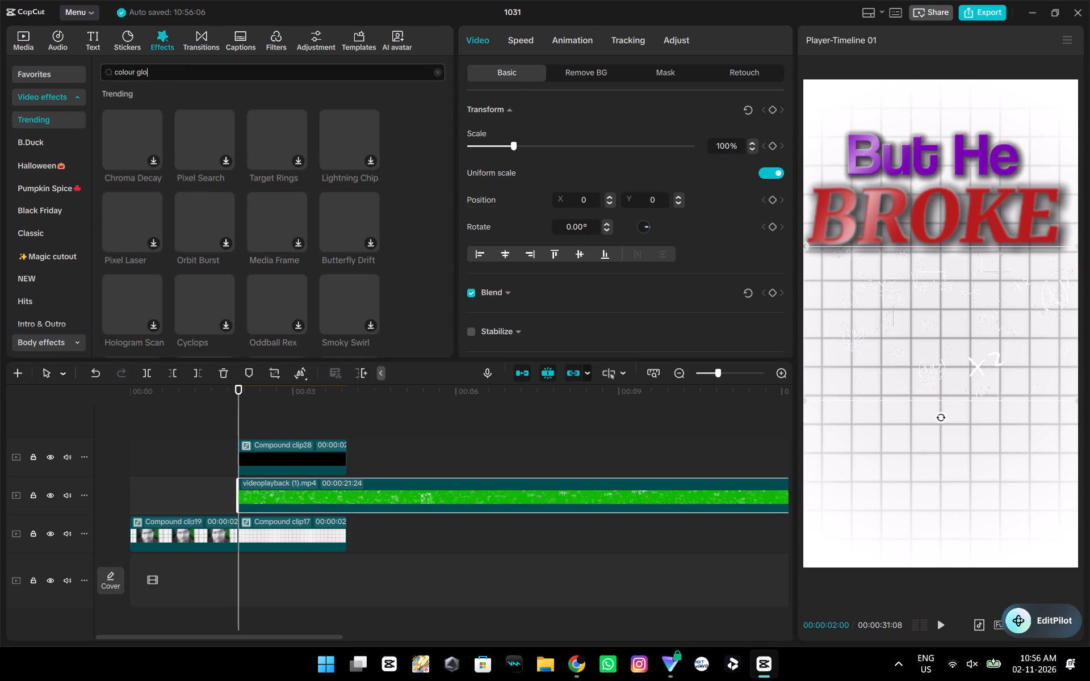
key("Return")
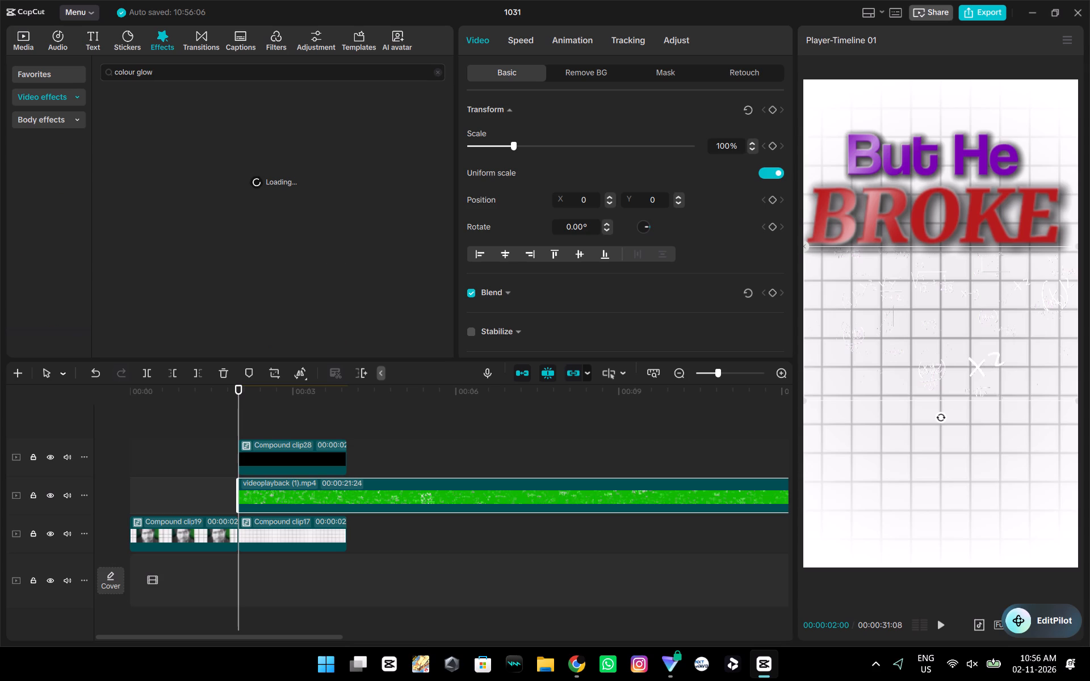
Play scene two and scrub through the equations clip to review the overlay, returning the playhead to 00:00:02:00.
key("space")
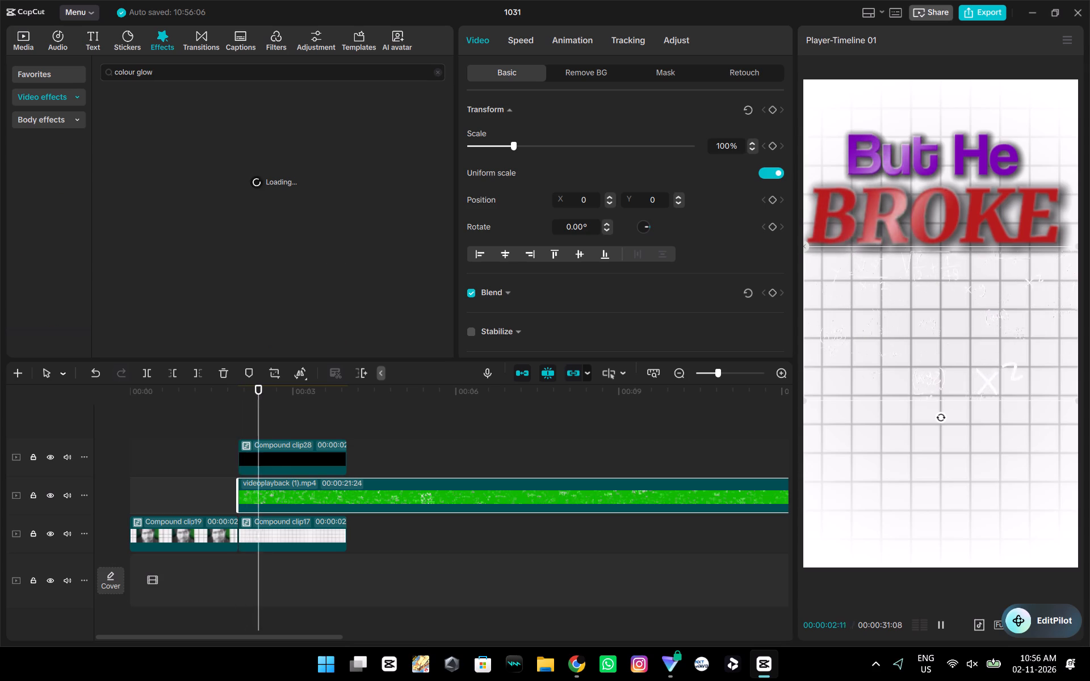
key("space")
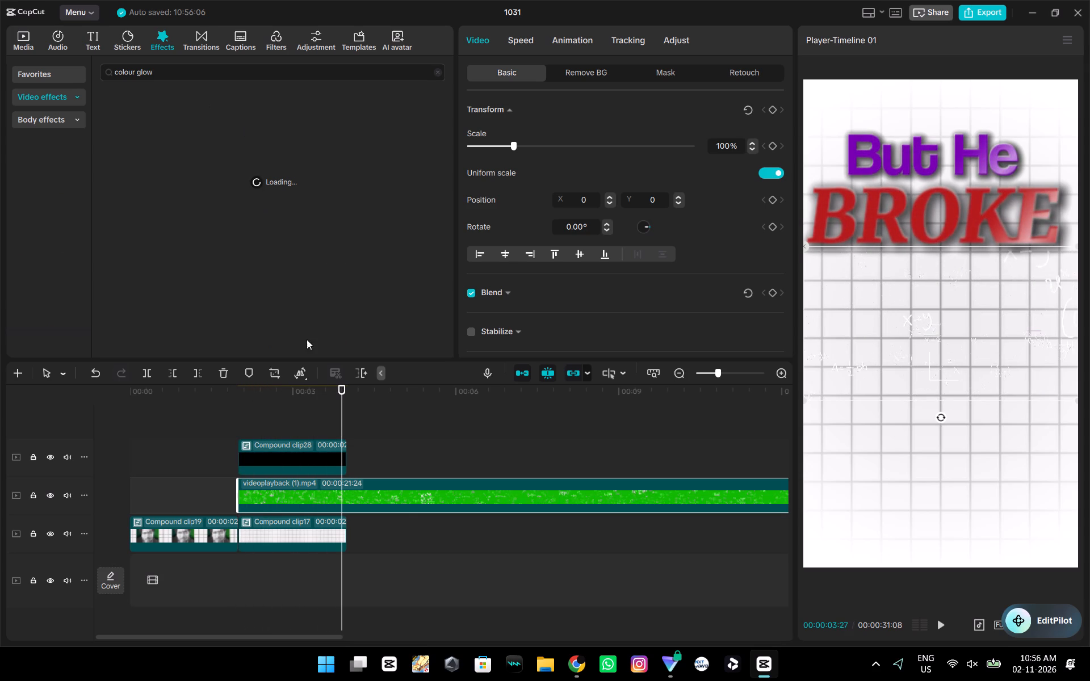
left_click(351, 435)
left_click_drag(351, 435, 365, 448)
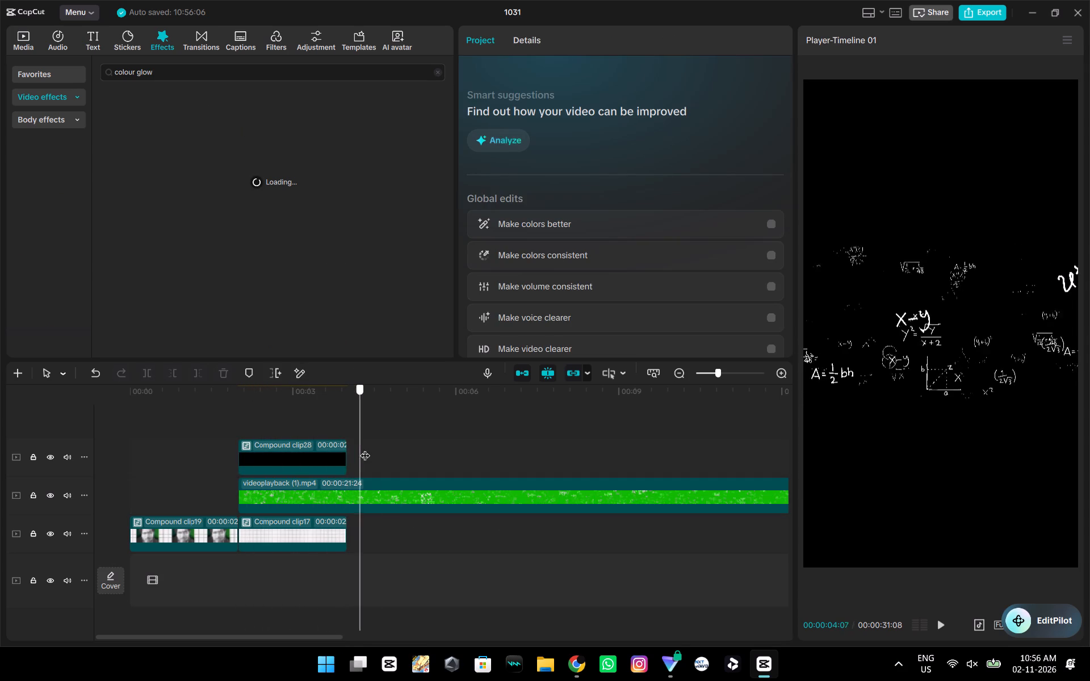
left_click_drag(365, 448, 651, 539)
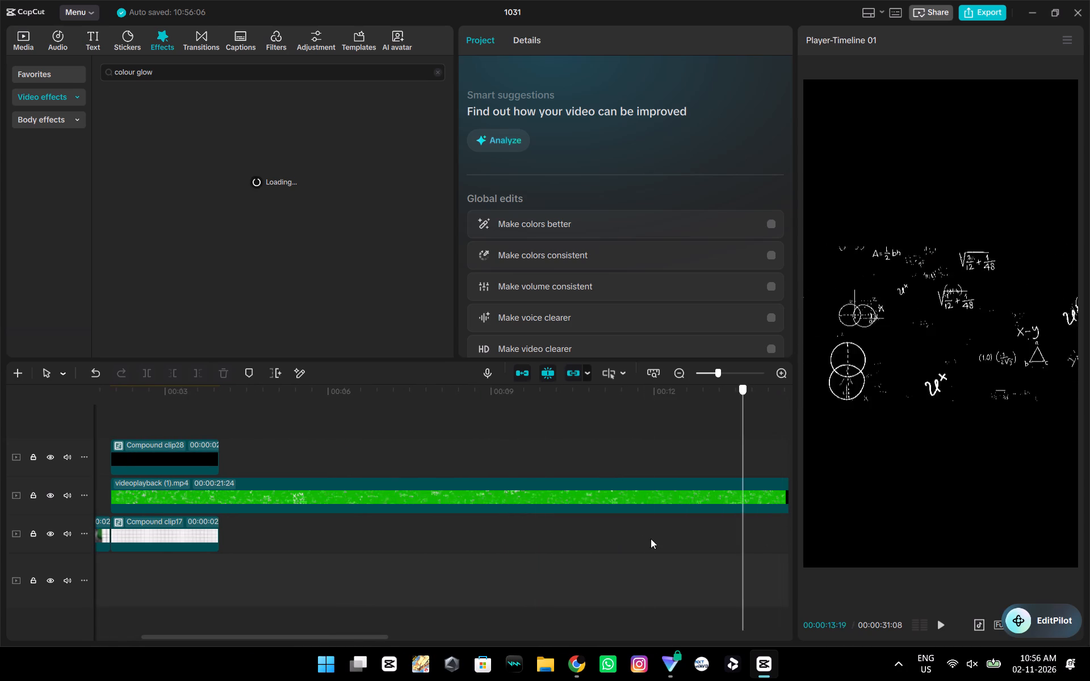
left_click_drag(651, 539, 219, 528)
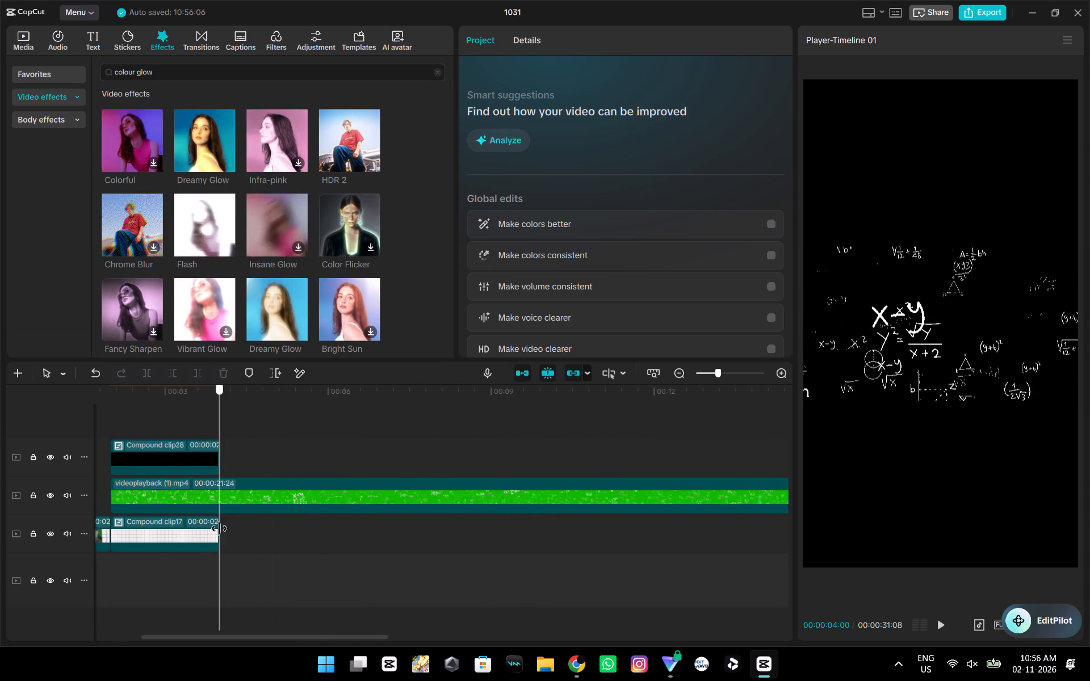
left_click_drag(219, 528, 231, 534)
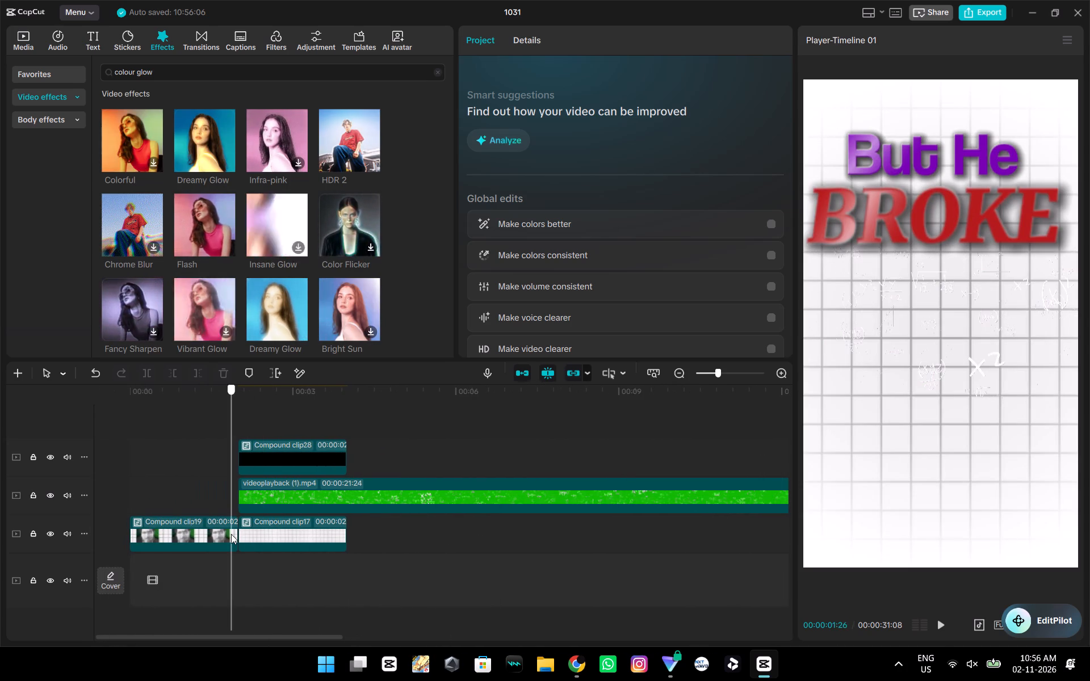
left_click_drag(231, 534, 242, 538)
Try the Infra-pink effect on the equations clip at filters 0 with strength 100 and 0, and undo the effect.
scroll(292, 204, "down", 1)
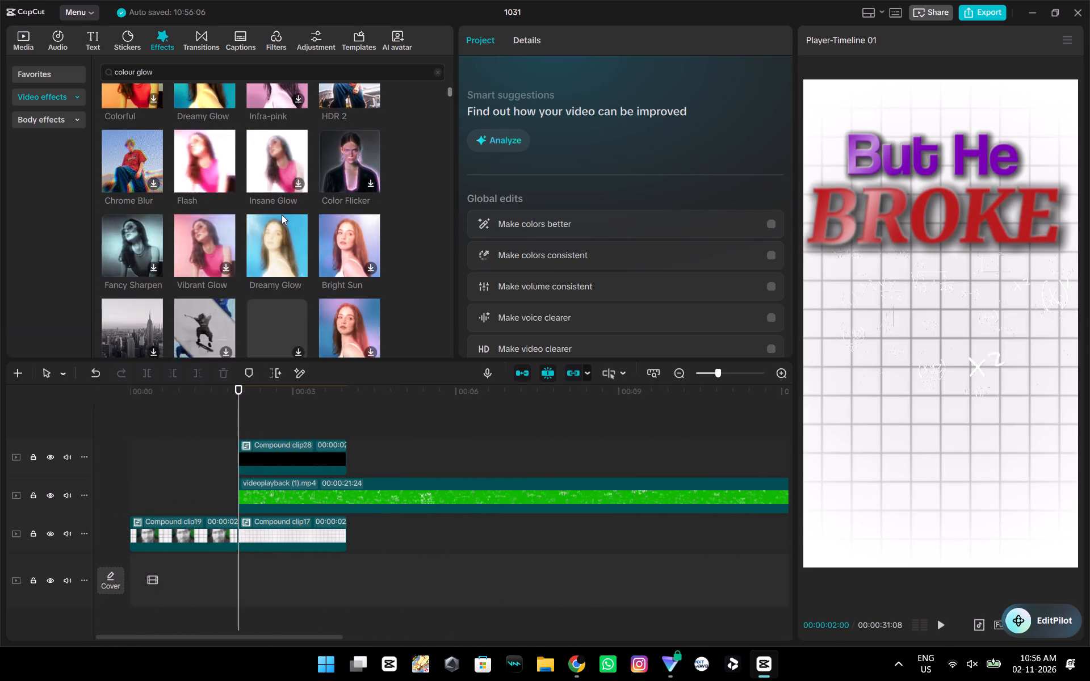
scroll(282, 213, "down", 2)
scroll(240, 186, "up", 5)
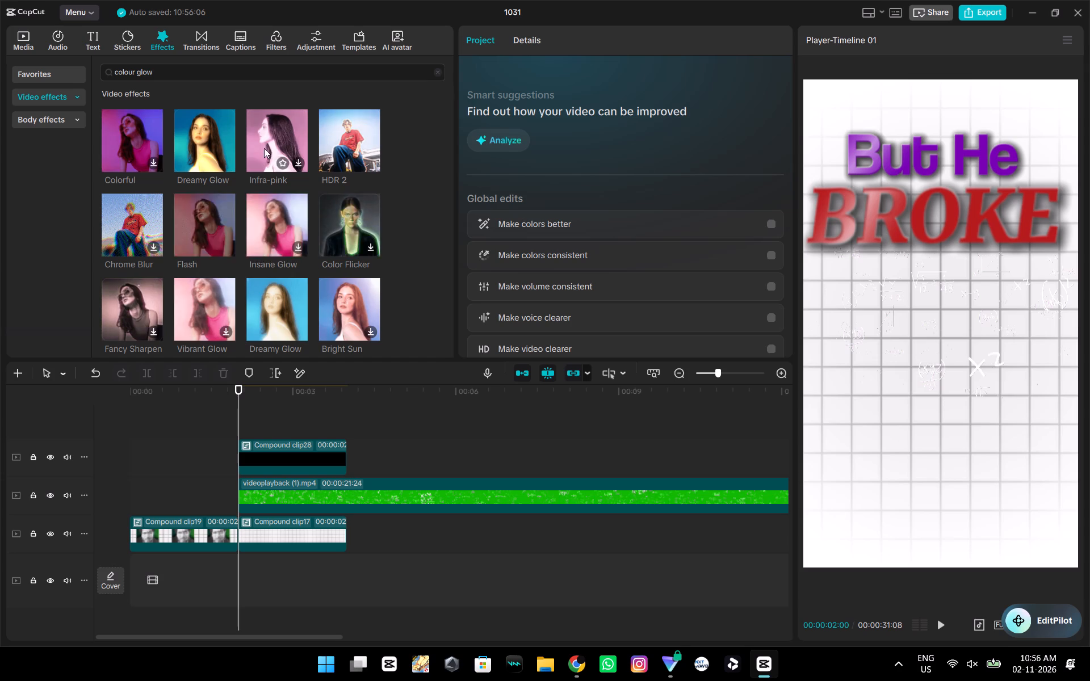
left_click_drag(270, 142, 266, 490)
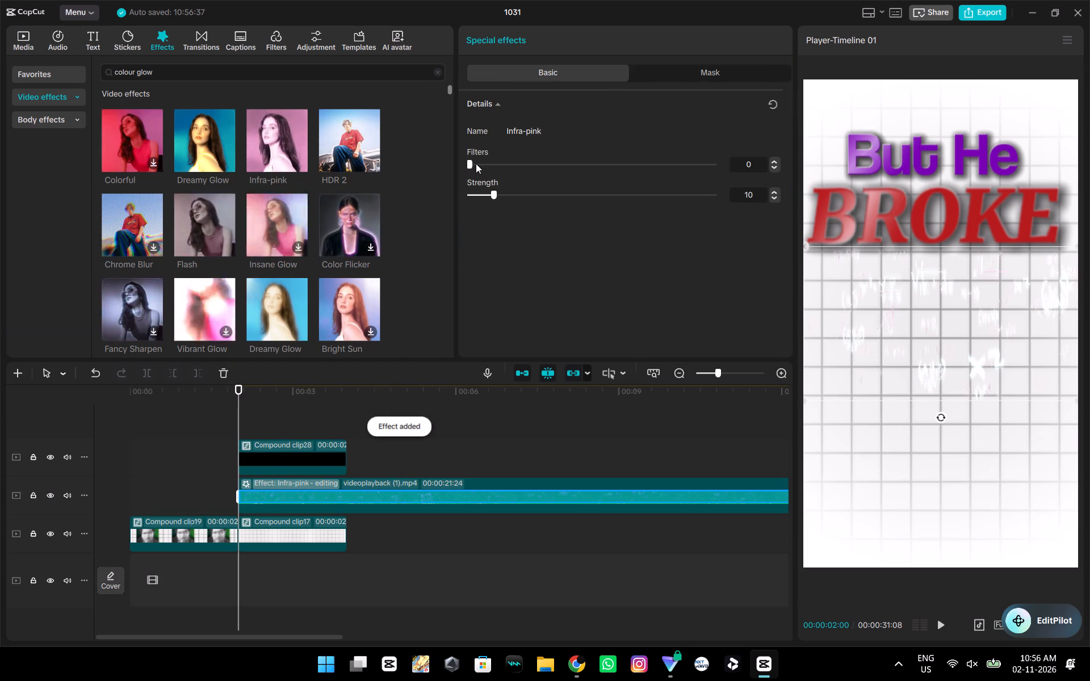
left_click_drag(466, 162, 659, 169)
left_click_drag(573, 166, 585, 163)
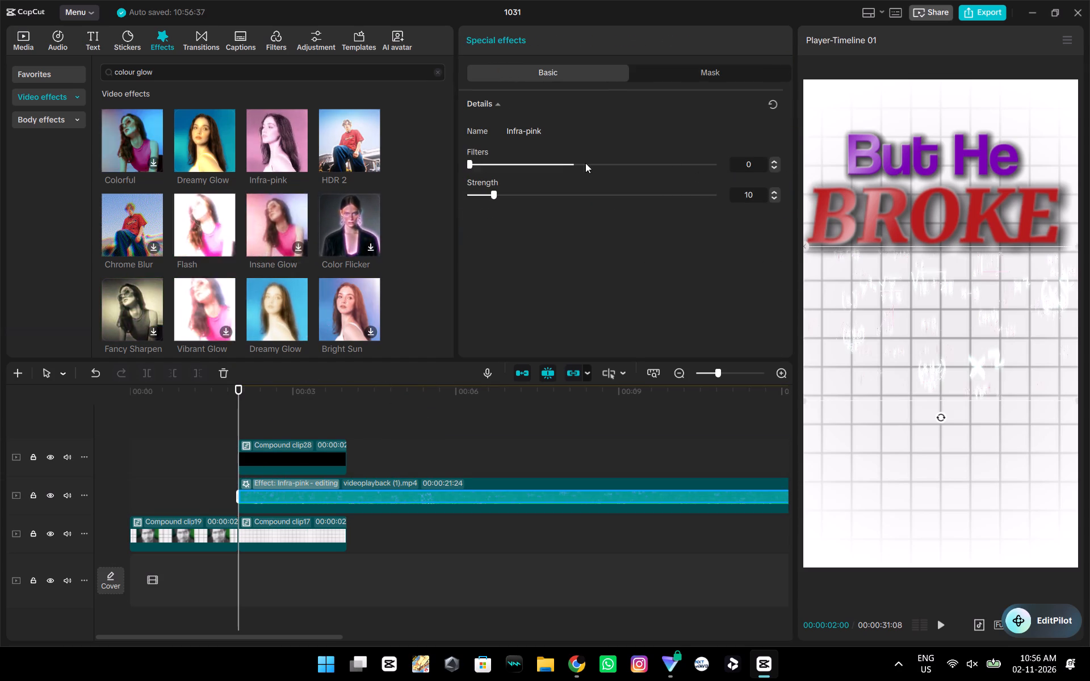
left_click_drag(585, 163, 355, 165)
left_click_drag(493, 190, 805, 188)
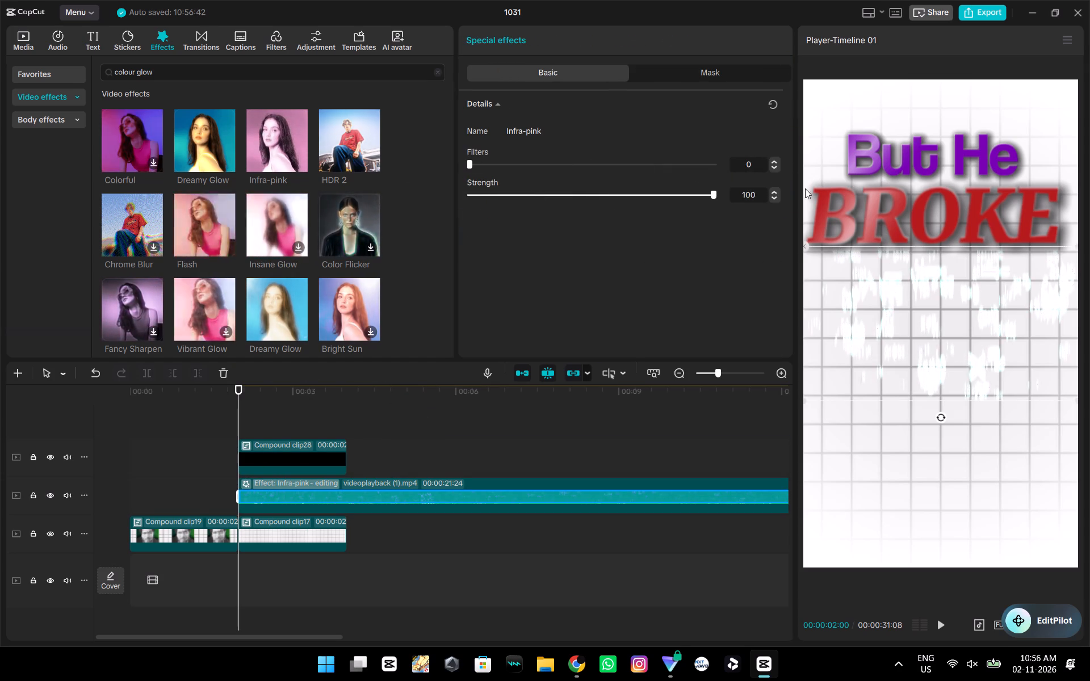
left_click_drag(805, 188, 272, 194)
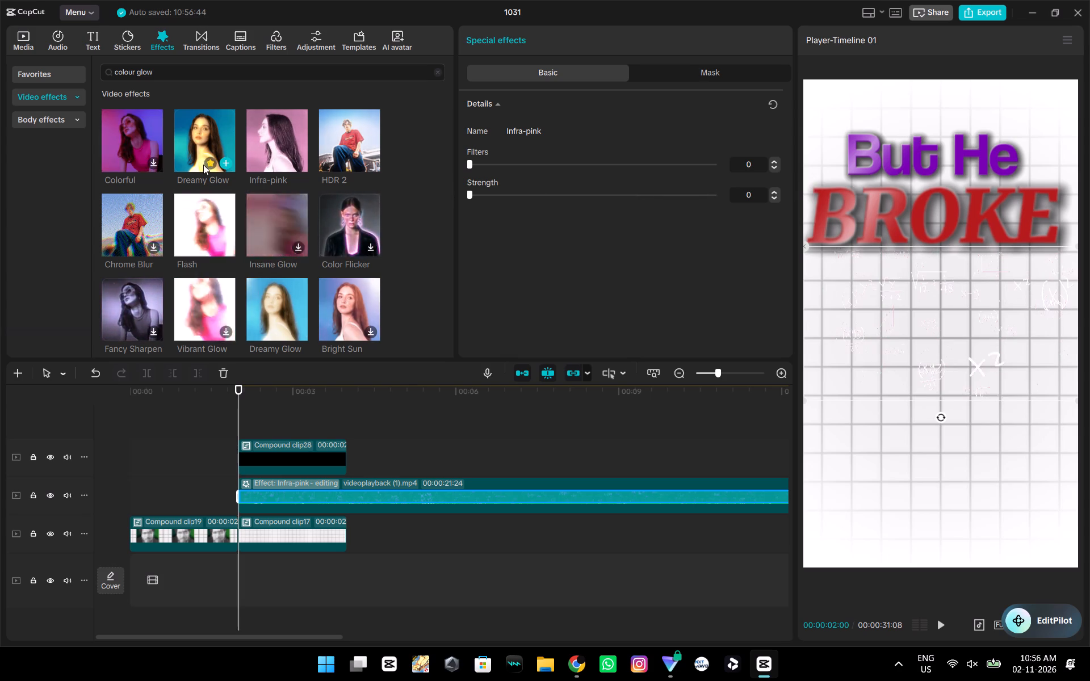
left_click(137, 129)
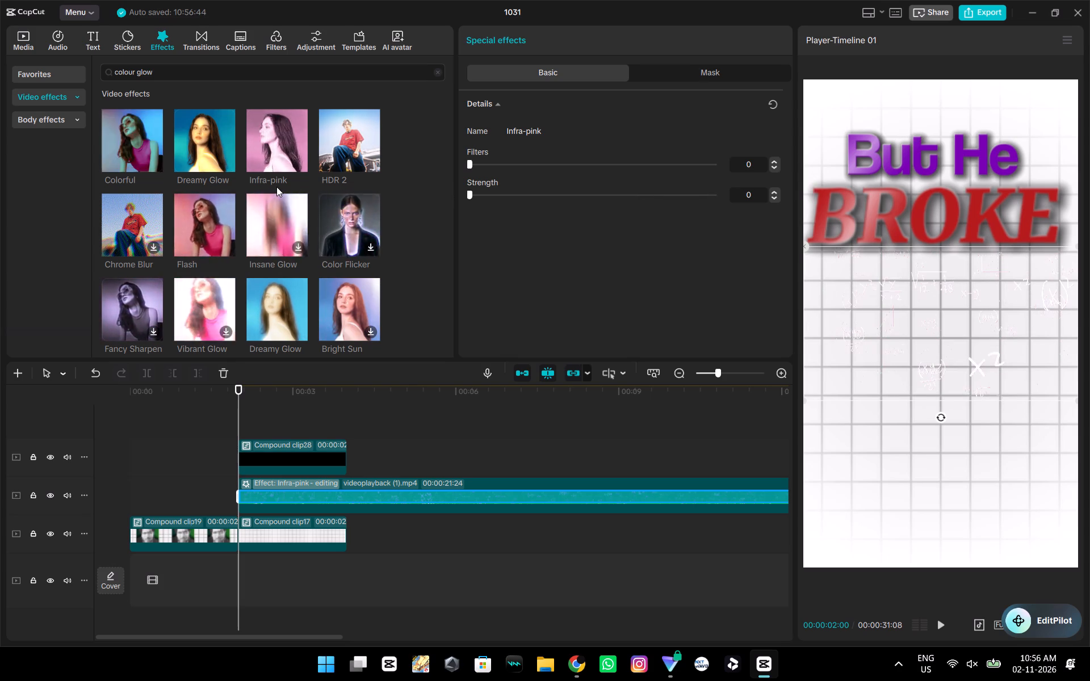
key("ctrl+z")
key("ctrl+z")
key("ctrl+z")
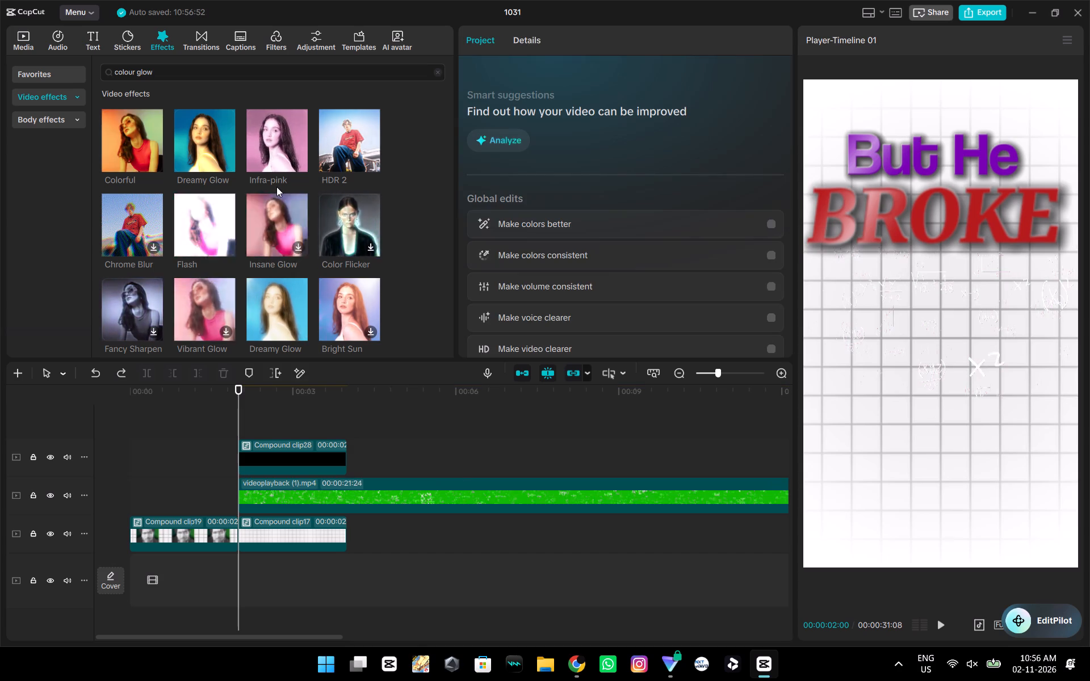
Trim off the equations clip before 00:00:04:00 and move the remainder back to the start of scene two at 00:00:02:00.
left_click(353, 422)
left_click_drag(353, 422, 489, 447)
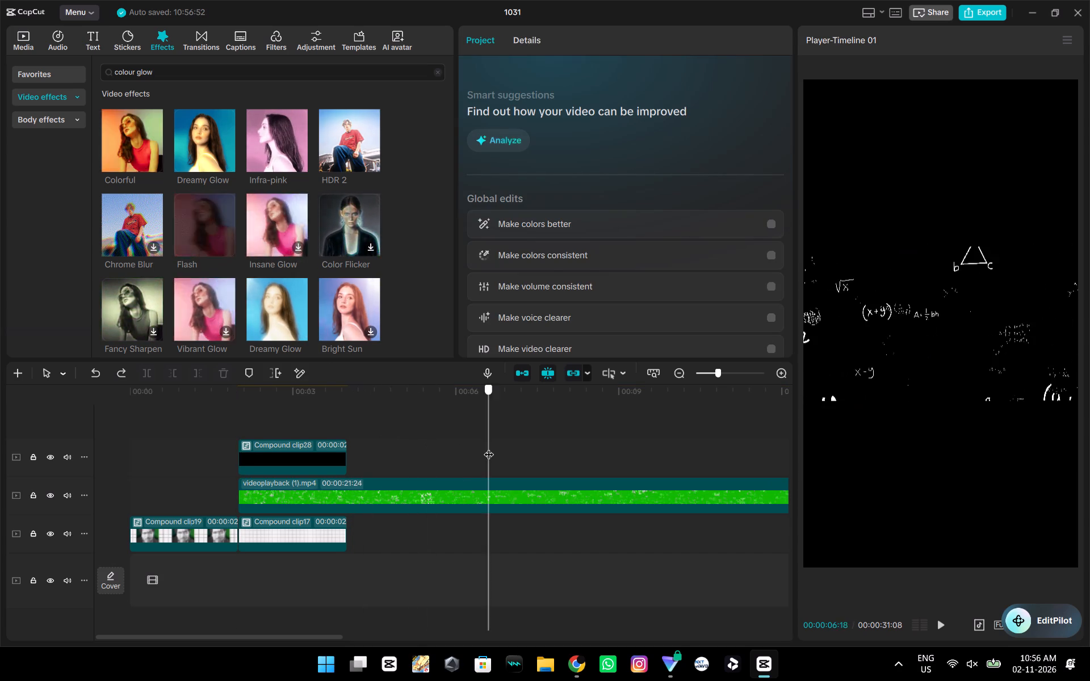
left_click_drag(489, 447, 355, 458)
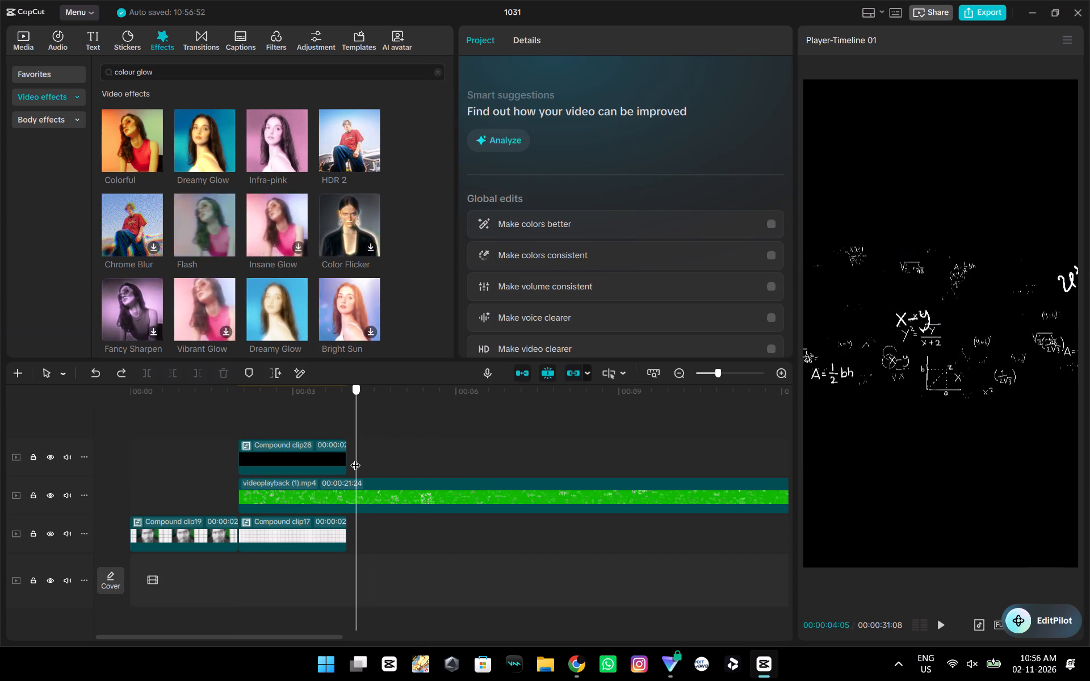
left_click_drag(355, 458, 345, 461)
left_click(377, 504)
key("q")
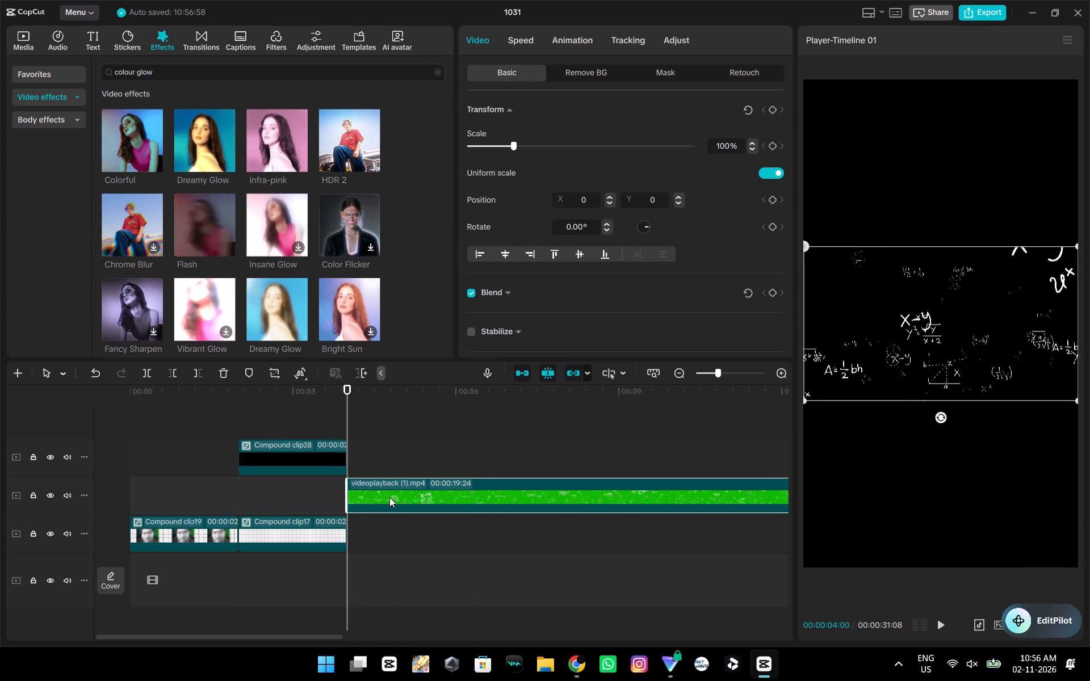
left_click_drag(389, 497, 280, 501)
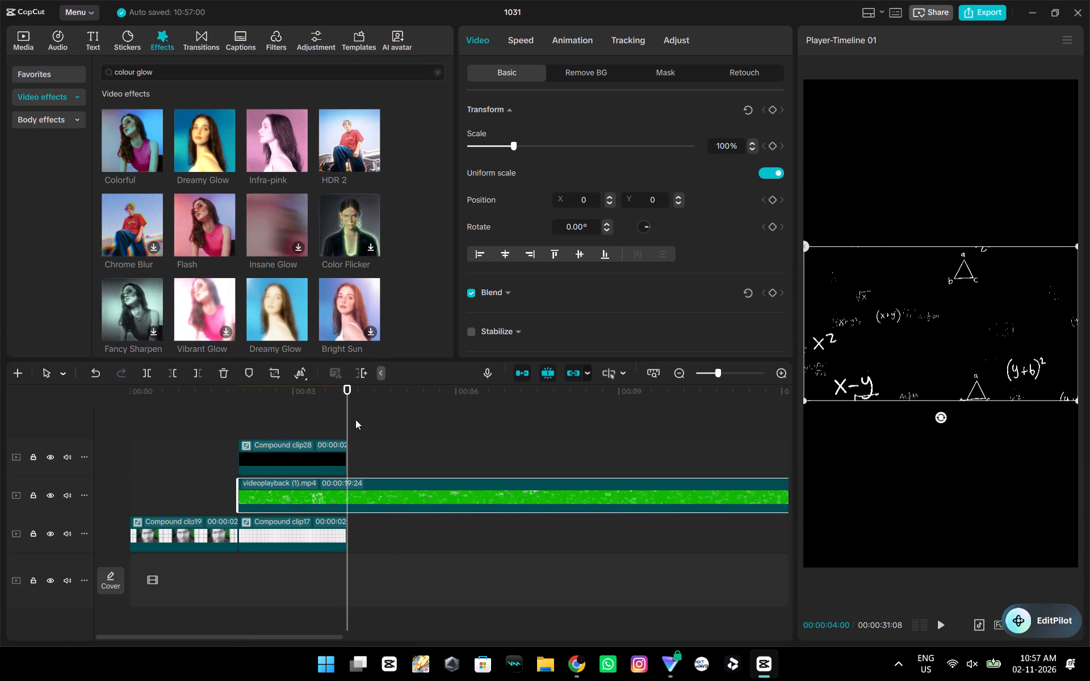
Cut the equations clip's end back to scene two's end, and extend it slightly past that to a duration of 00:00:02:08.
left_click(364, 478)
key("w")
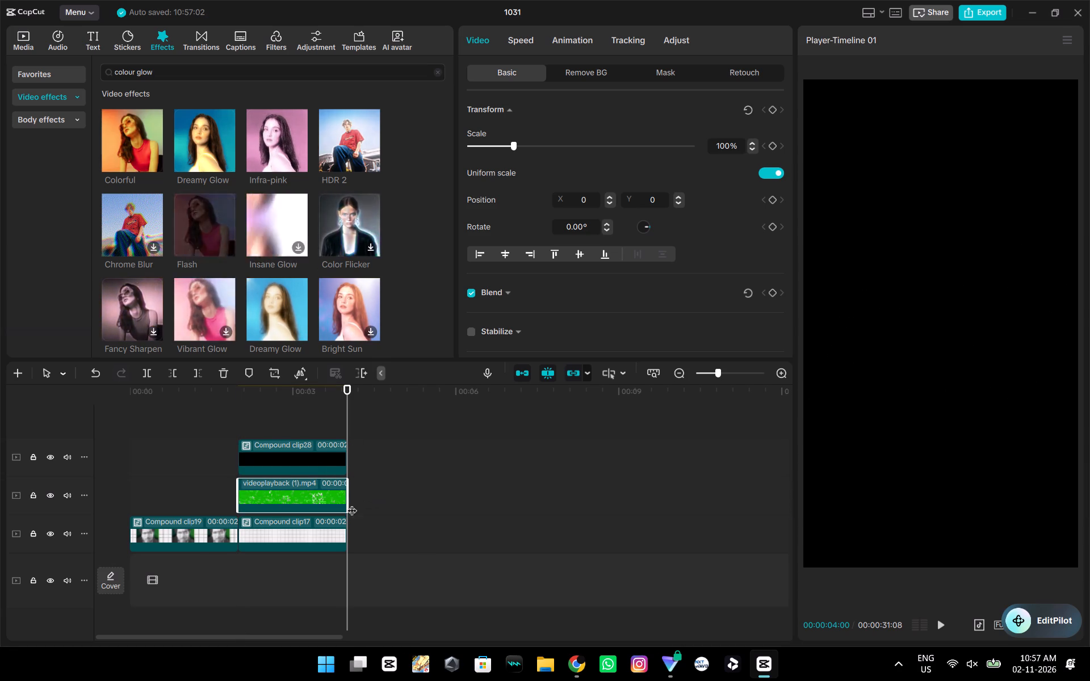
left_click_drag(345, 493, 360, 494)
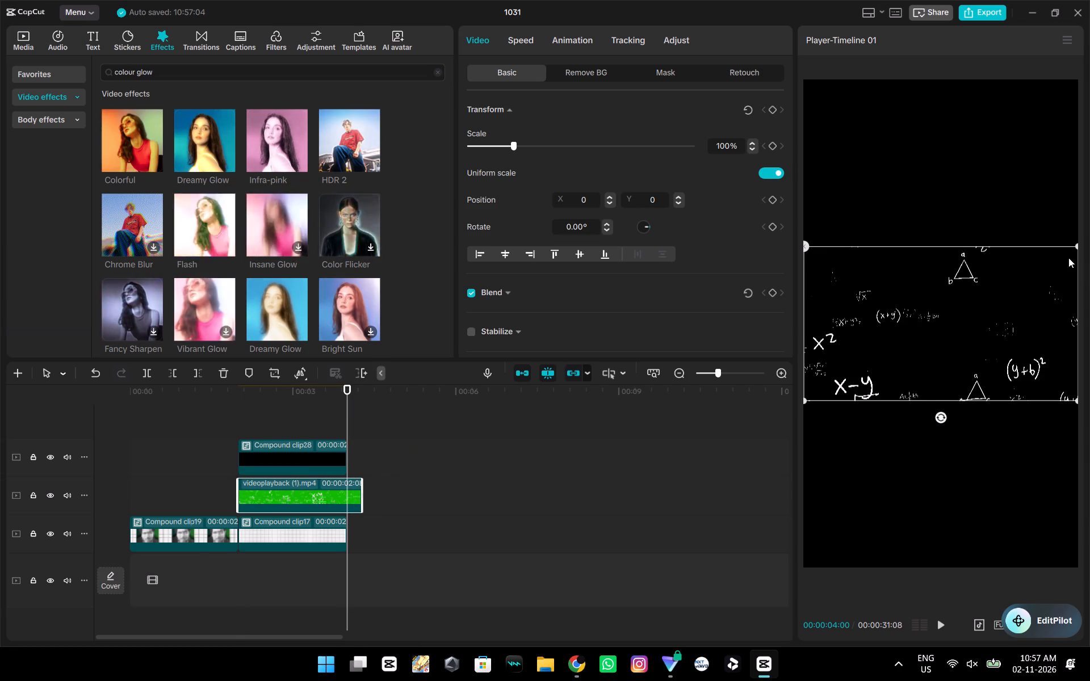
Enlarge the equations clip to 175% and position it along the frame's top, with its left edge near the frame's left edge.
left_click_drag(1075, 245, 1089, 0)
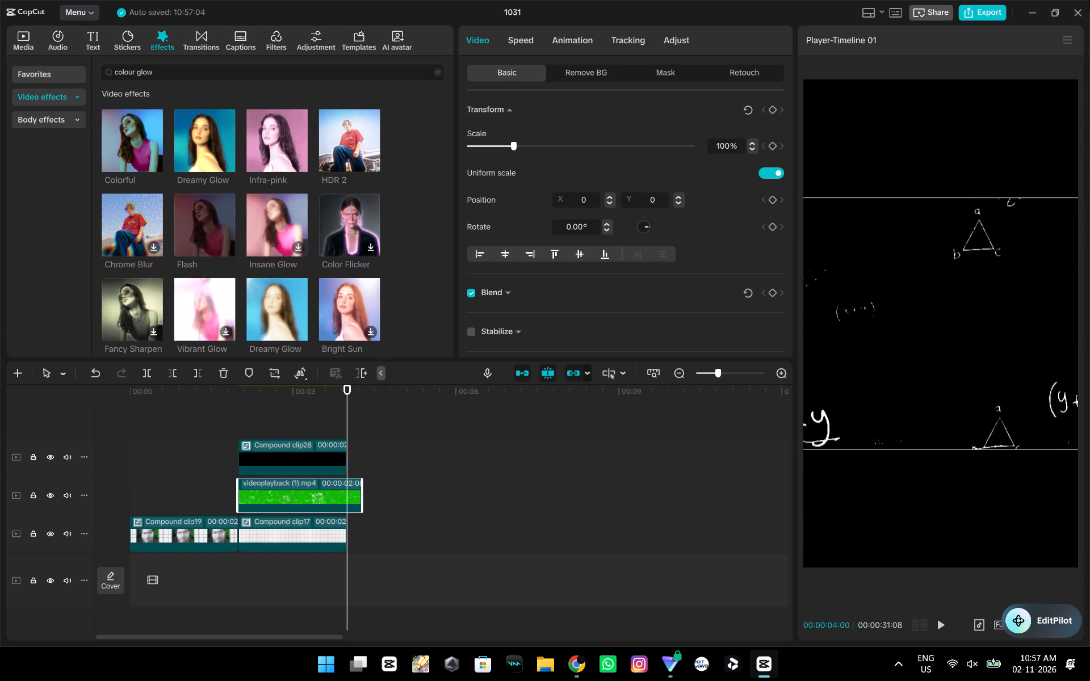
left_click_drag(1089, 0, 968, 86)
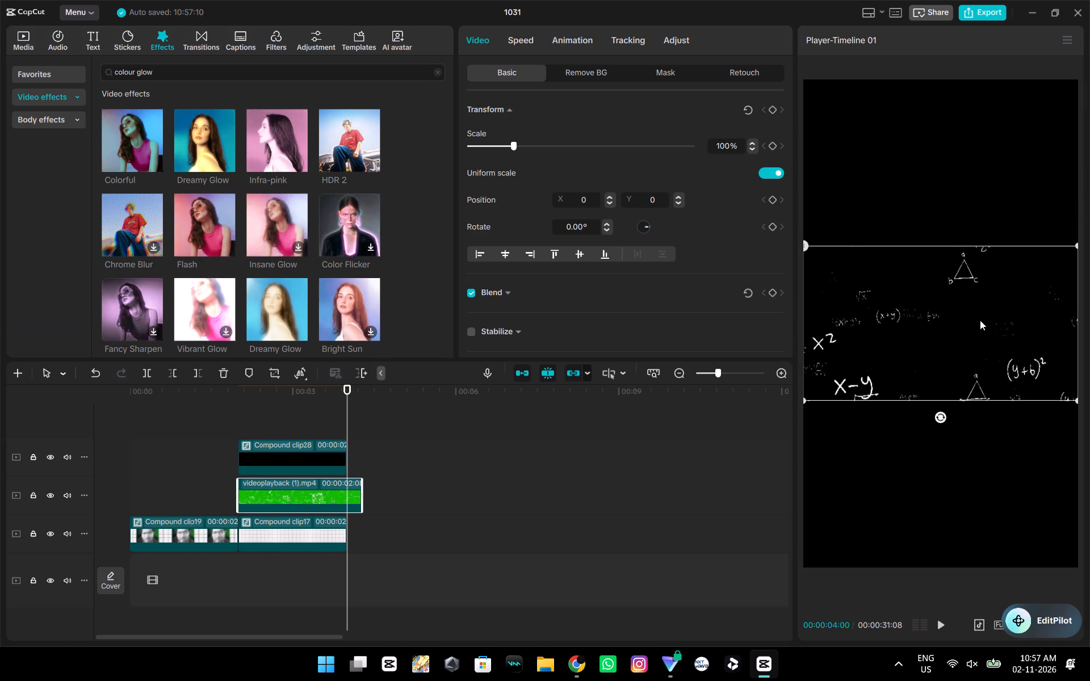
left_click_drag(984, 320, 984, 154)
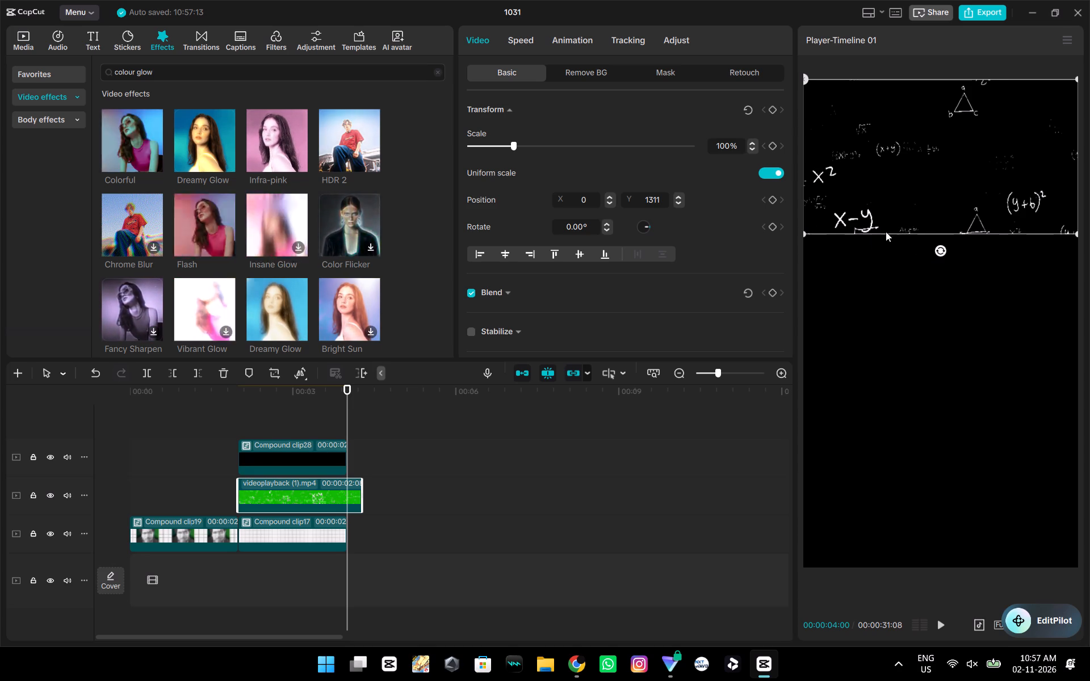
left_click_drag(978, 167, 1040, 172)
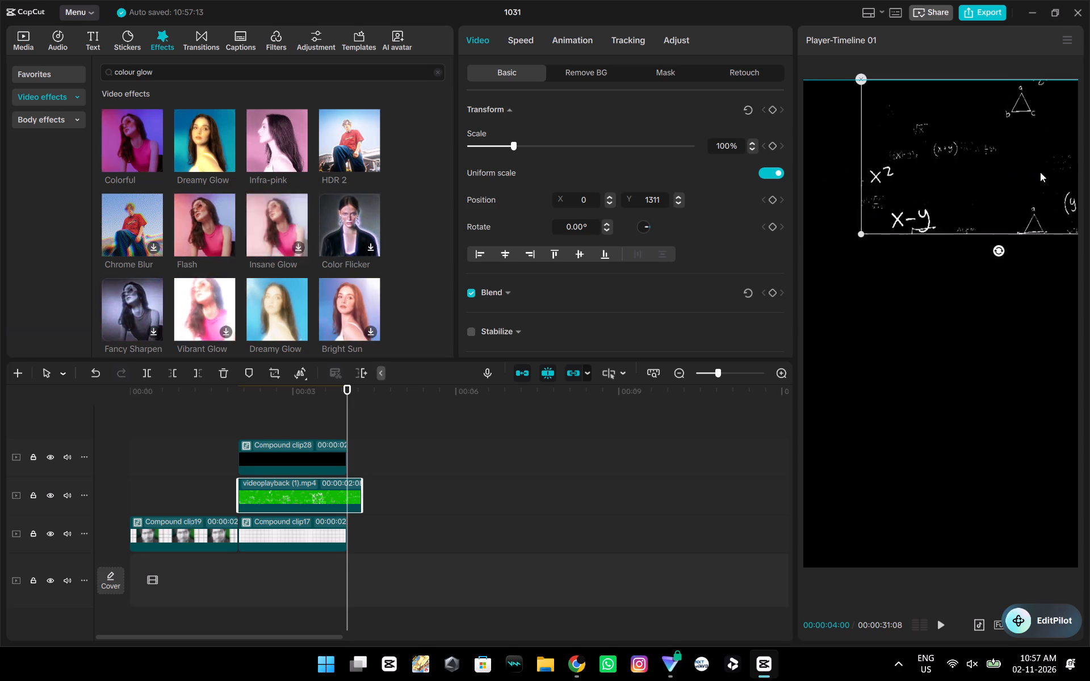
left_click_drag(1040, 172, 1037, 174)
left_click_drag(858, 242, 793, 466)
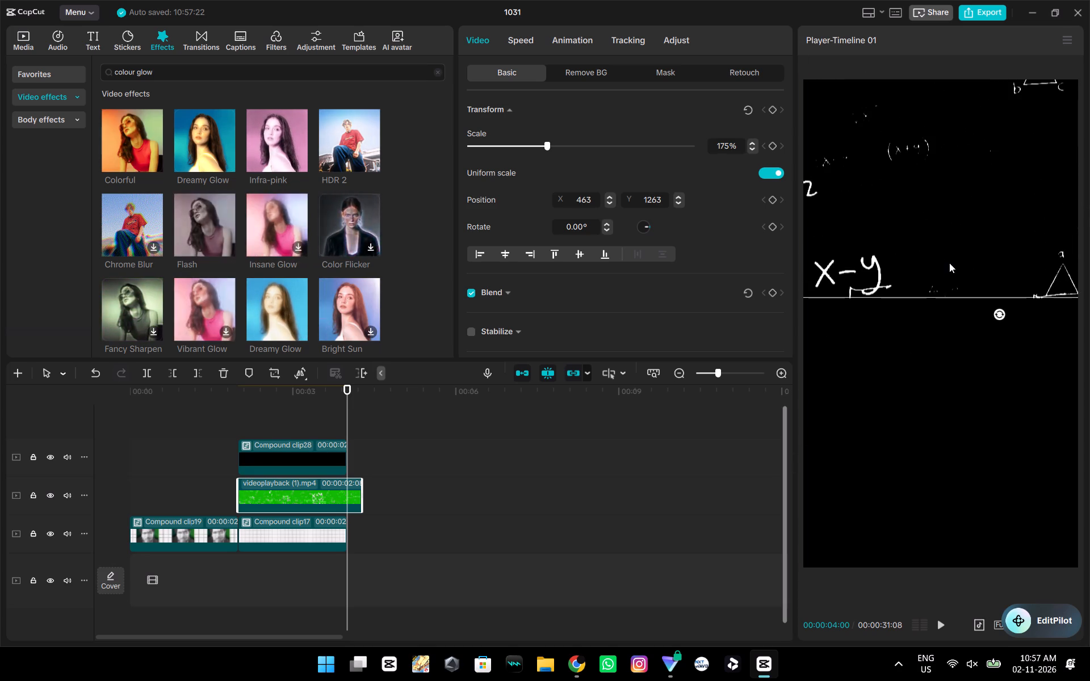
left_click_drag(949, 263, 998, 317)
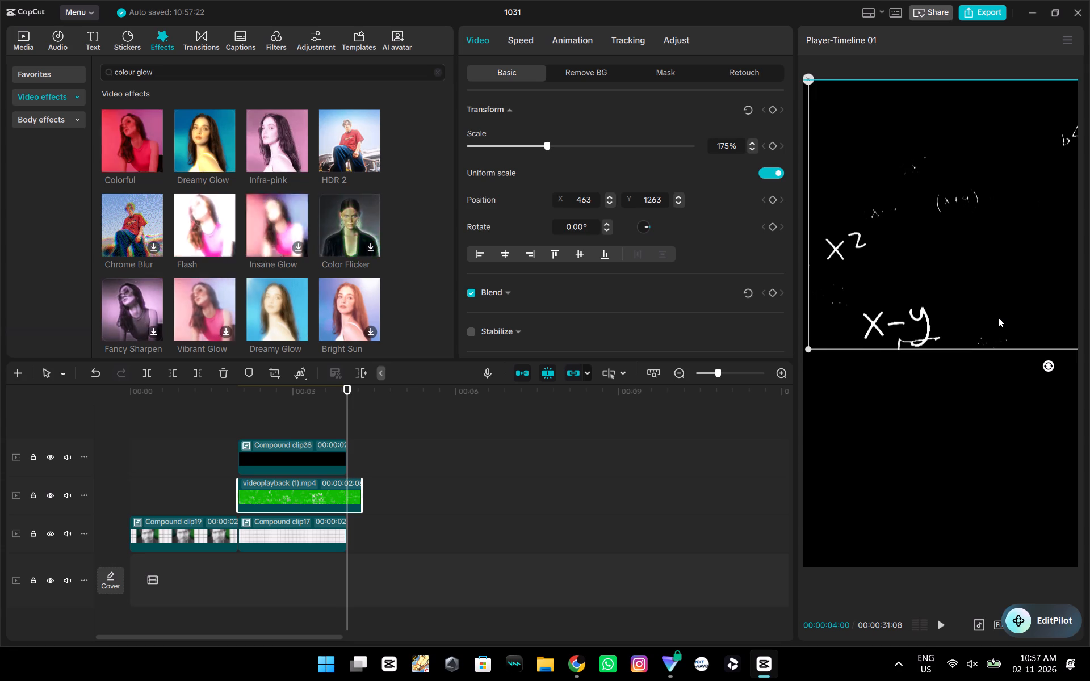
left_click_drag(998, 317, 991, 326)
Crop both sides off the equations clip in Free mode, keeping its full height and only a narrow section around the middle.
left_click(276, 373)
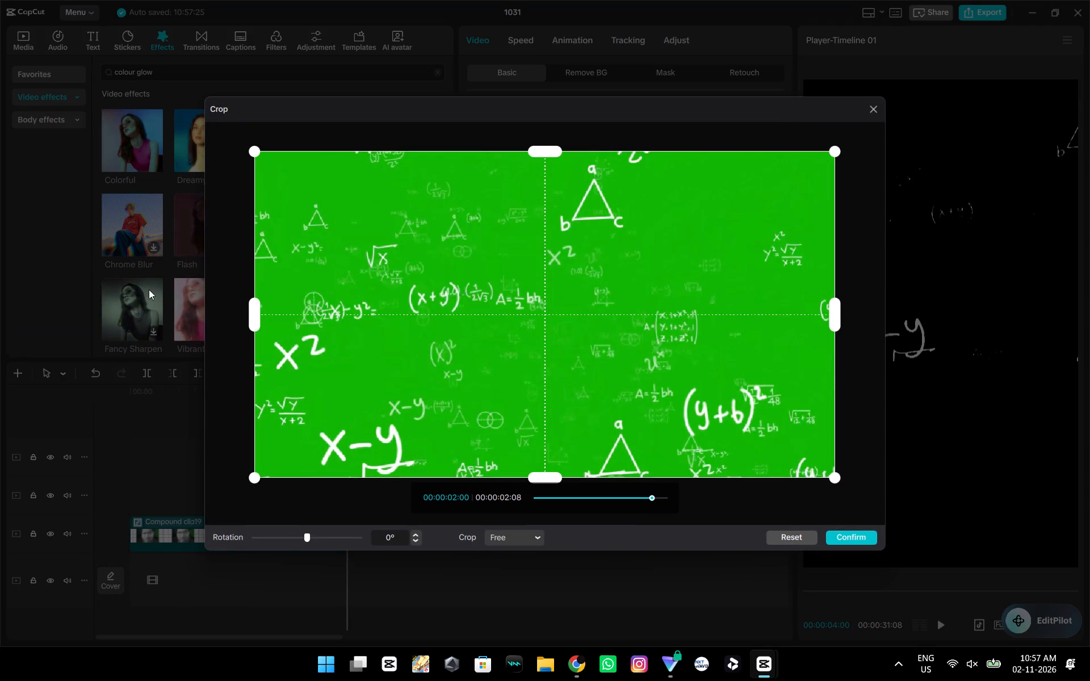
key("space")
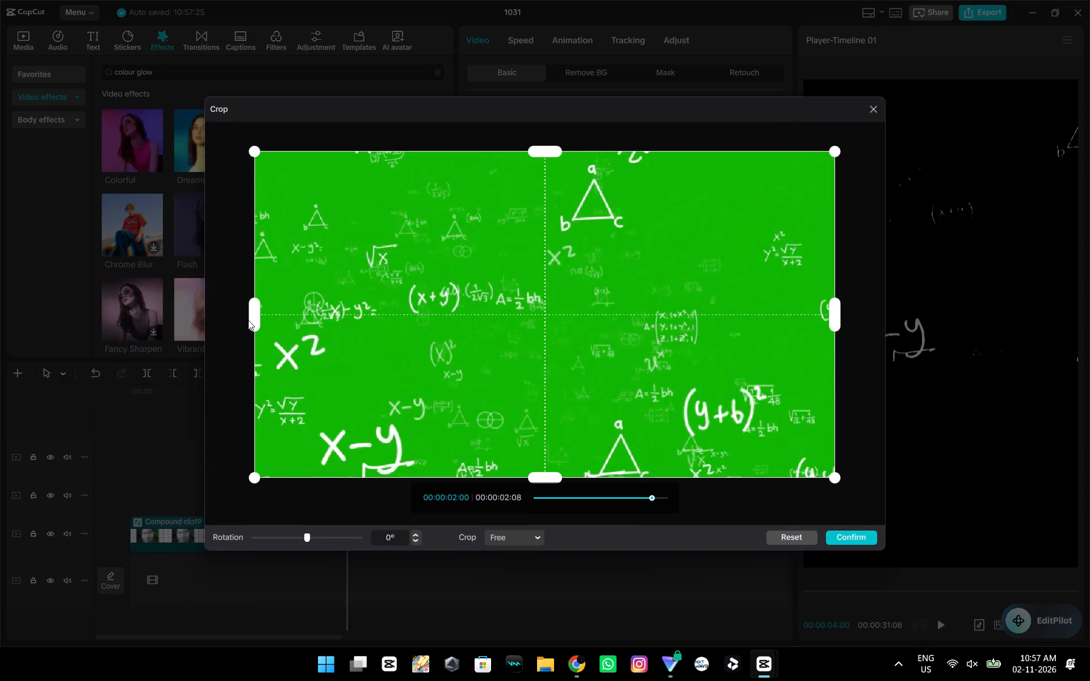
key("space")
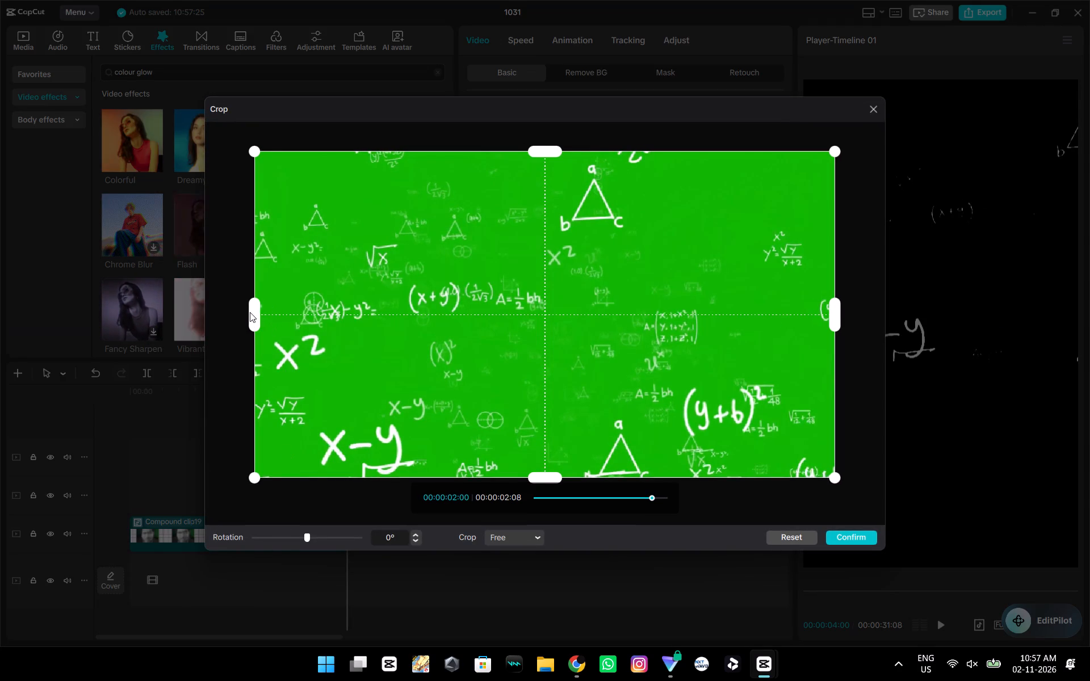
left_click_drag(250, 312, 401, 341)
left_click_drag(839, 313, 728, 329)
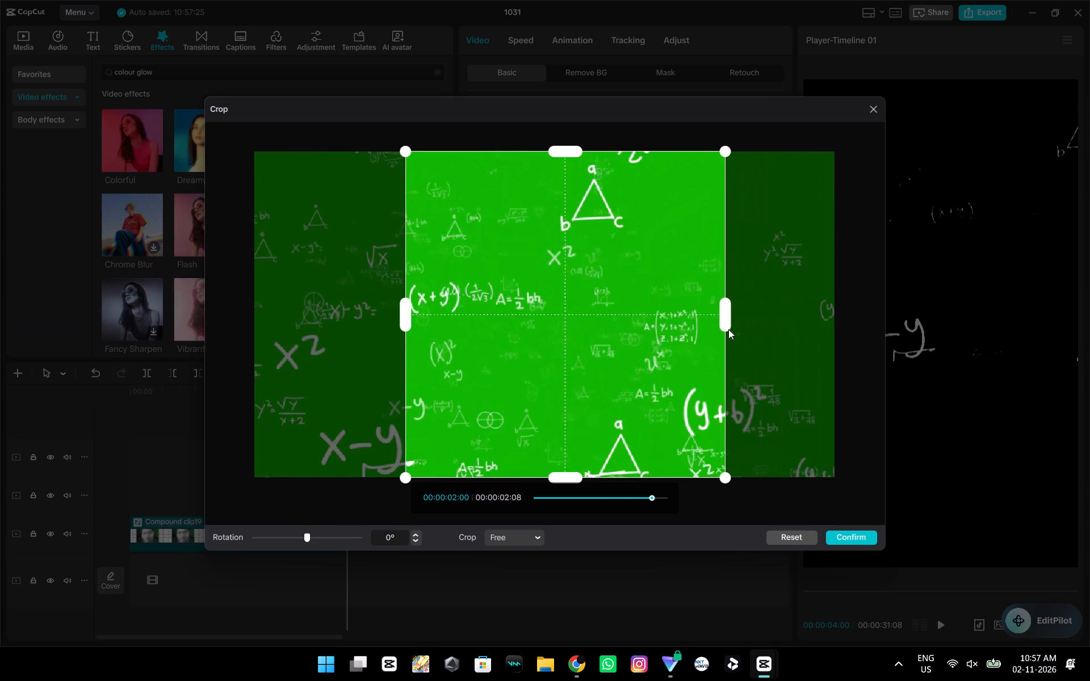
left_click_drag(728, 329, 670, 339)
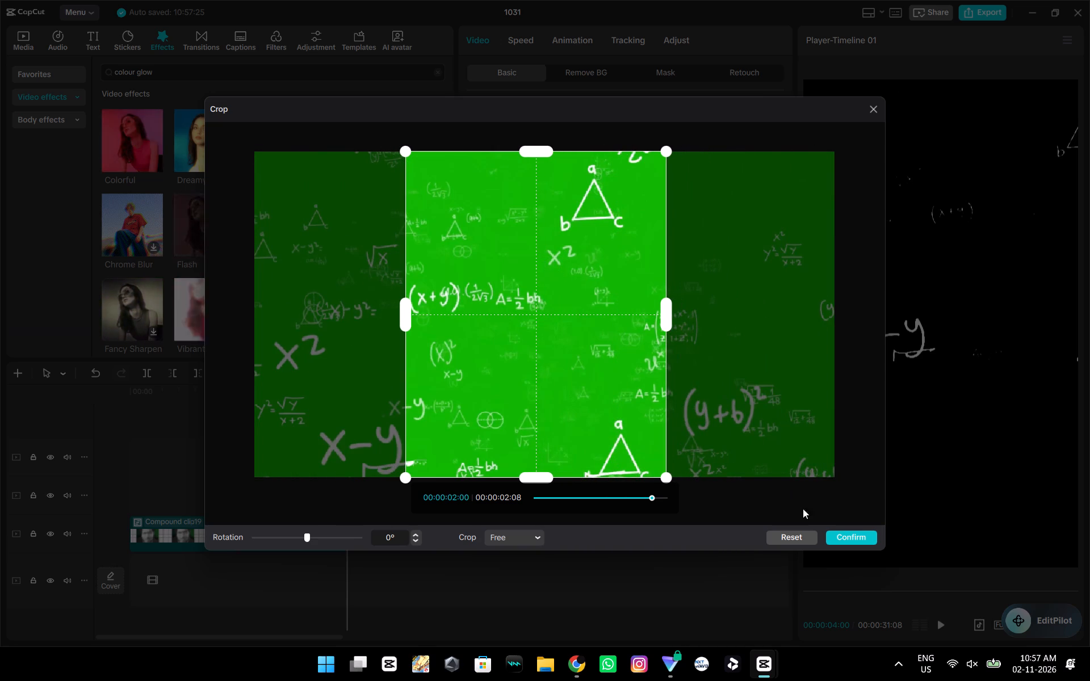
left_click_drag(540, 340, 549, 338)
left_click(851, 540)
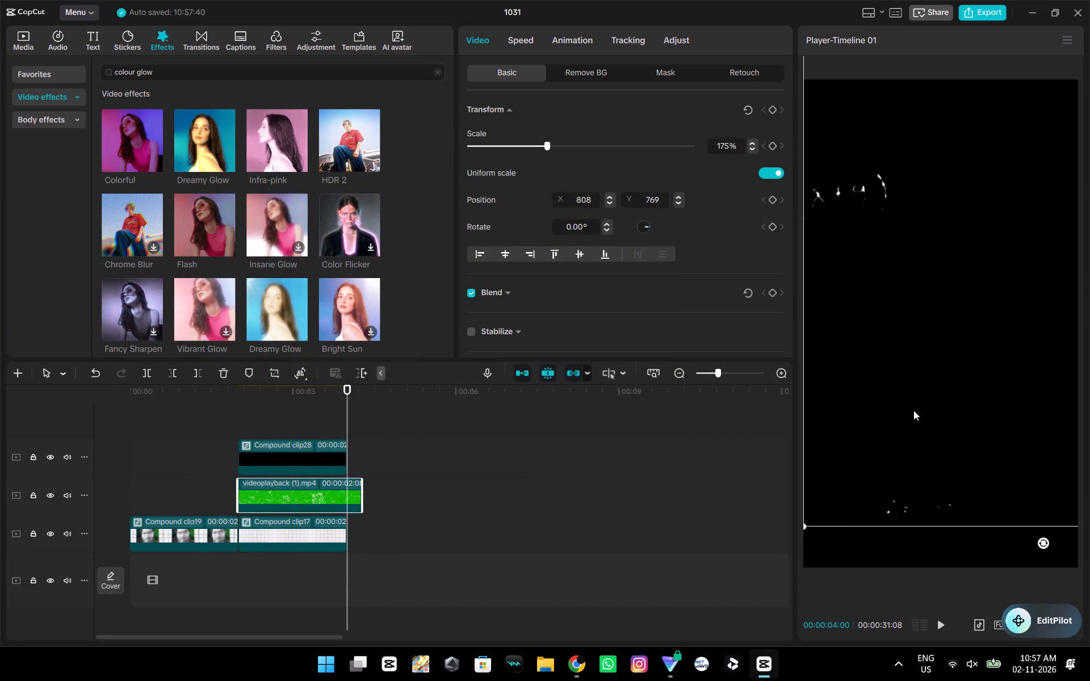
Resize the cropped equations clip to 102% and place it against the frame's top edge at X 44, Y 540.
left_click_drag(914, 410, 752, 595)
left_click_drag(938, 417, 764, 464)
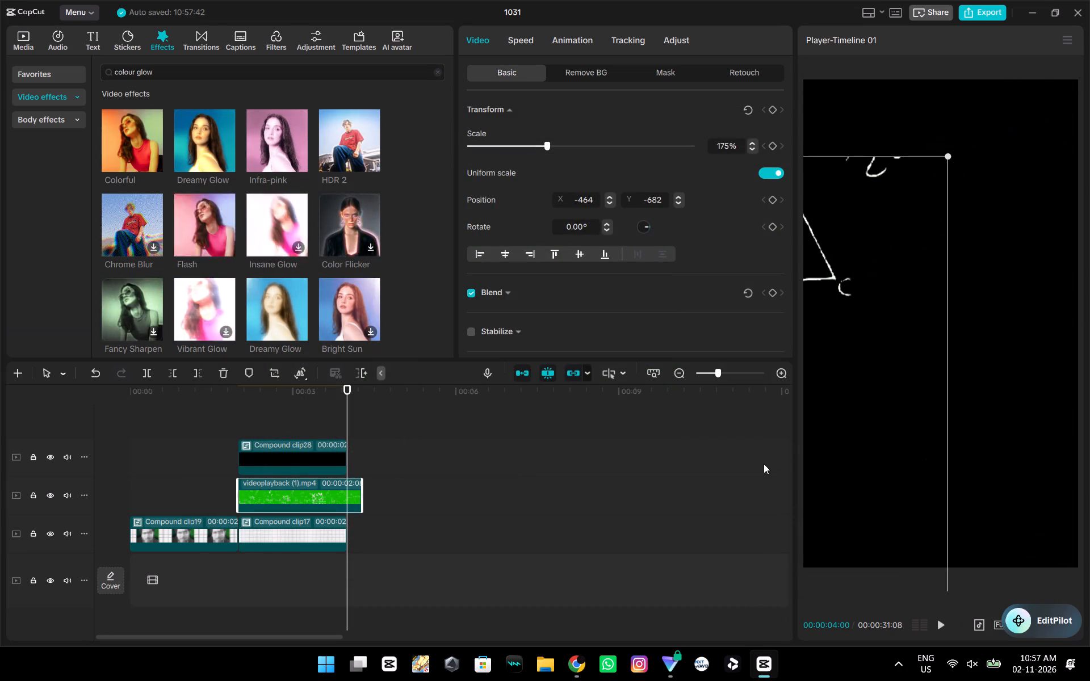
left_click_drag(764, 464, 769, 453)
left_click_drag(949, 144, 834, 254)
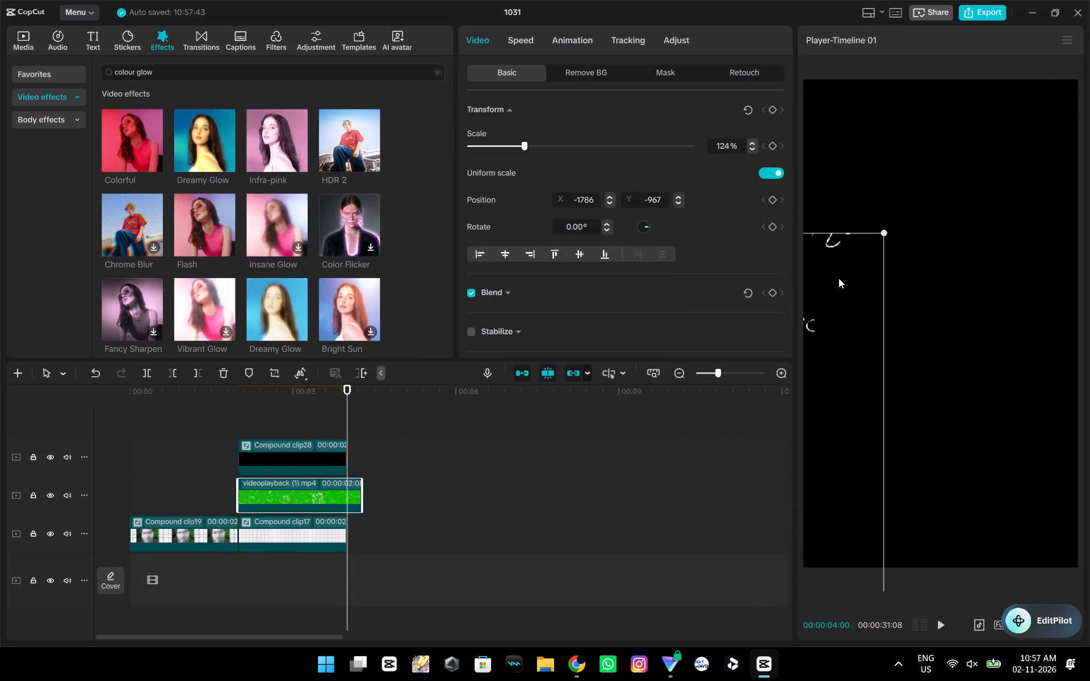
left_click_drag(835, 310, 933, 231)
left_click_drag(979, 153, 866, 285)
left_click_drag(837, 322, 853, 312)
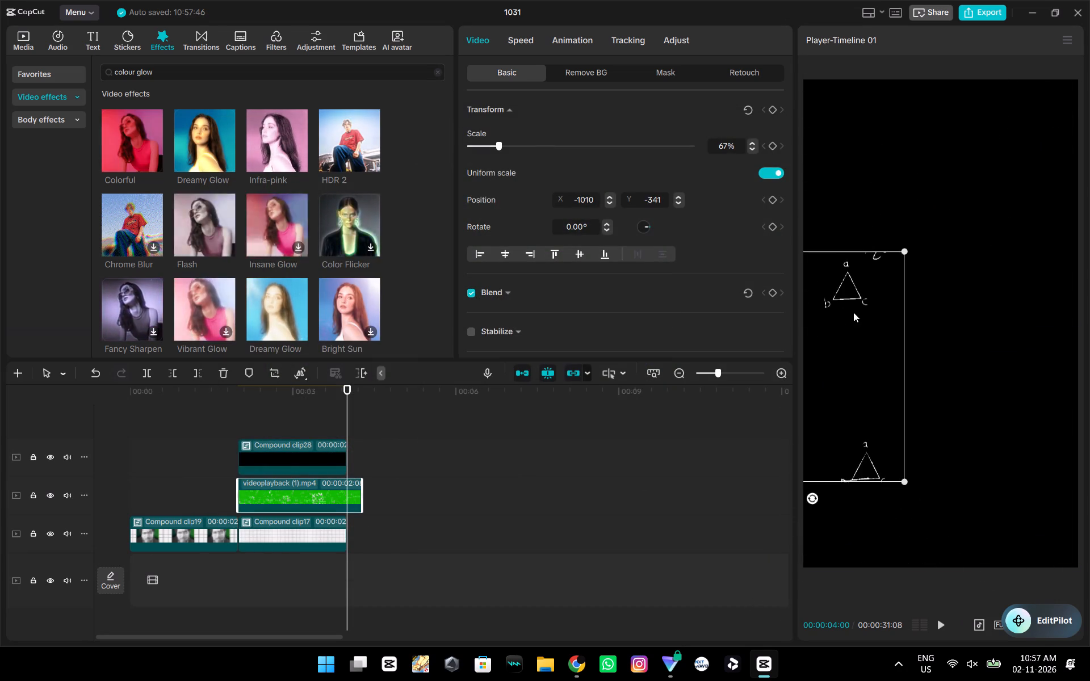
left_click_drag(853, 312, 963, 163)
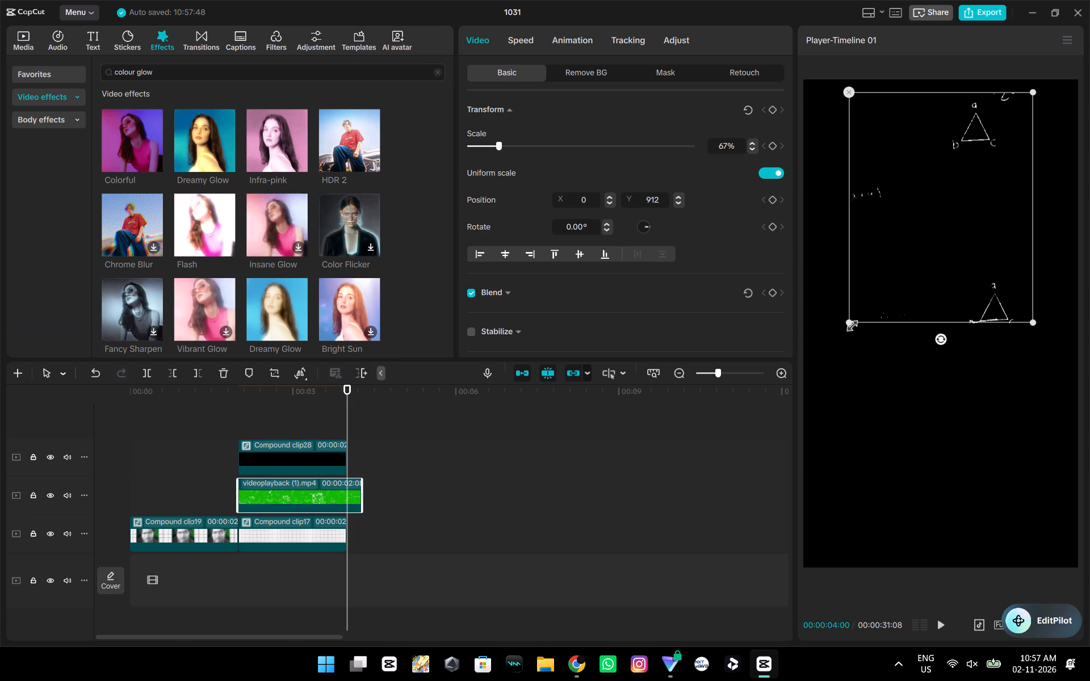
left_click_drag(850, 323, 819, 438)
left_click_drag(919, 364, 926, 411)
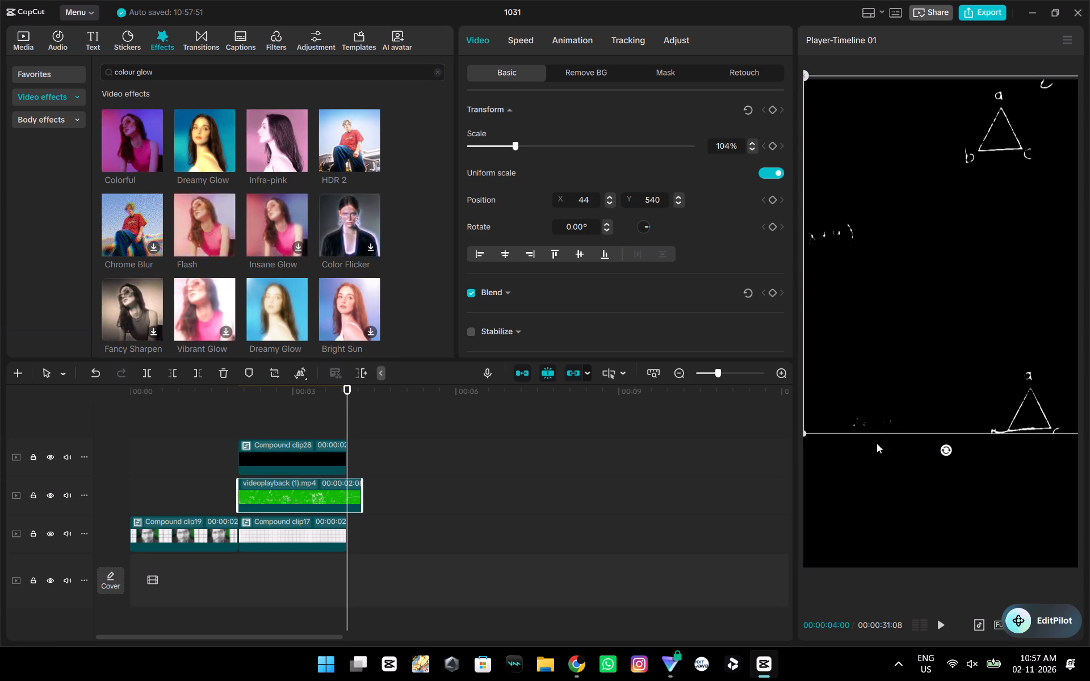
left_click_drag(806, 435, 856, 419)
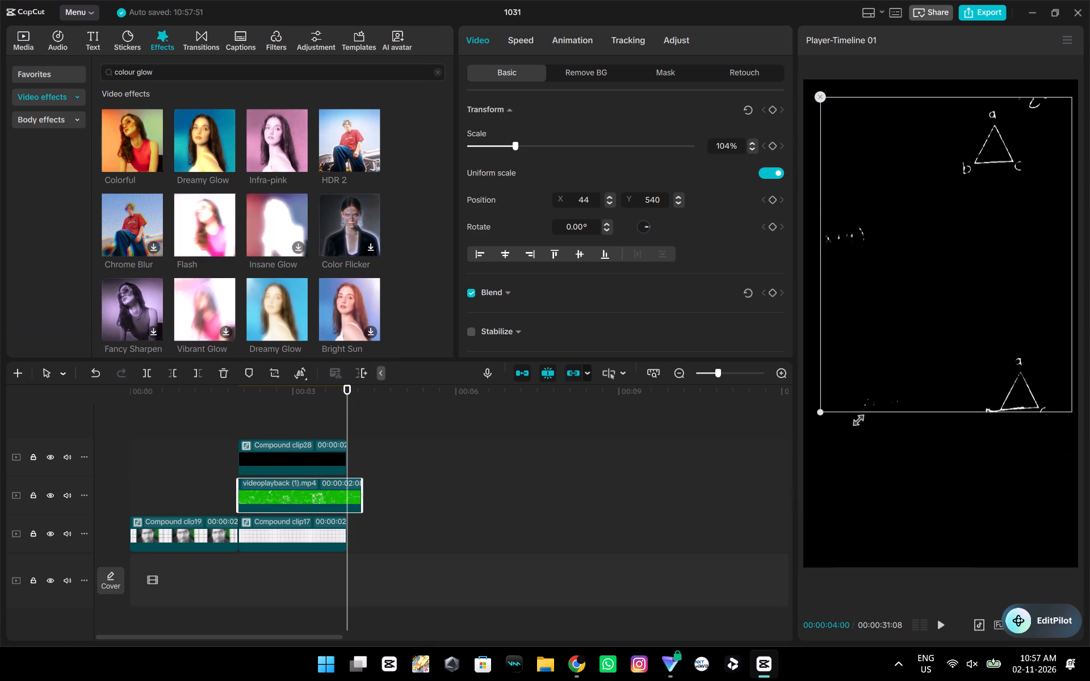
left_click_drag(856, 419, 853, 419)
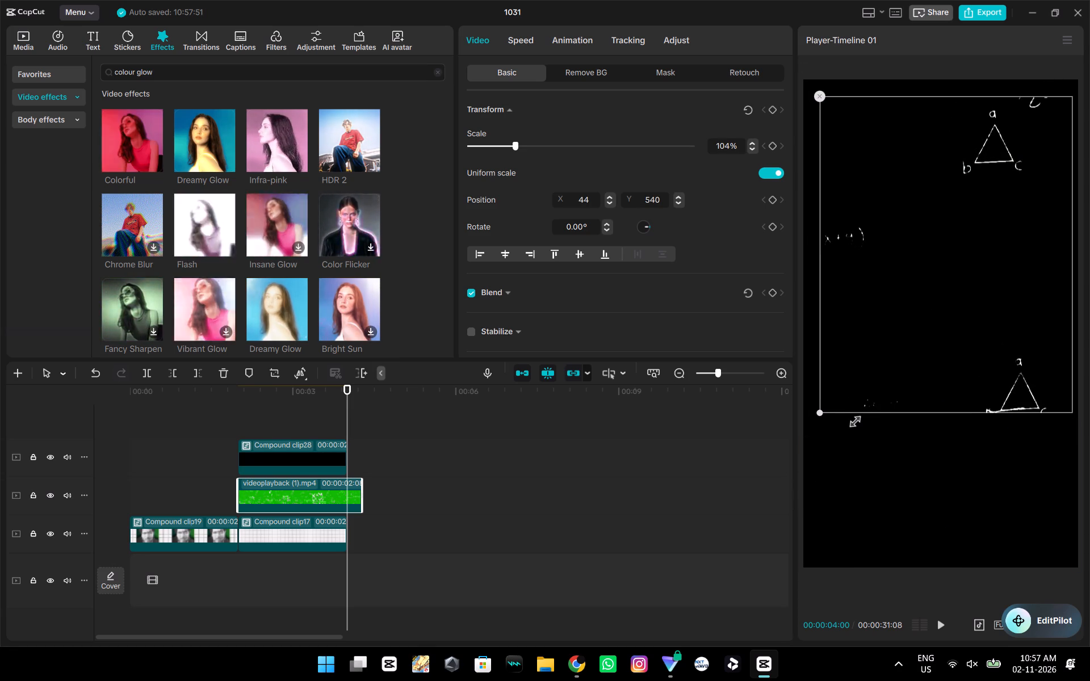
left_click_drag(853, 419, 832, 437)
Preview scene two, and enlarge the equations clip to 141% at X 416, Y 0 so it covers the frame's full height.
key("space")
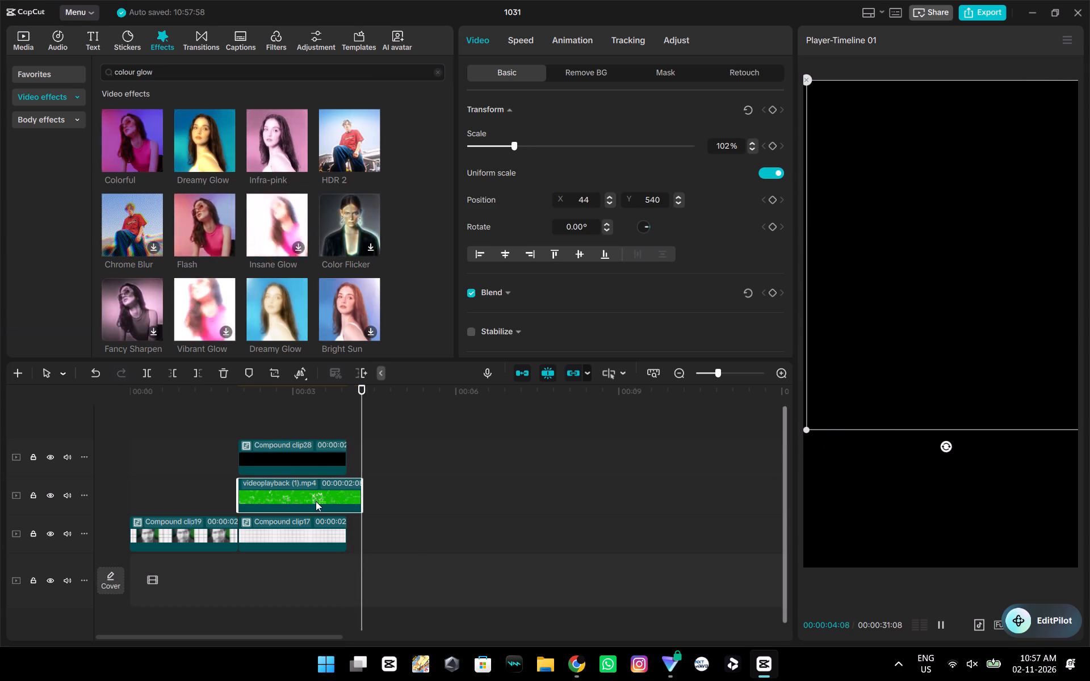
left_click(236, 419)
left_click_drag(236, 419, 283, 423)
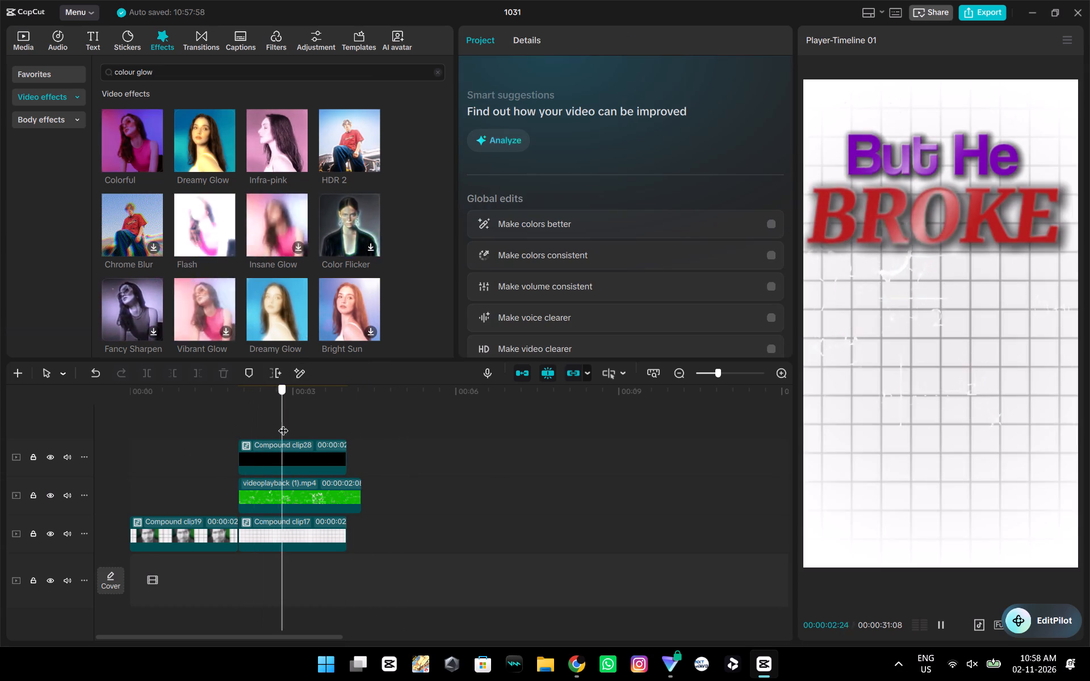
left_click_drag(283, 423, 347, 429)
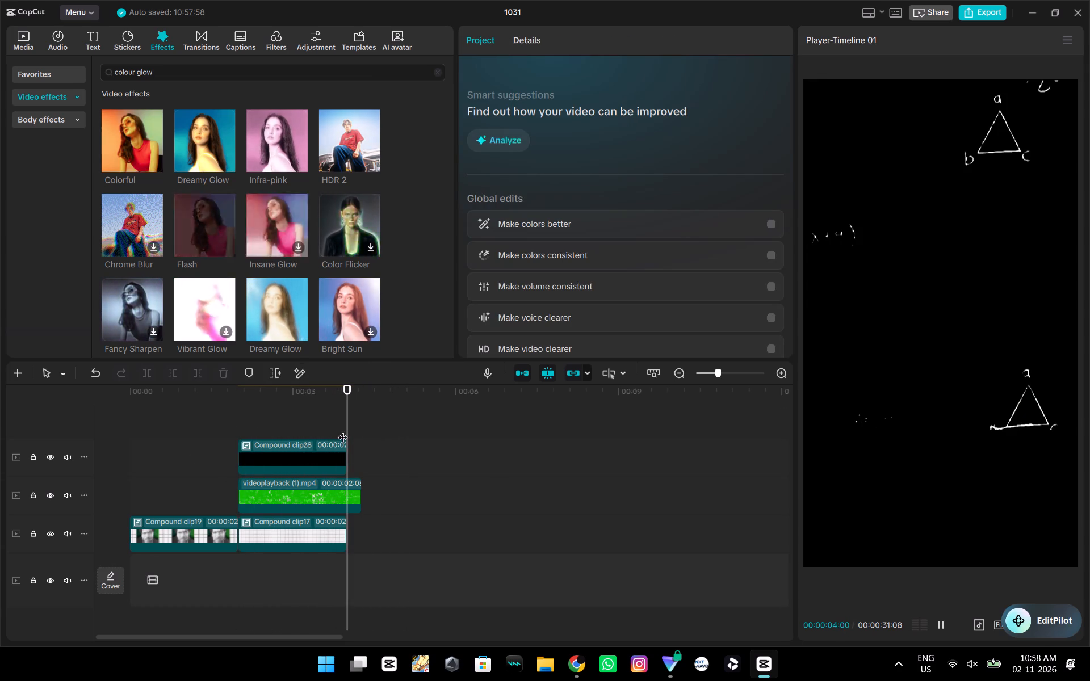
left_click(934, 386)
left_click_drag(938, 386, 970, 398)
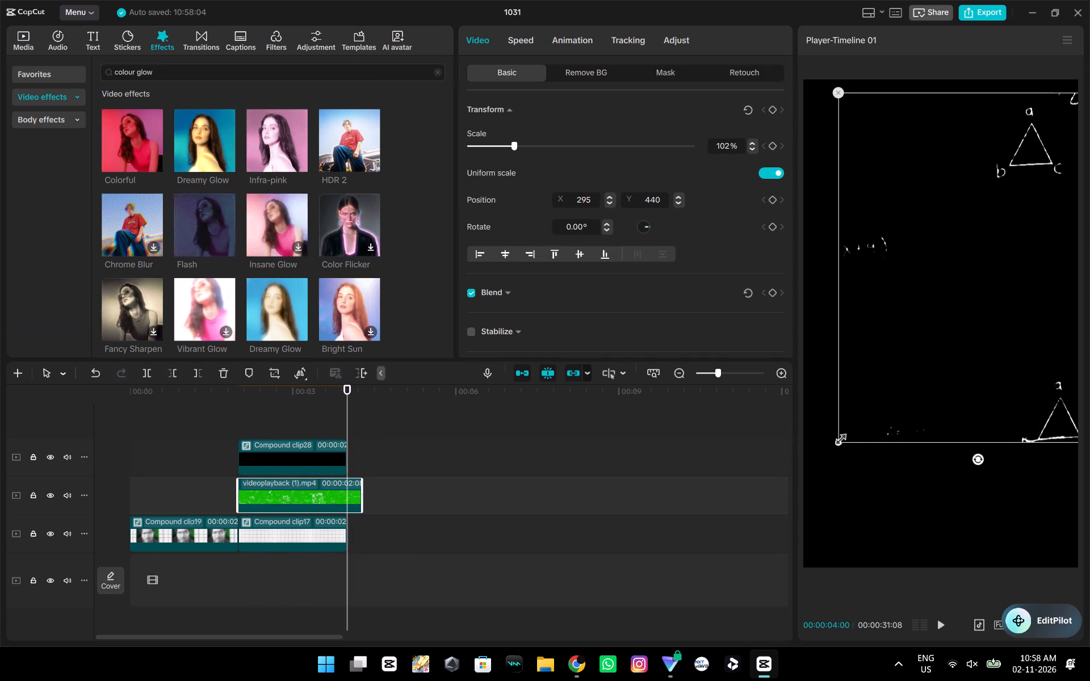
left_click_drag(839, 442, 816, 553)
left_click_drag(896, 422, 909, 470)
left_click_drag(804, 549, 793, 578)
left_click_drag(863, 494, 877, 489)
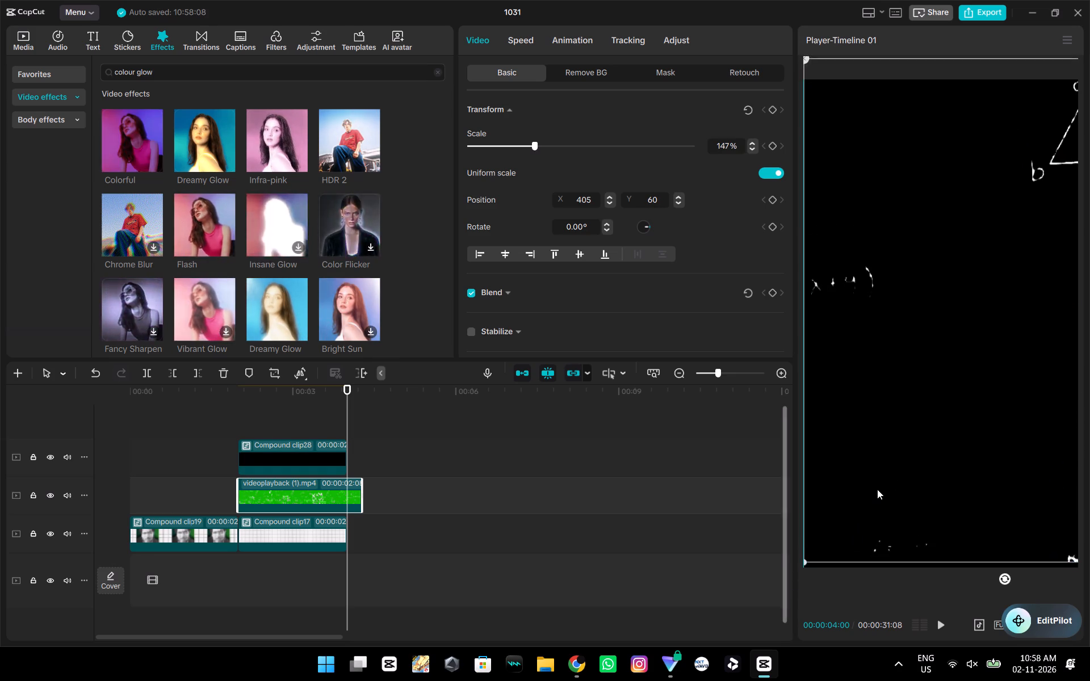
left_click_drag(877, 489, 872, 510)
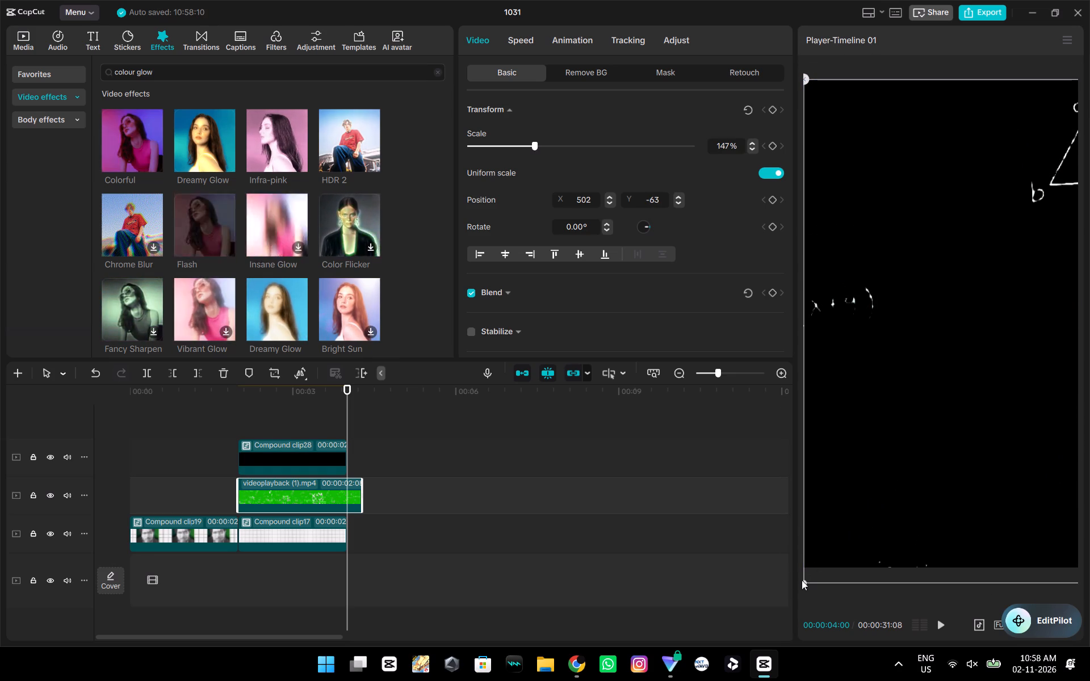
left_click(801, 582)
left_click_drag(806, 582, 807, 564)
left_click_drag(879, 506, 875, 505)
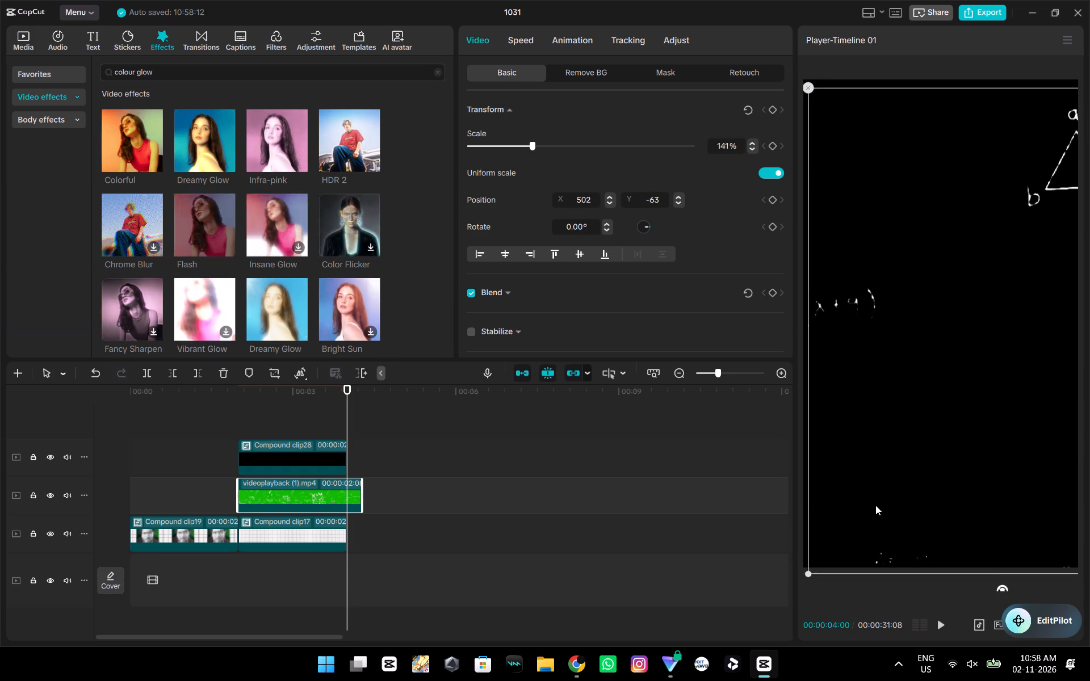
left_click_drag(875, 505, 868, 498)
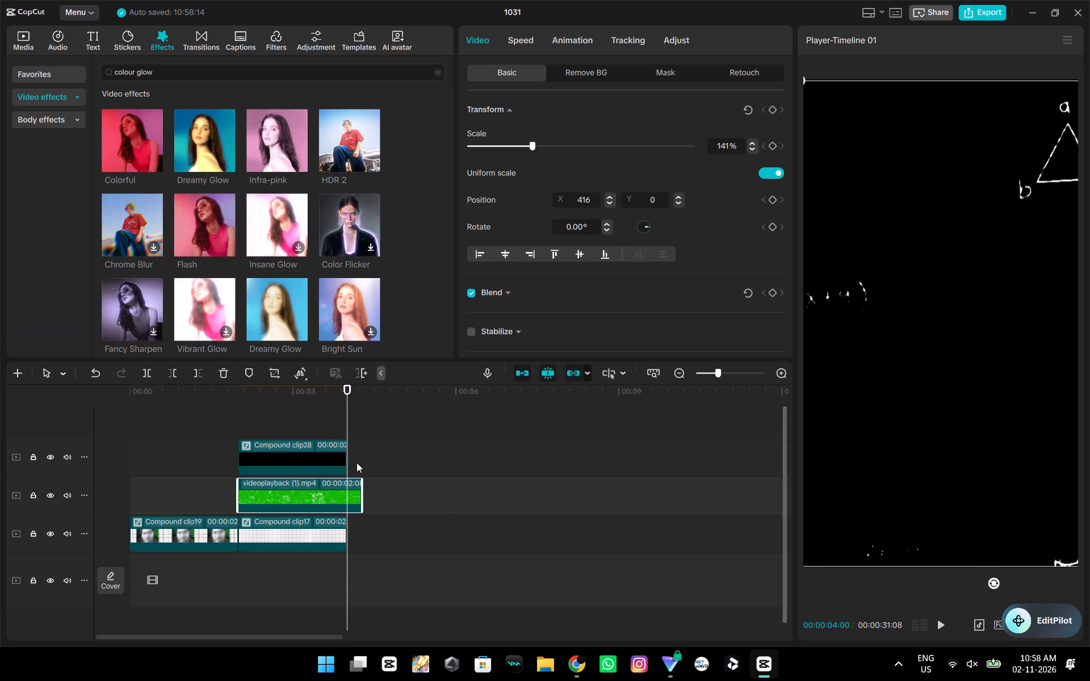
Scrub through scene two and trim the equations clip's end to the scene's end at 00:00:04:00.
left_click(263, 417)
left_click_drag(263, 417, 240, 420)
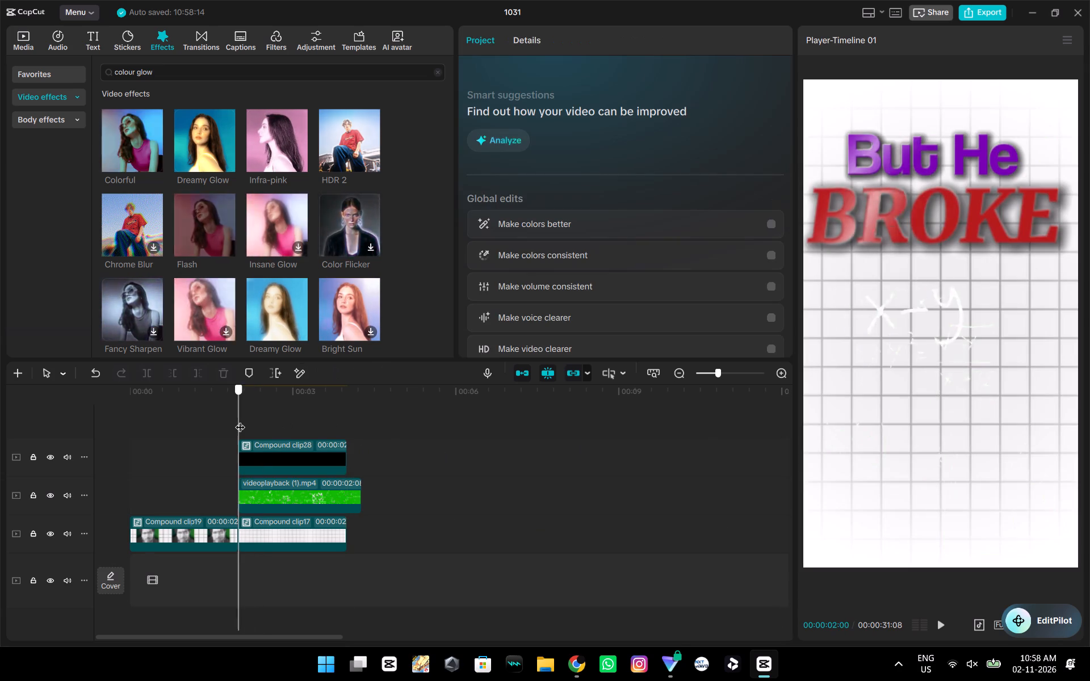
left_click_drag(240, 420, 347, 433)
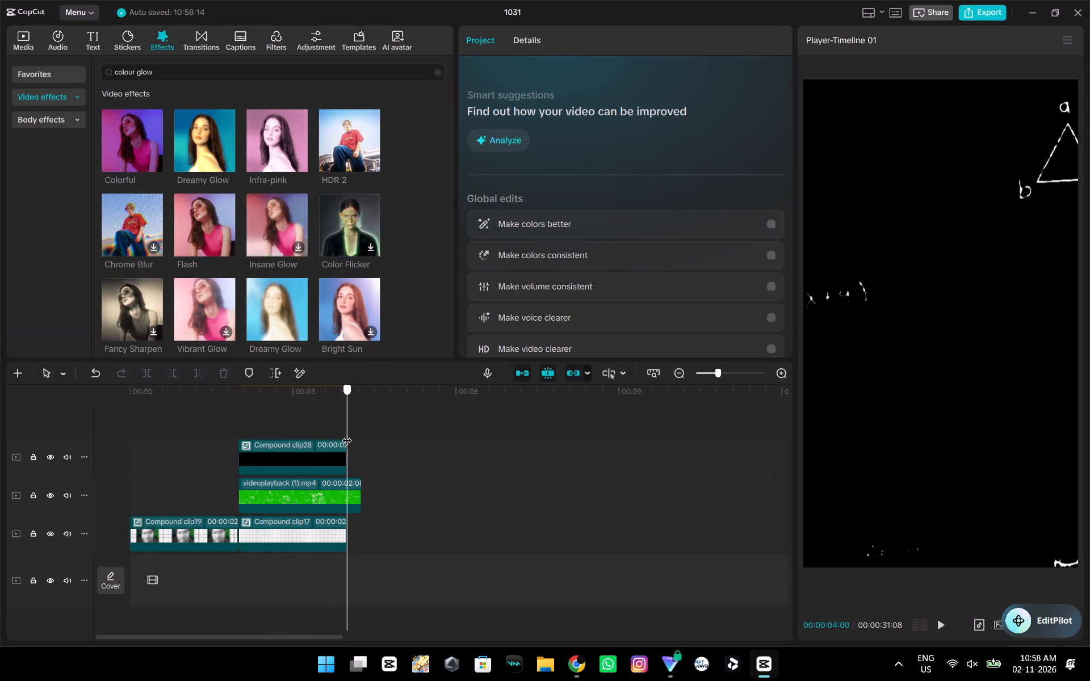
left_click_drag(347, 433, 347, 435)
left_click(354, 484)
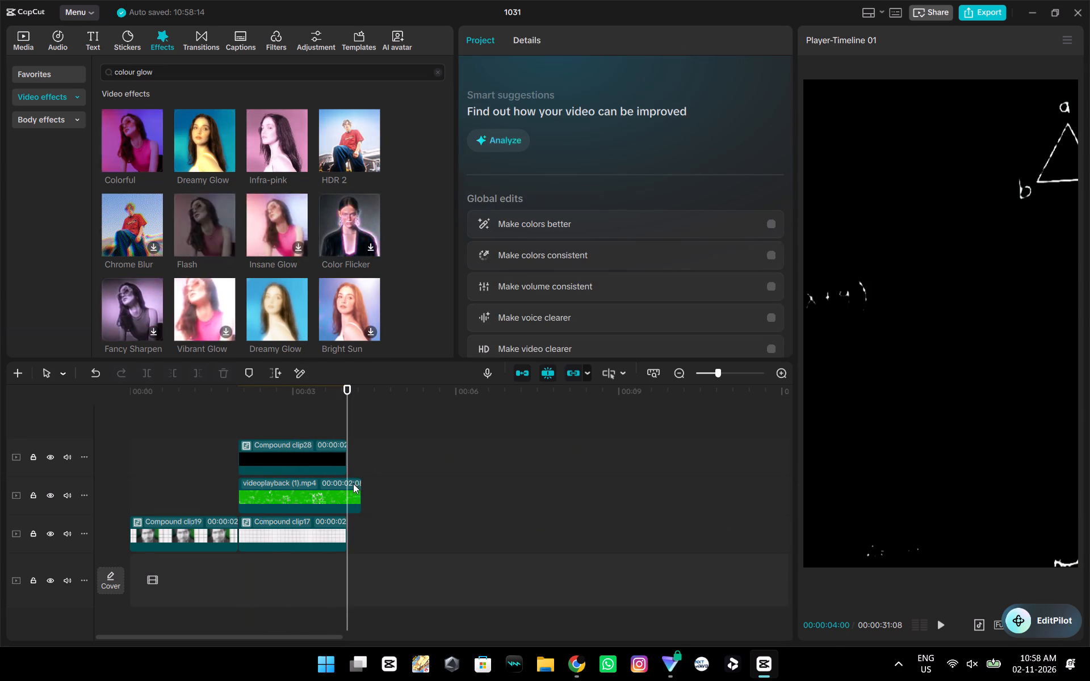
key("w")
Select the equations clip at scene two's start and look through its Retouch, Mask, Remove BG and Basic settings.
double_click(244, 399)
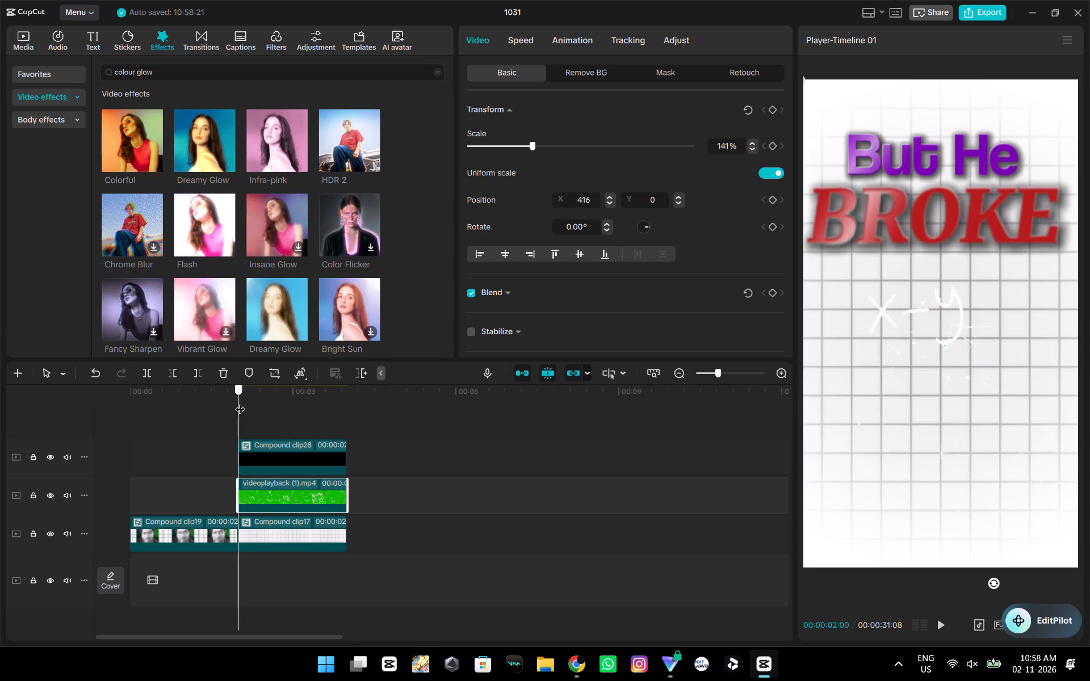
left_click(290, 494)
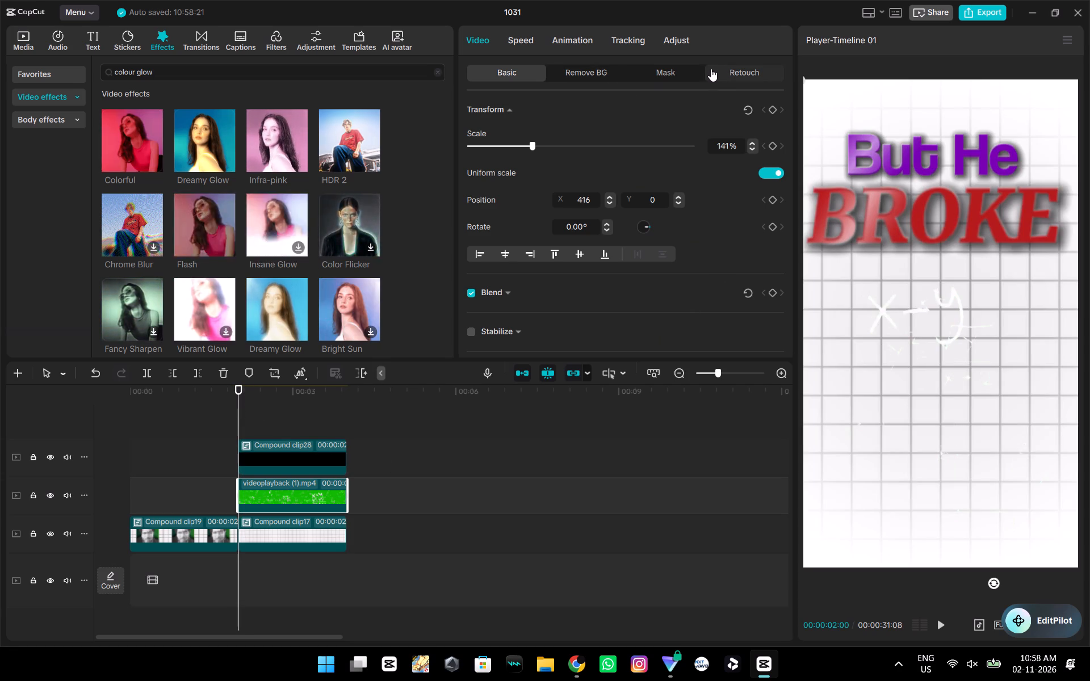
left_click(720, 71)
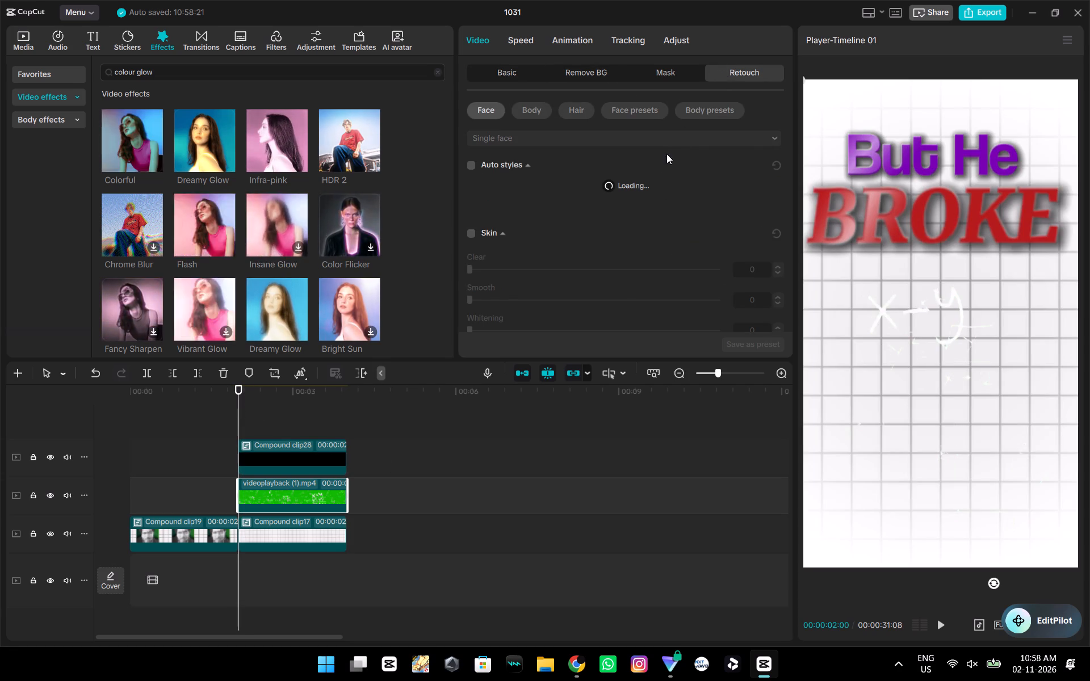
scroll(601, 156, "down", 2)
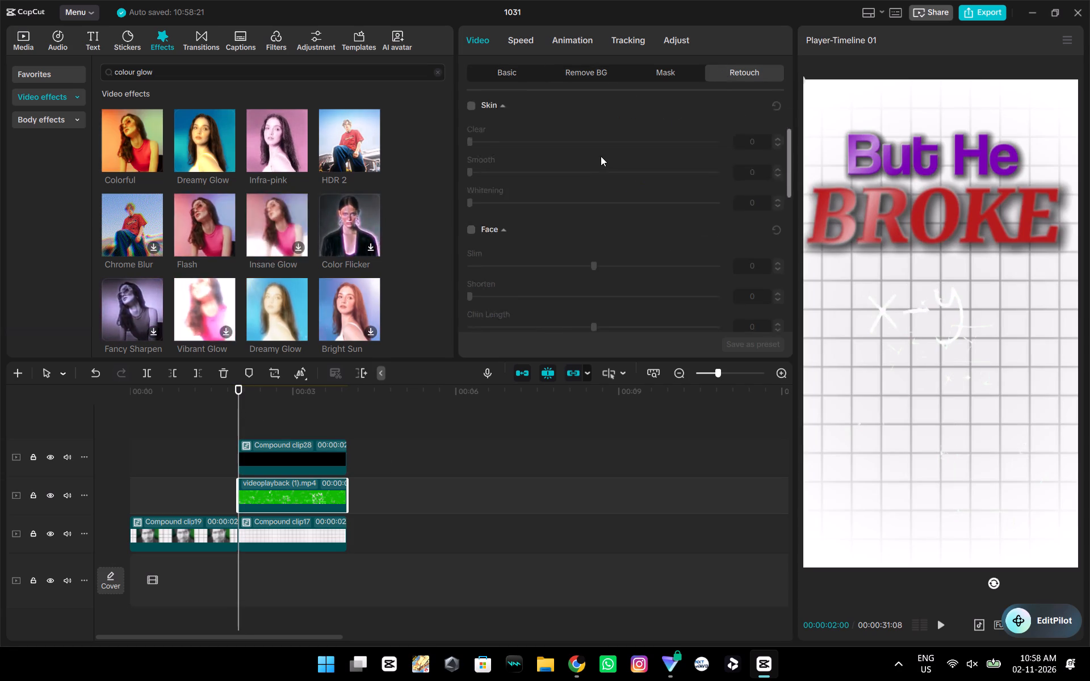
scroll(601, 156, "down", 12)
scroll(610, 138, "up", 1)
left_click(658, 74)
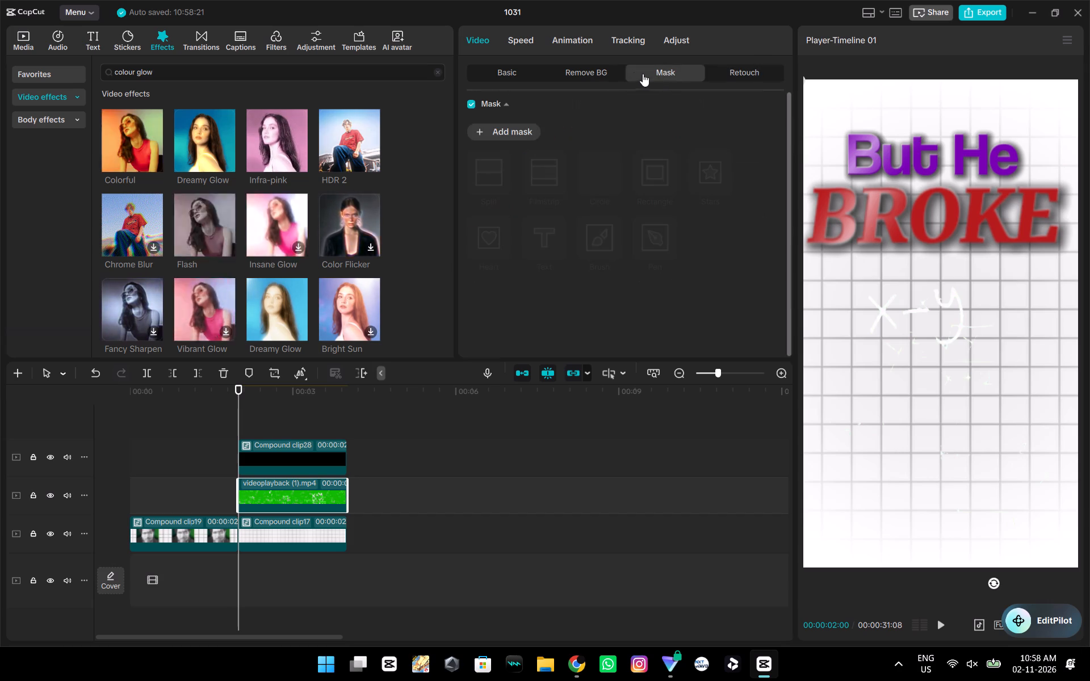
left_click(590, 64)
left_click(584, 77)
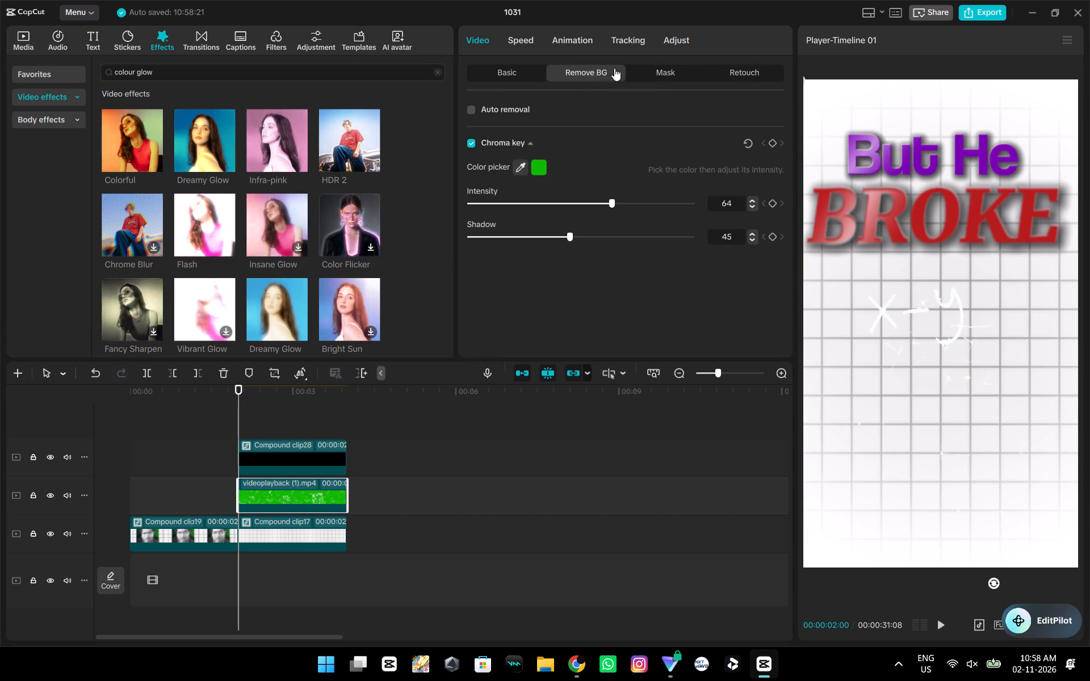
left_click(647, 73)
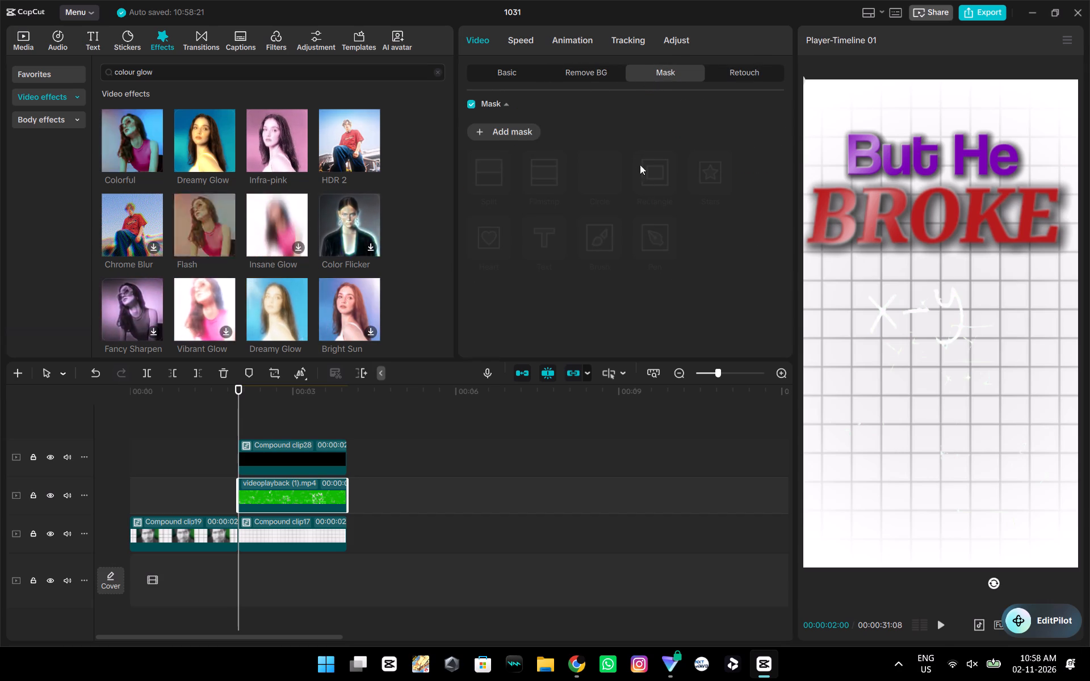
left_click(572, 70)
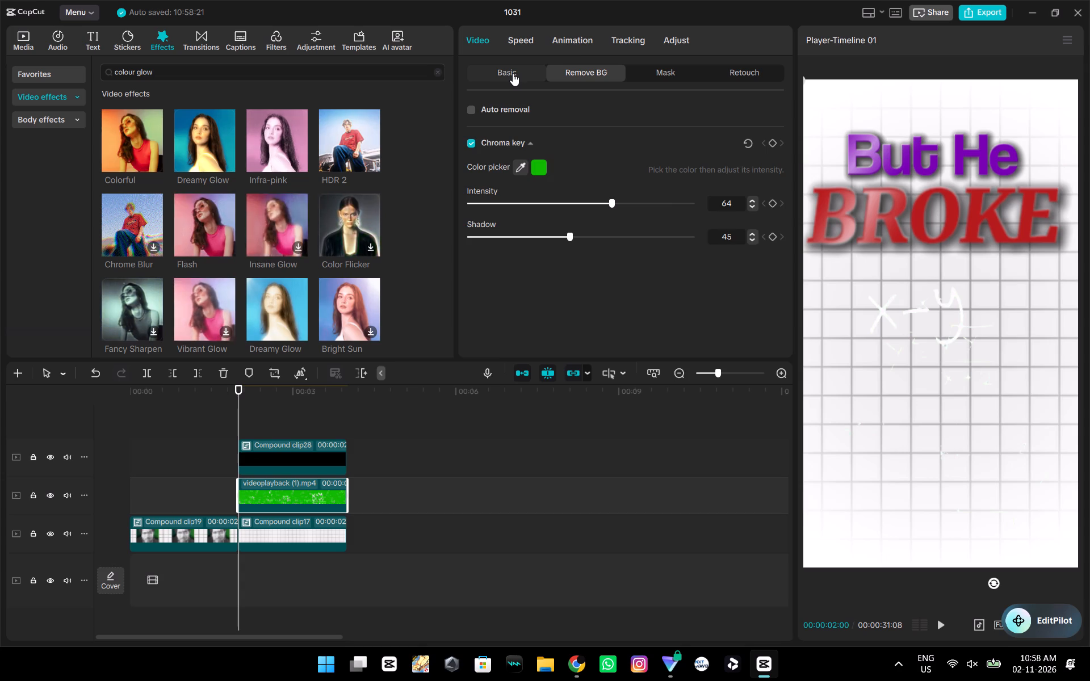
left_click(514, 73)
scroll(610, 197, "down", 12)
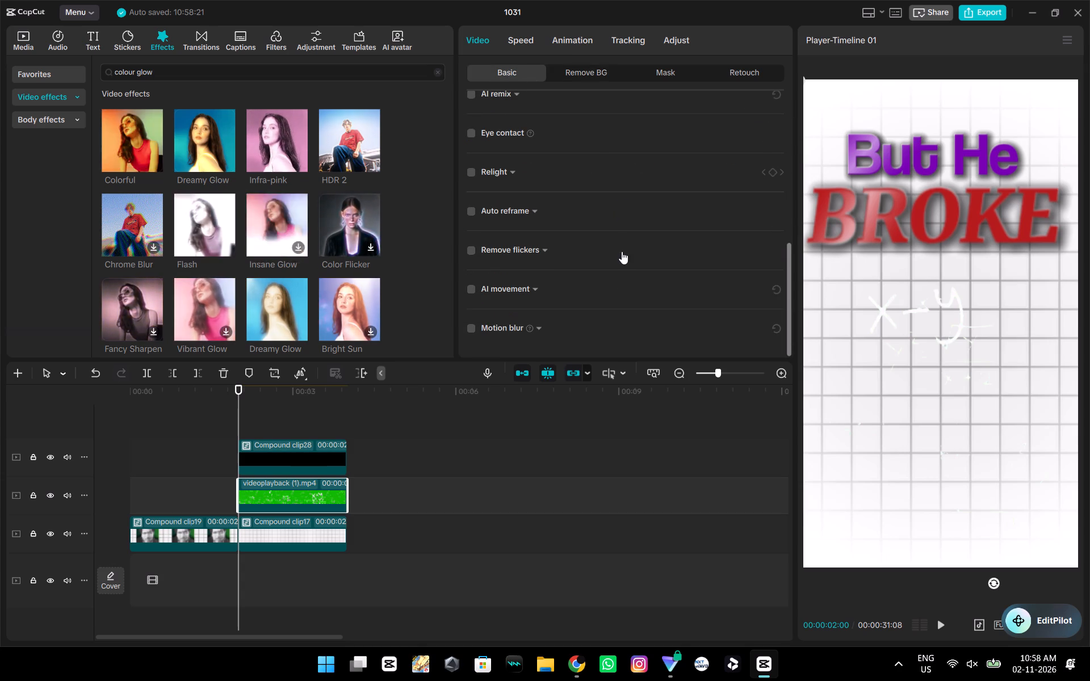
scroll(513, 296, "up", 2)
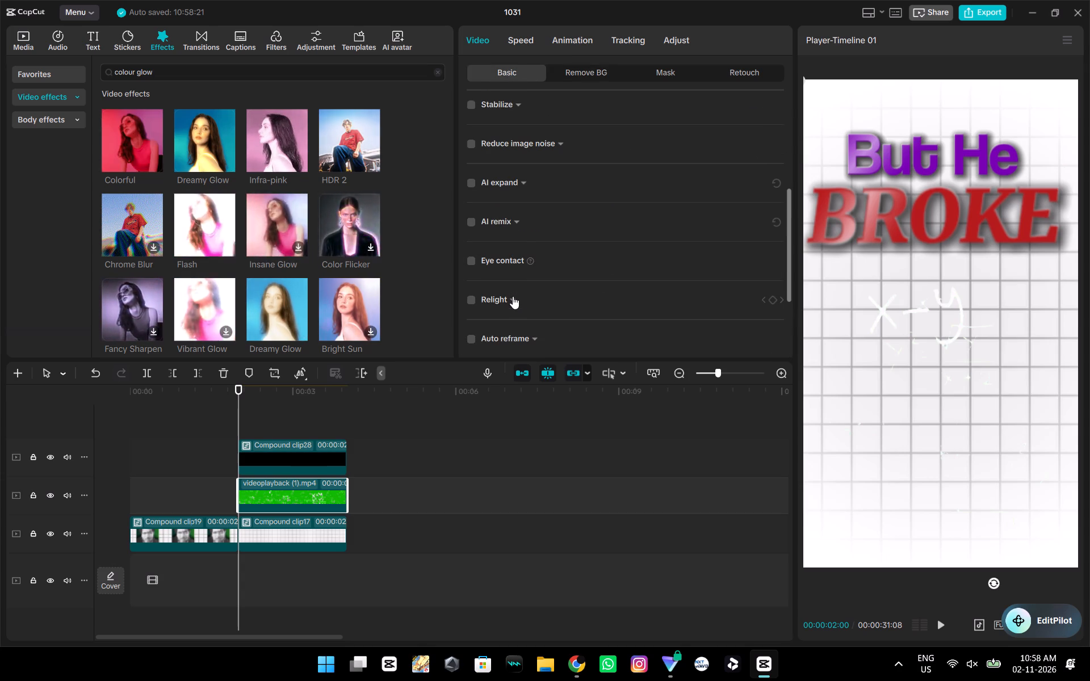
scroll(515, 278, "up", 1)
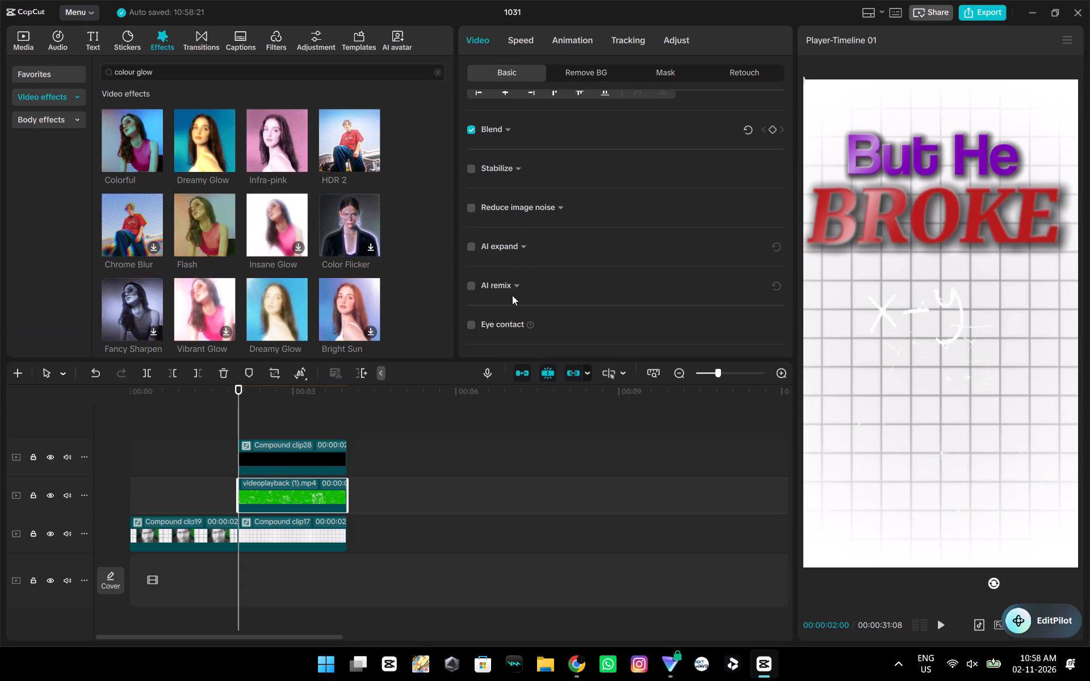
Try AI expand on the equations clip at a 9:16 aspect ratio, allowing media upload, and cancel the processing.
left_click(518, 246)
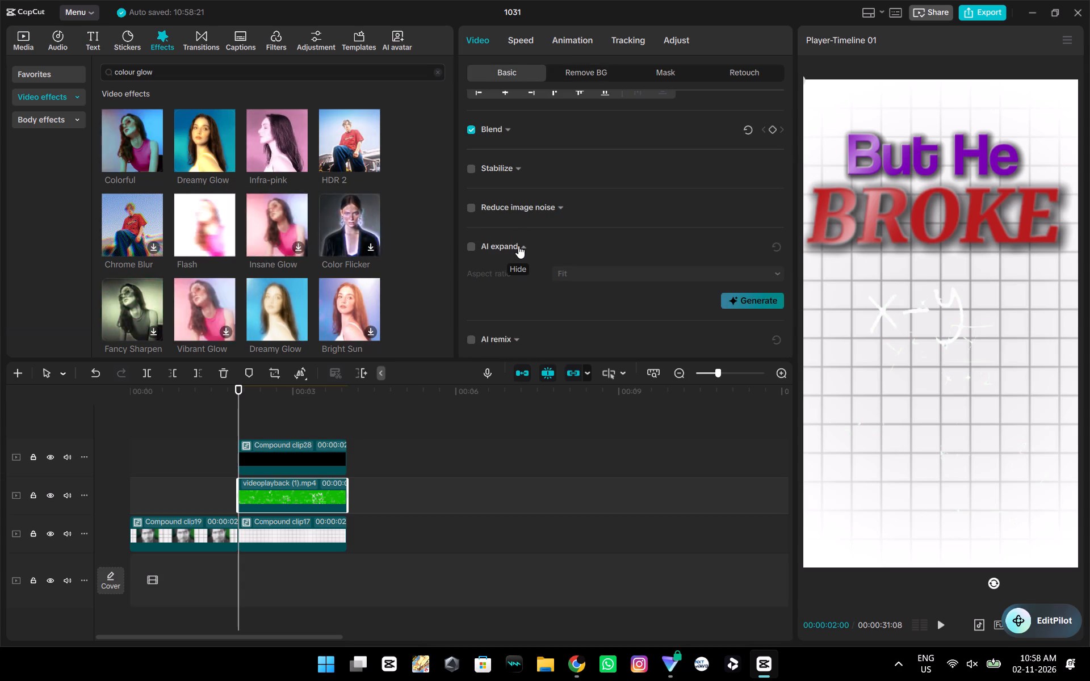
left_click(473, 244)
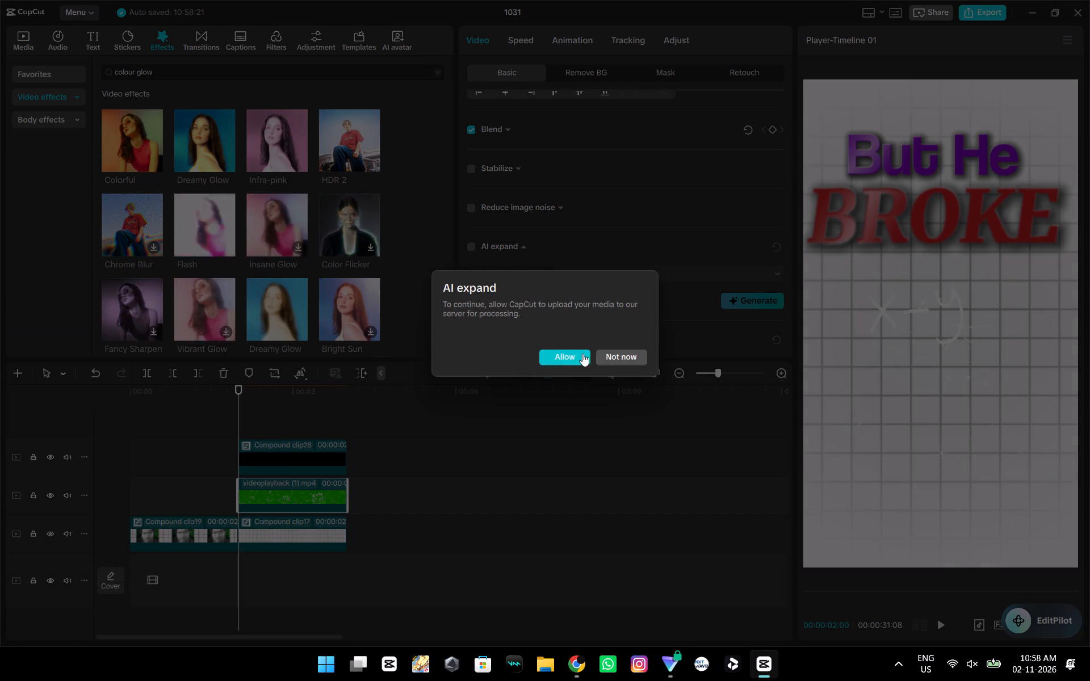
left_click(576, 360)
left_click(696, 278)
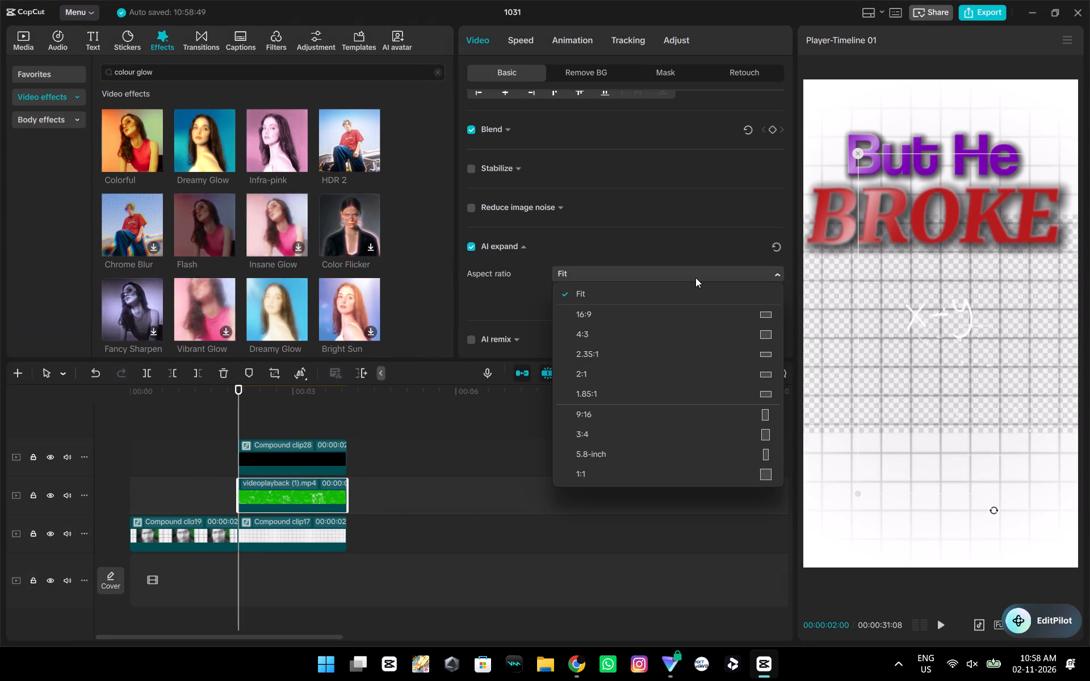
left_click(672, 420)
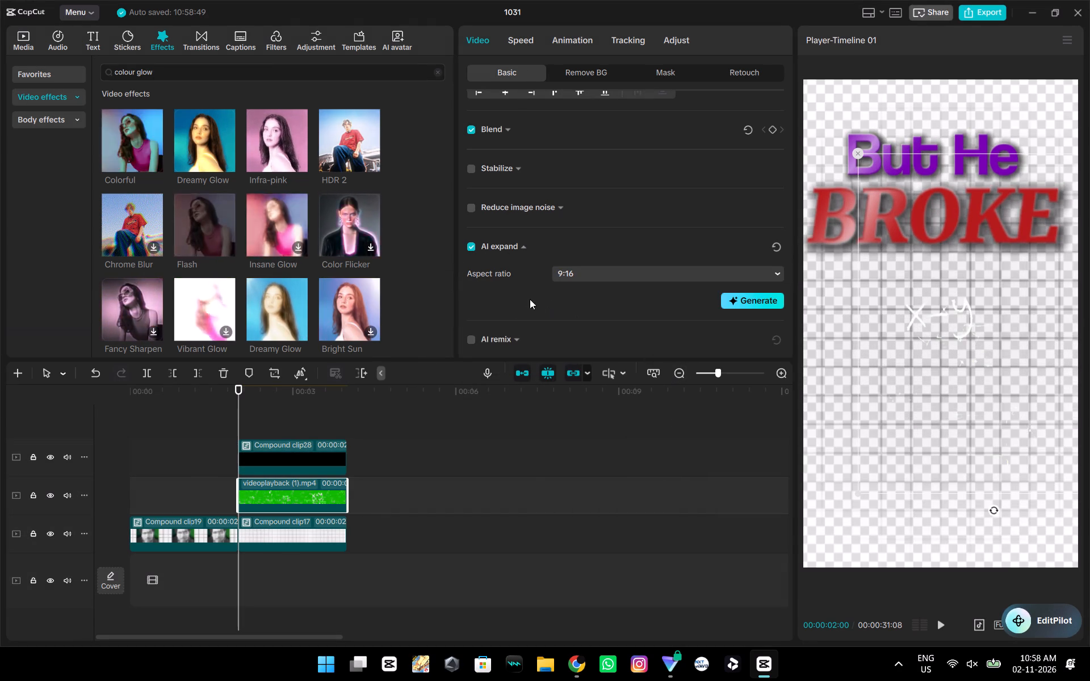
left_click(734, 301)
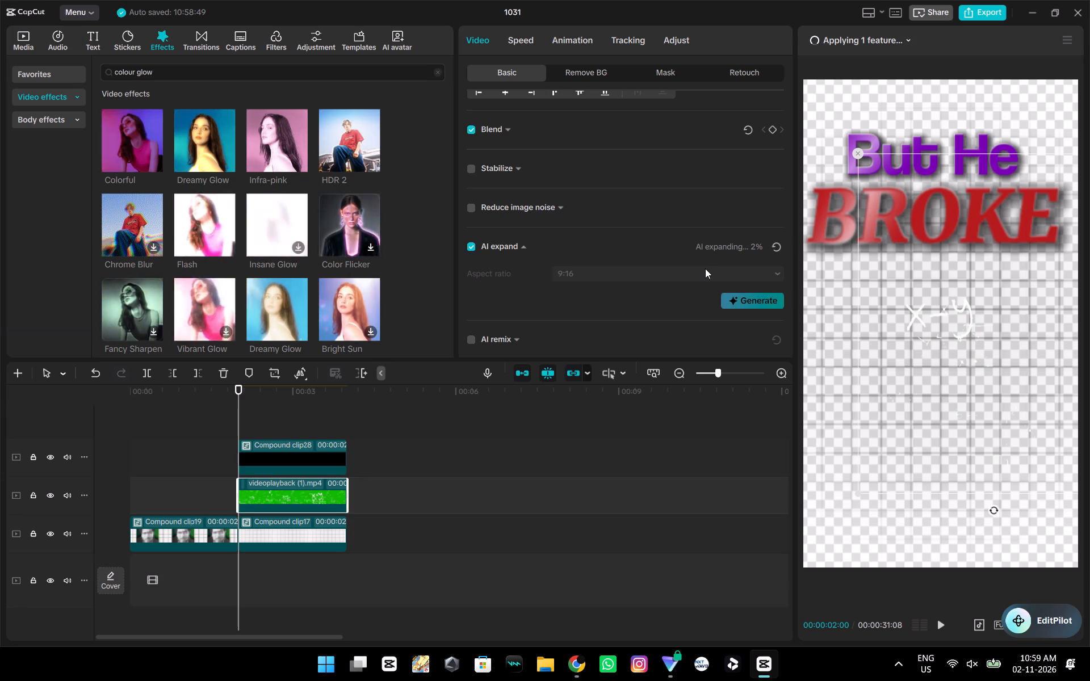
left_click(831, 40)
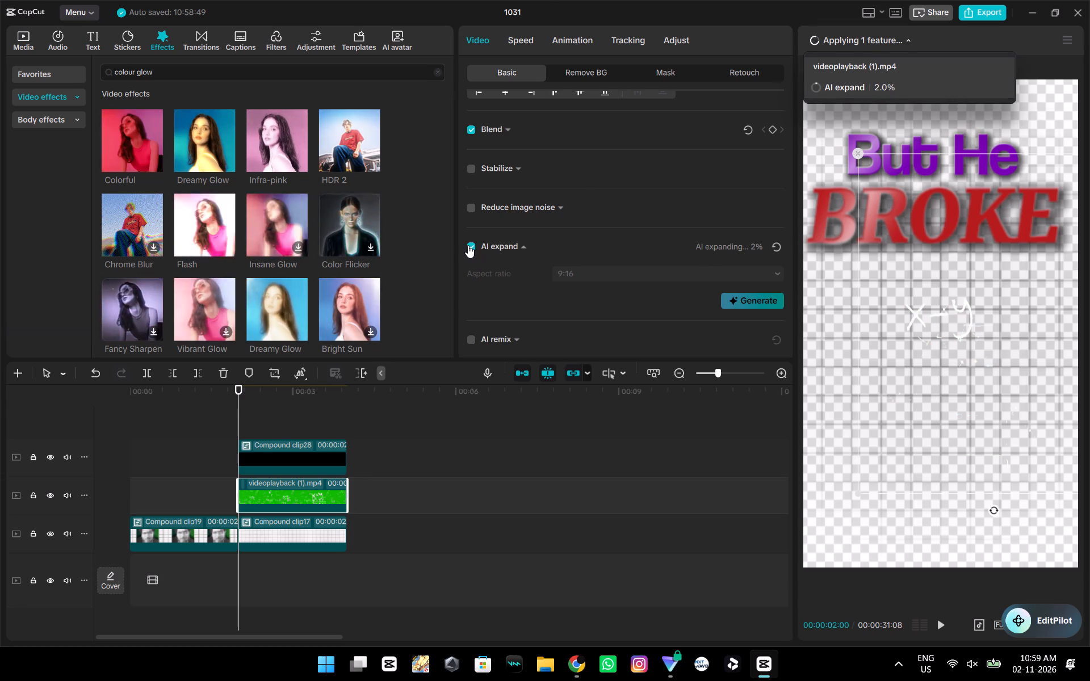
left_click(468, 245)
Play scene two from 00:00:02:00 to check the equations overlay, and return to the scene's start.
left_click(513, 376)
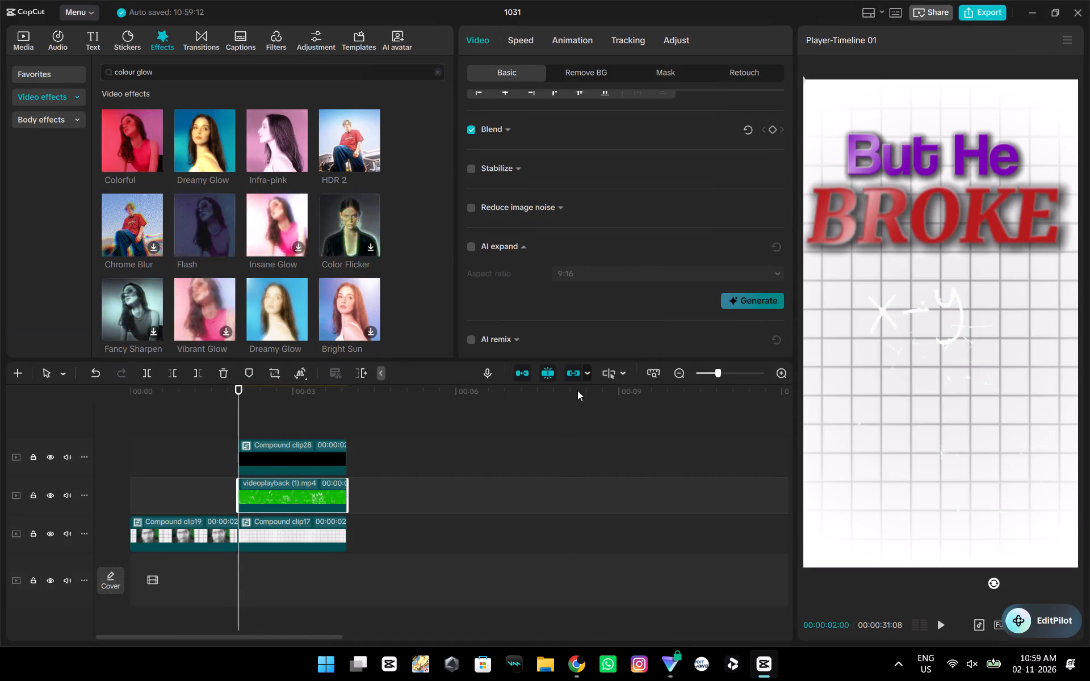
key("space")
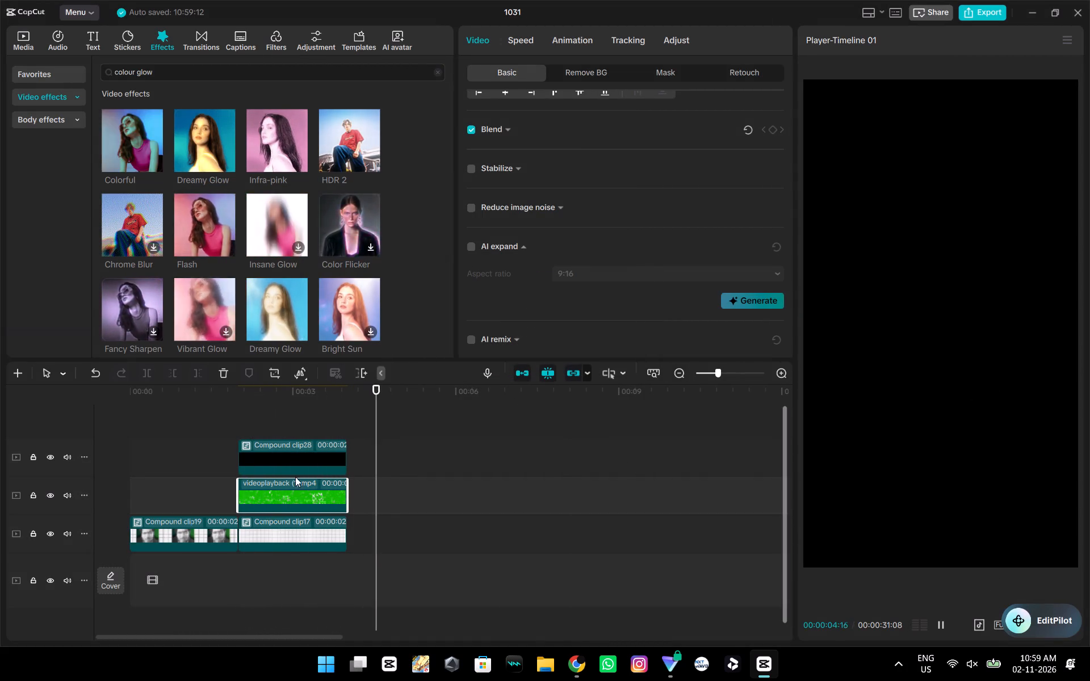
left_click(249, 414)
left_click_drag(249, 414, 241, 418)
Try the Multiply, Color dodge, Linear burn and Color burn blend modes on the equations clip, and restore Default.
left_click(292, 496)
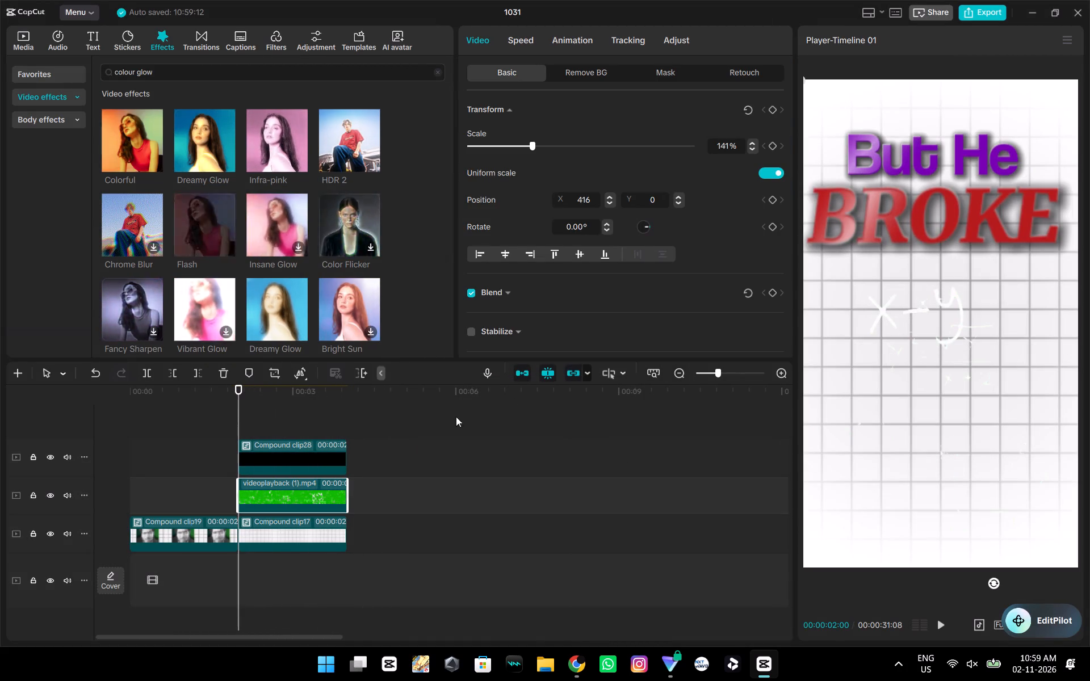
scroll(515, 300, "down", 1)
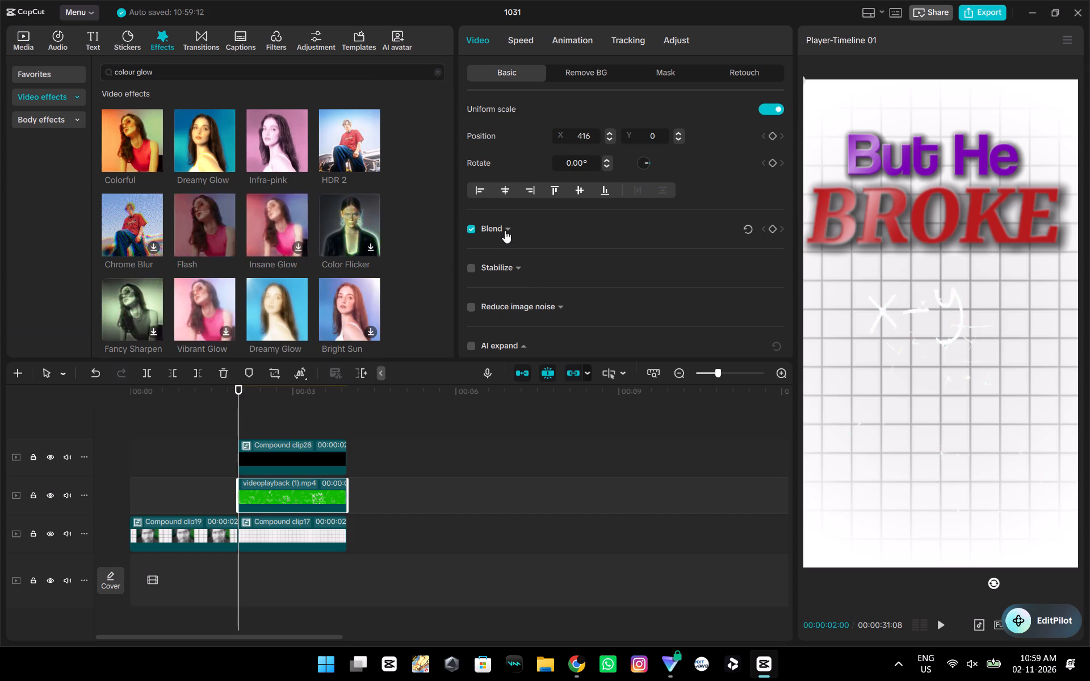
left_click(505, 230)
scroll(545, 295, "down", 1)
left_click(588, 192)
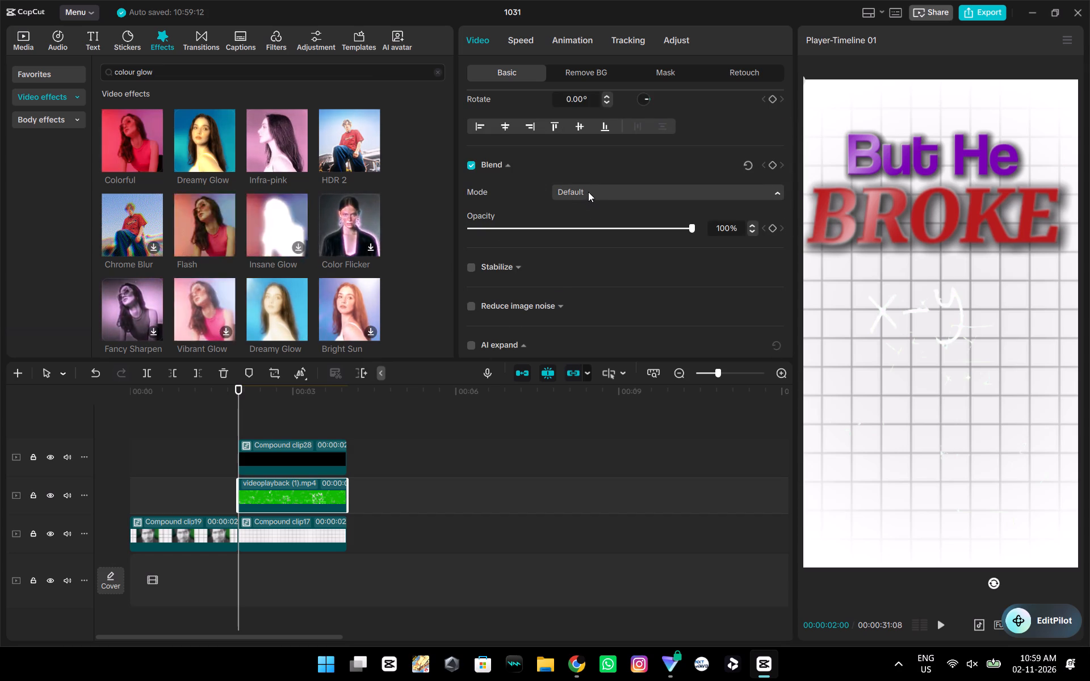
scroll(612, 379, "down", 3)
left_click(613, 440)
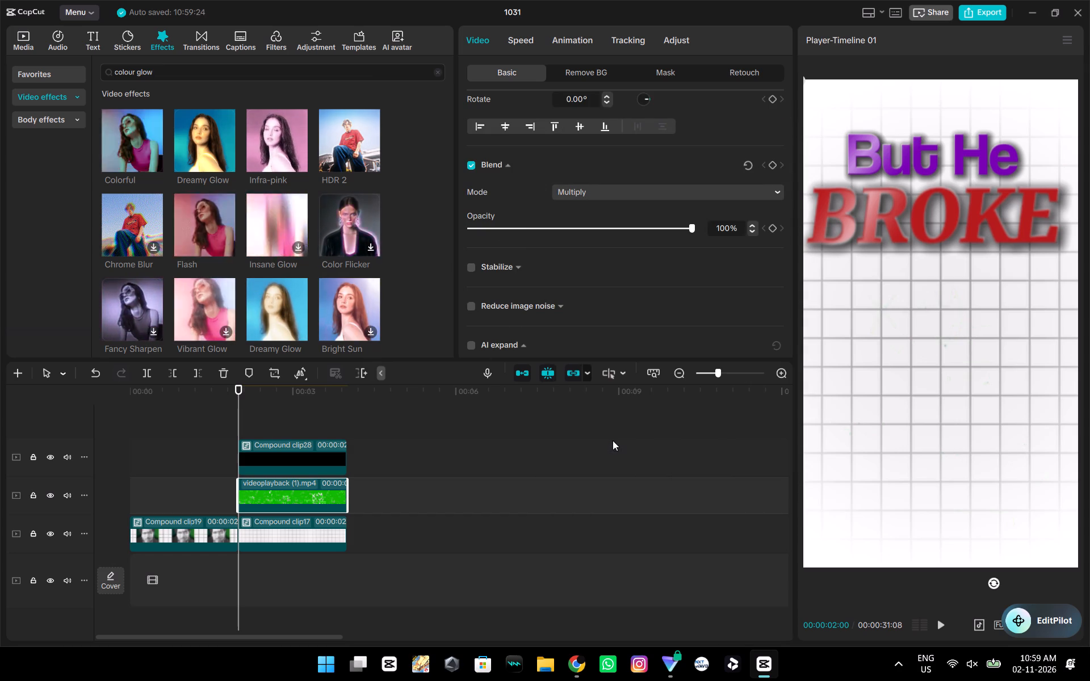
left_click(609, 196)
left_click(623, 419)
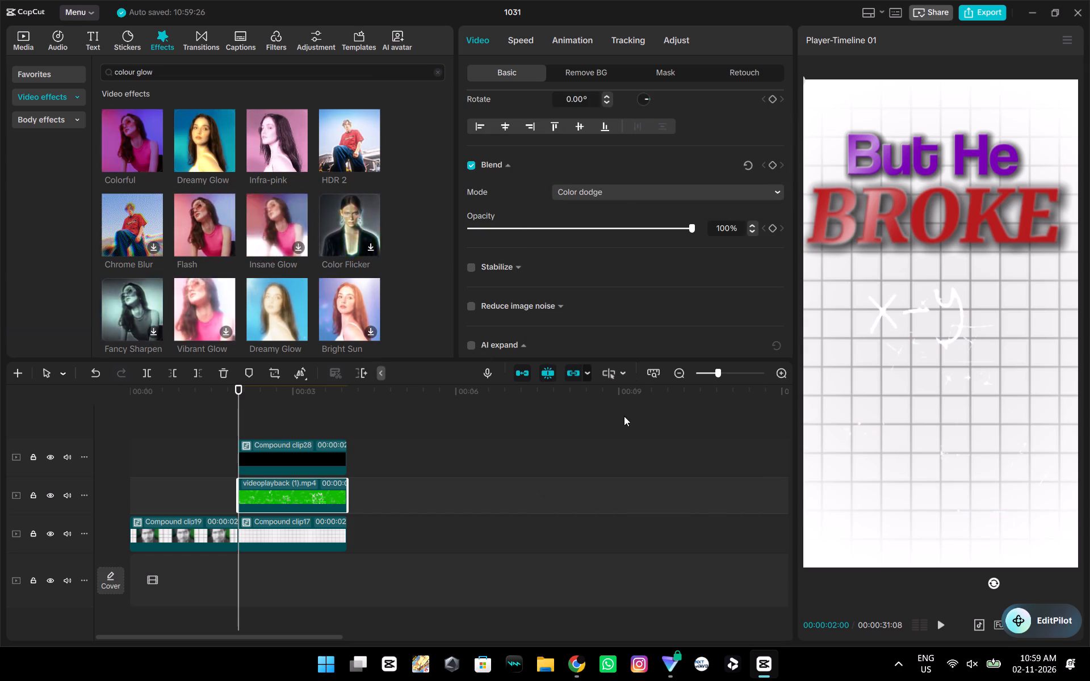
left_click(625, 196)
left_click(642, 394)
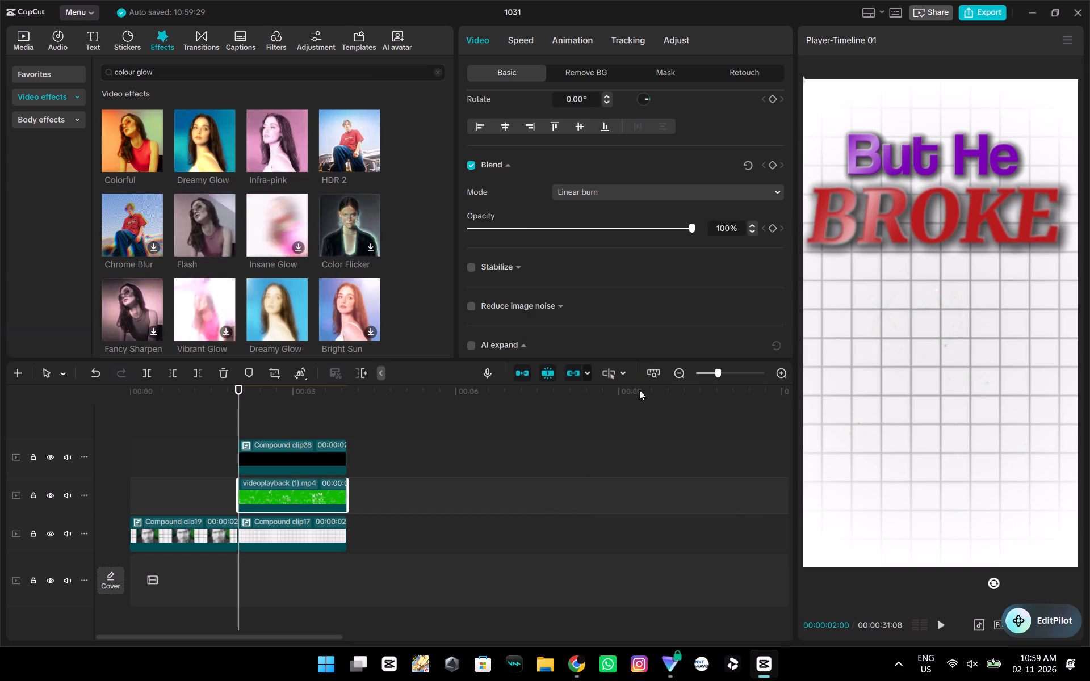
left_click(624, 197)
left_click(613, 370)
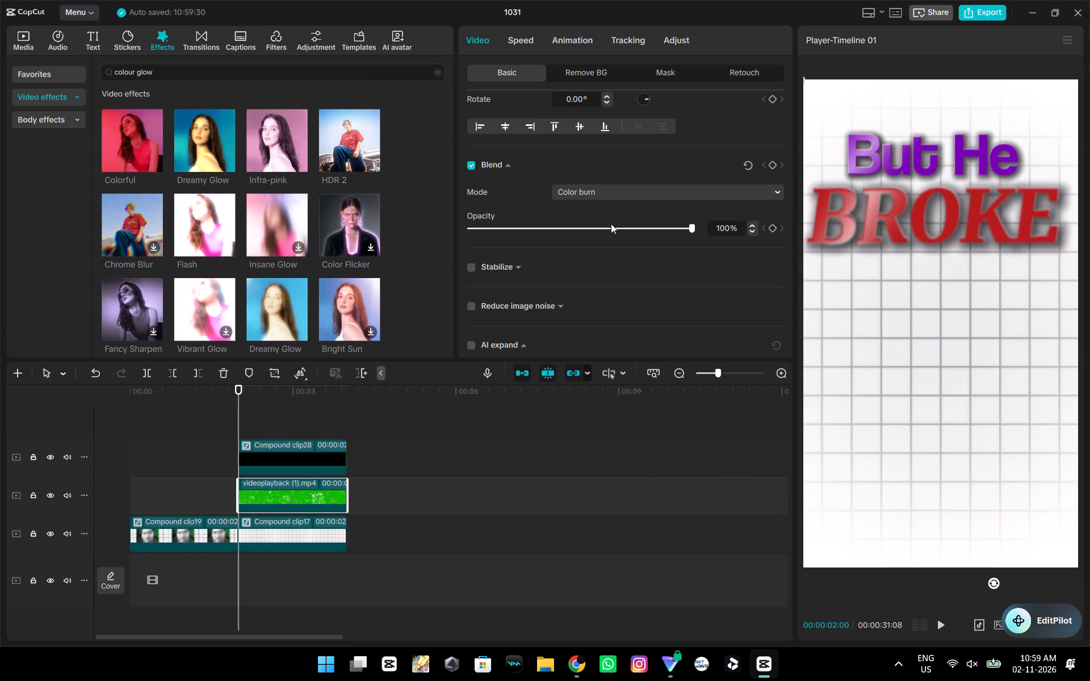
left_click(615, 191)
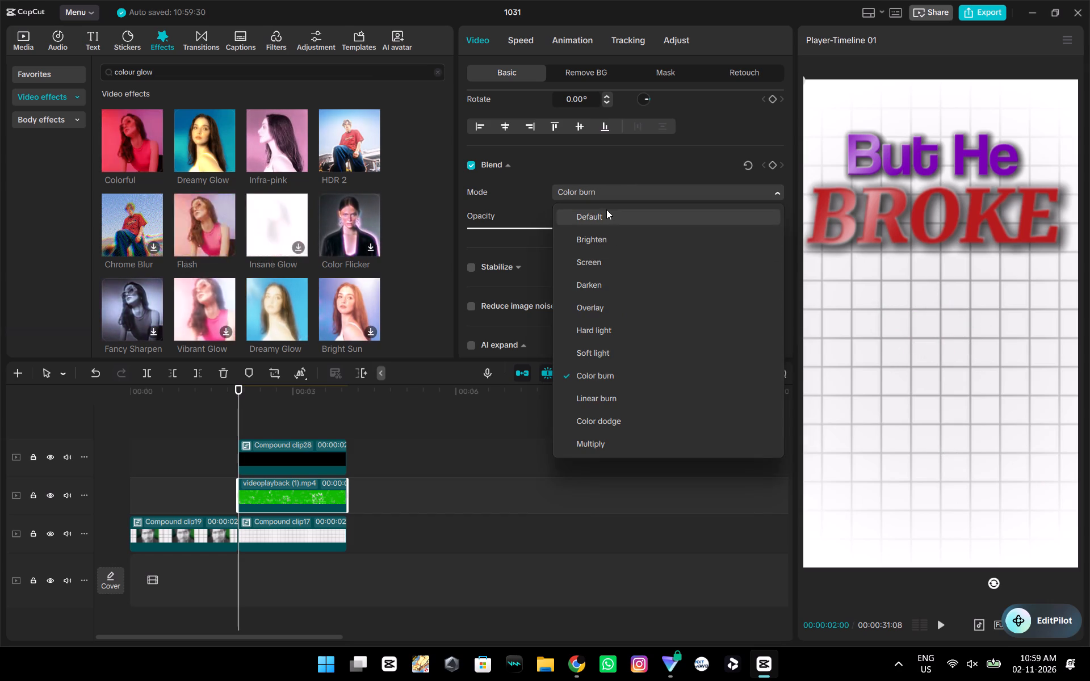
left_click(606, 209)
Look through the equations clip's Basic, Relight, background removal, mask, retouch, tracking, animation and speed settings for a way to recolour it.
scroll(606, 170, "down", 2)
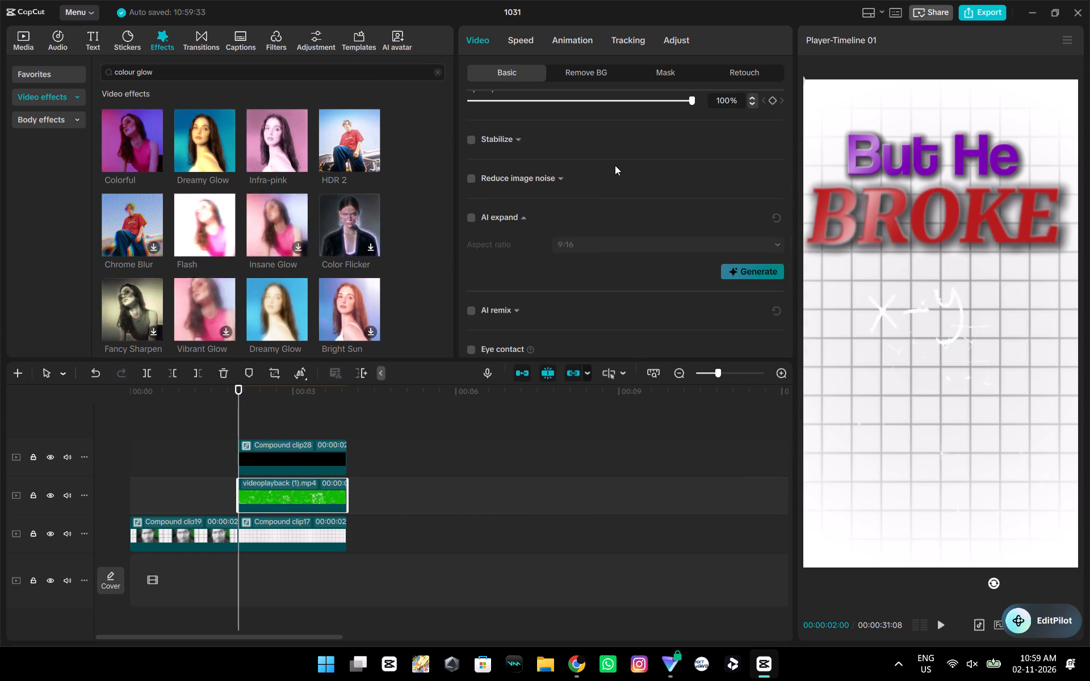
scroll(615, 165, "down", 1)
scroll(606, 243, "down", 1)
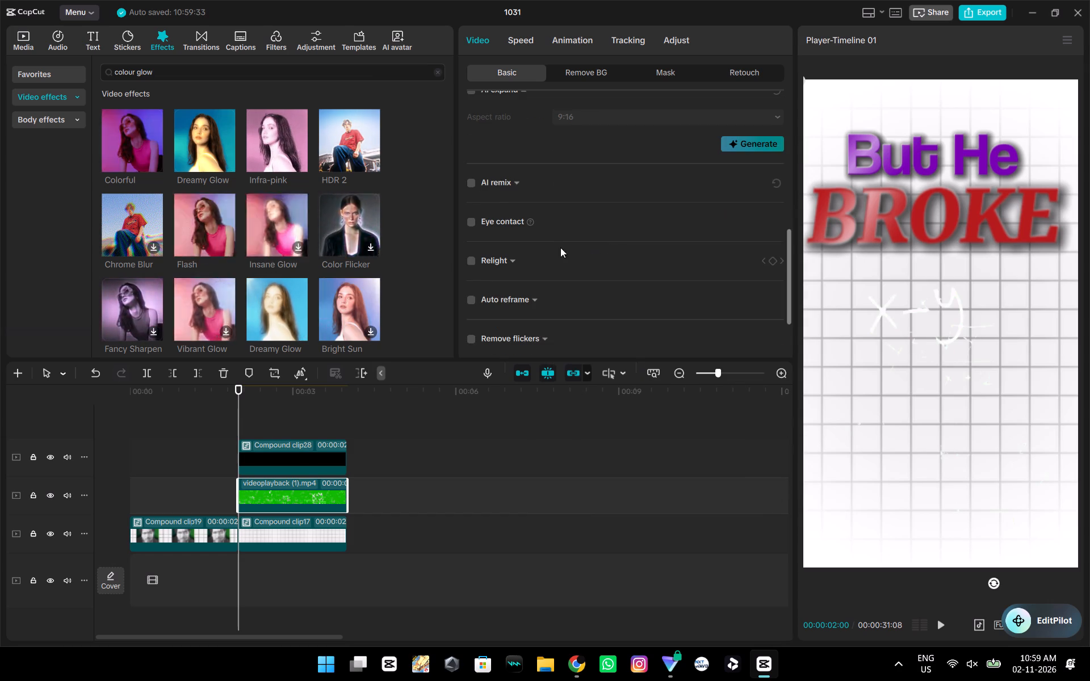
scroll(558, 249, "down", 1)
left_click(511, 195)
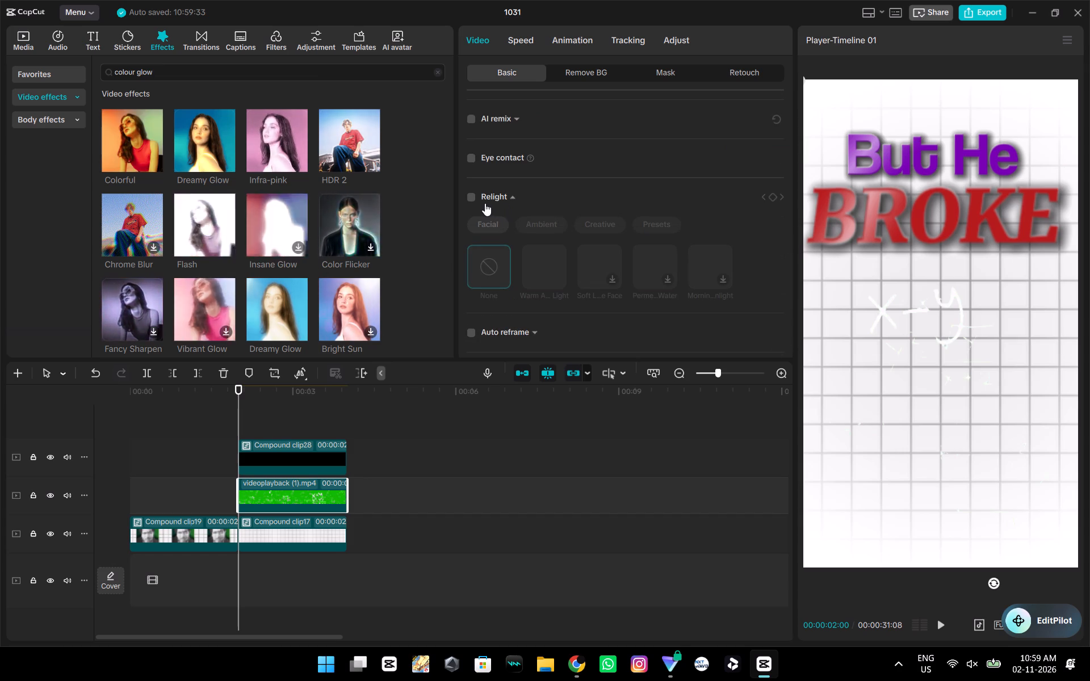
left_click(571, 77)
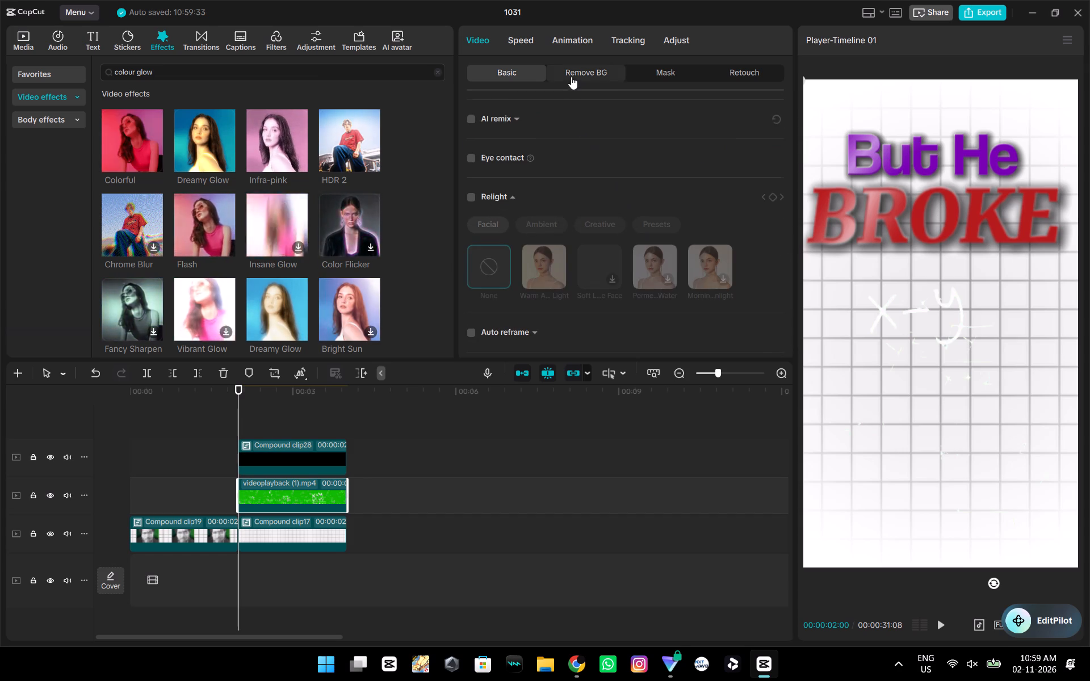
left_click(667, 69)
left_click(737, 72)
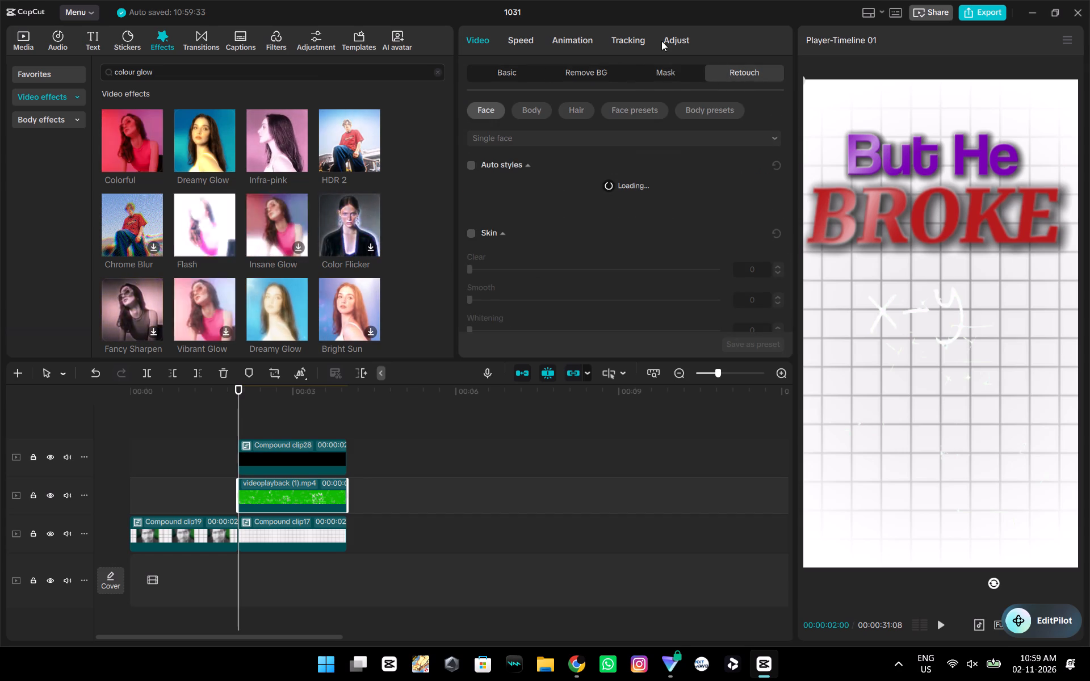
left_click(662, 41)
left_click(643, 44)
left_click(604, 42)
left_click(576, 45)
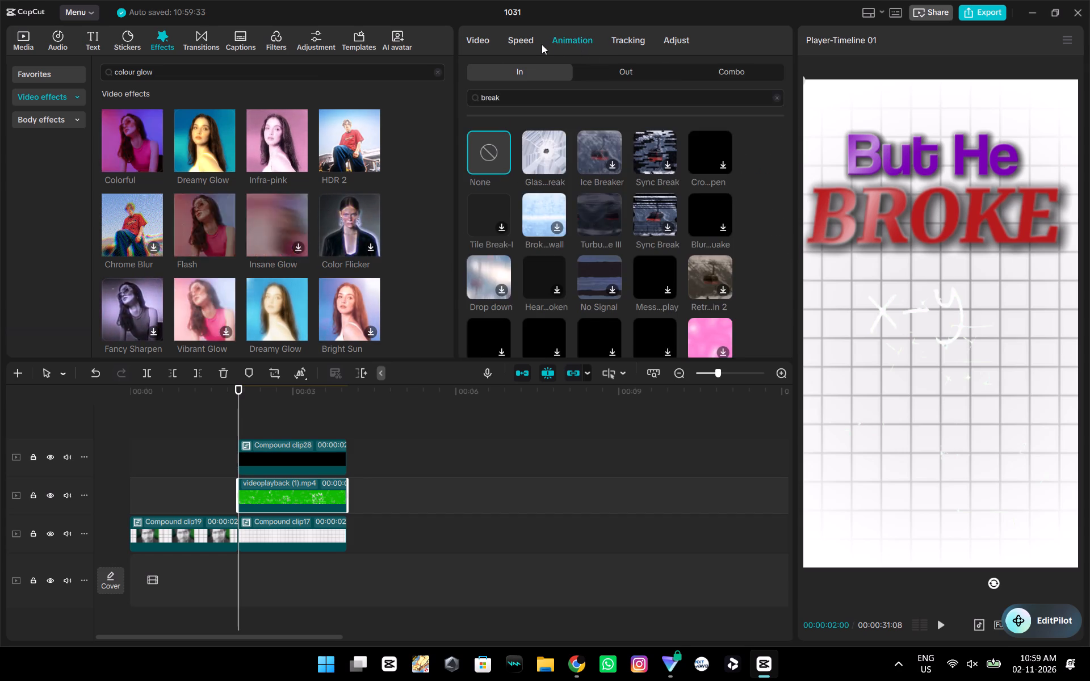
left_click(522, 42)
Turn the white equations black by pulling the clip's Luma curve midpoint down to the curve's bottom-right corner.
left_click(699, 41)
left_click(681, 44)
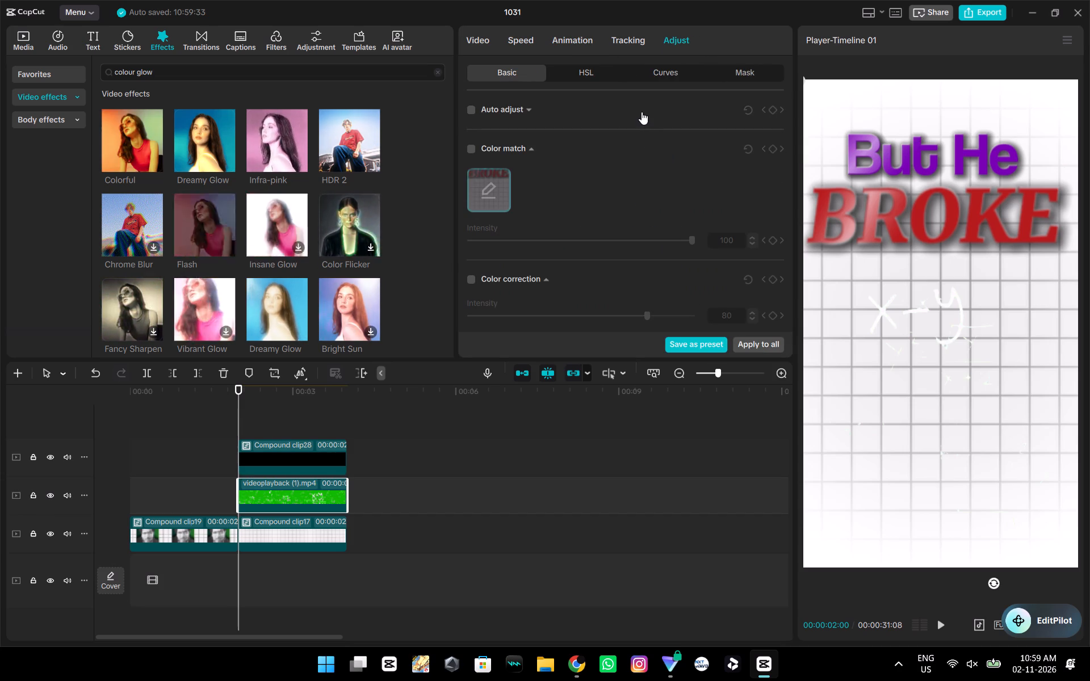
left_click(662, 72)
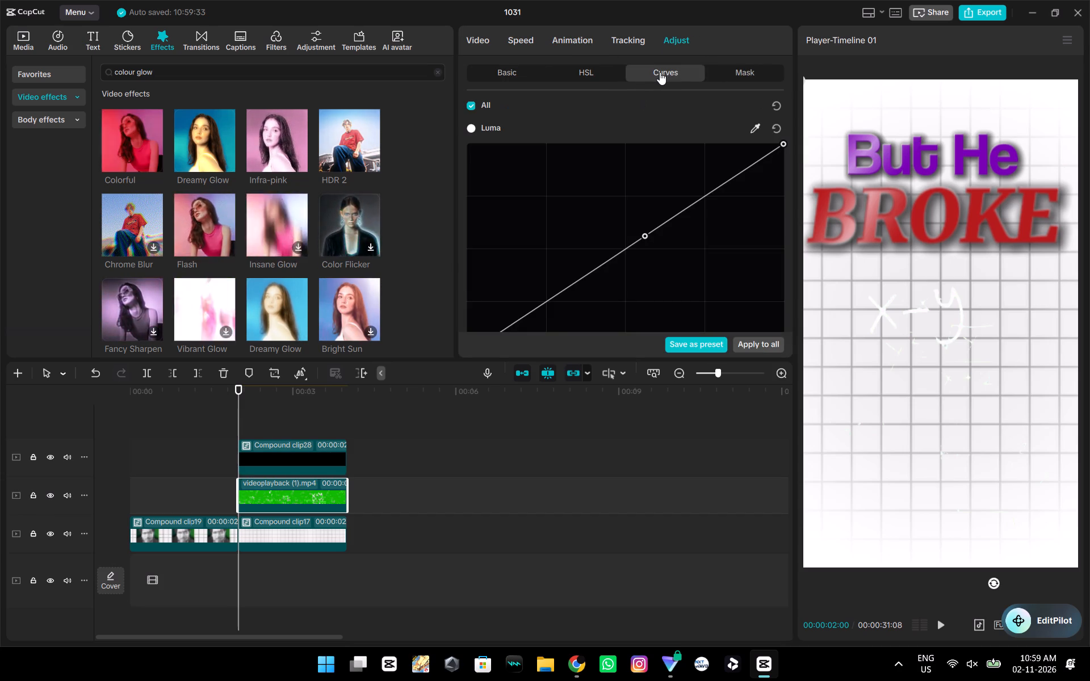
left_click(466, 127)
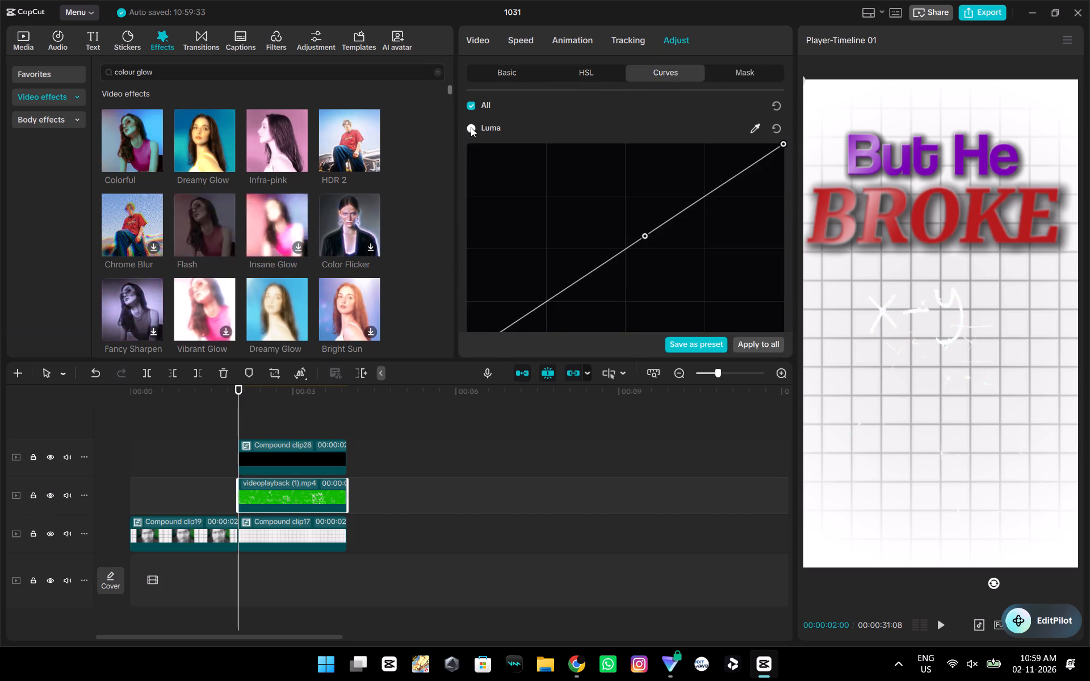
left_click(471, 127)
left_click_drag(646, 232, 555, 178)
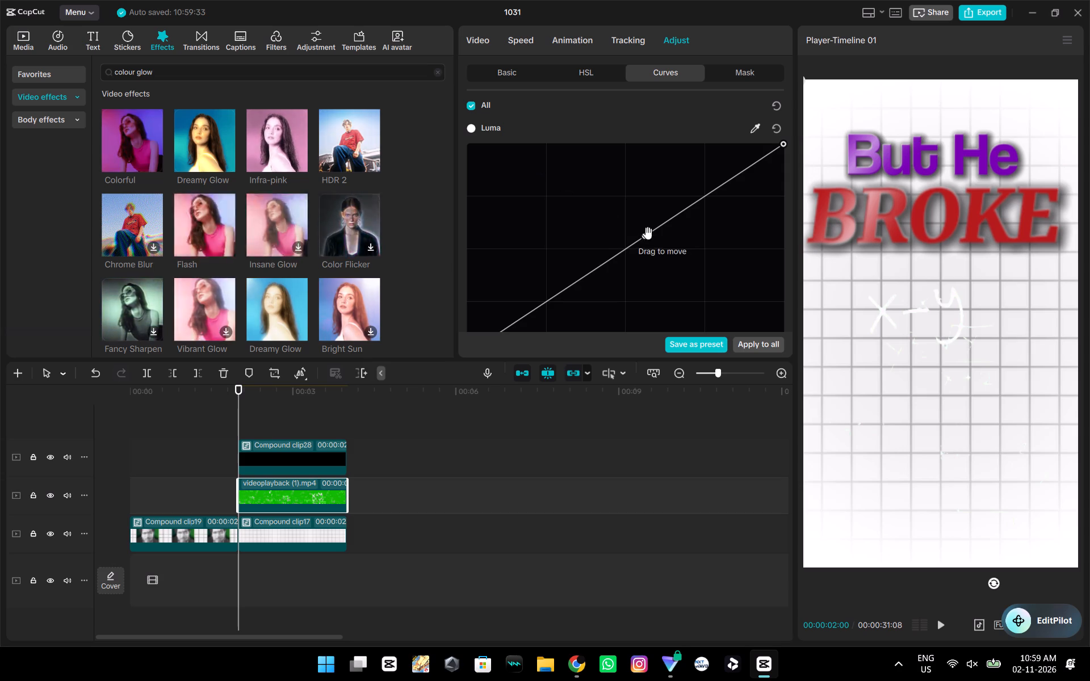
left_click_drag(645, 236, 818, 401)
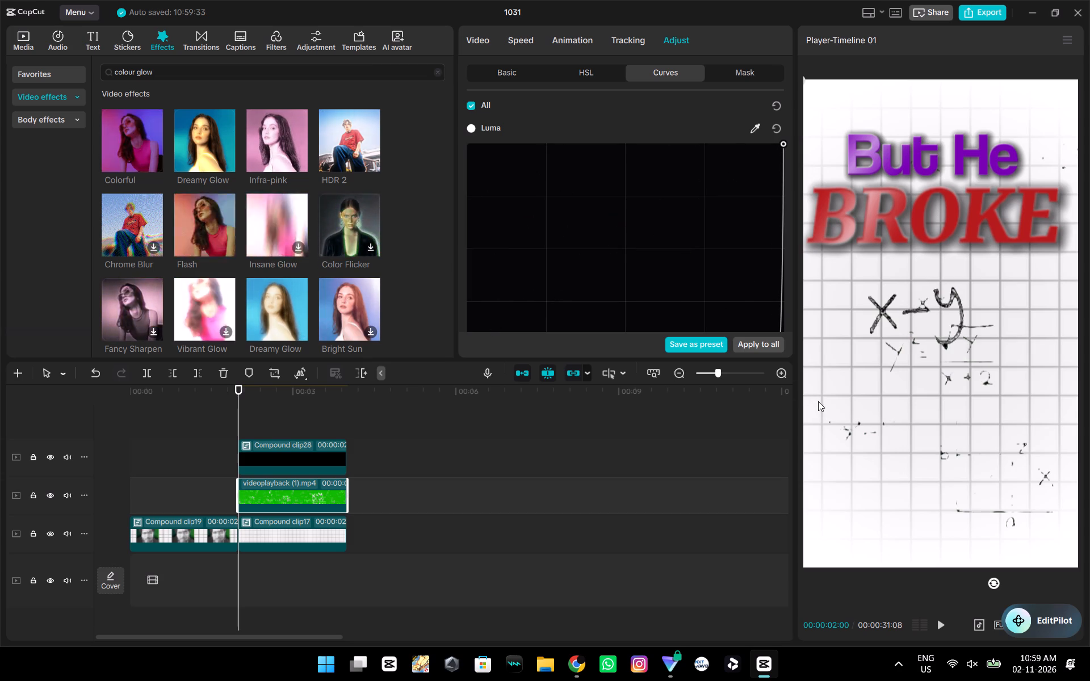
left_click_drag(818, 401, 821, 402)
Play scene two and scrub through it to check the darkened equations, ending at 00:00:02:00.
key("space")
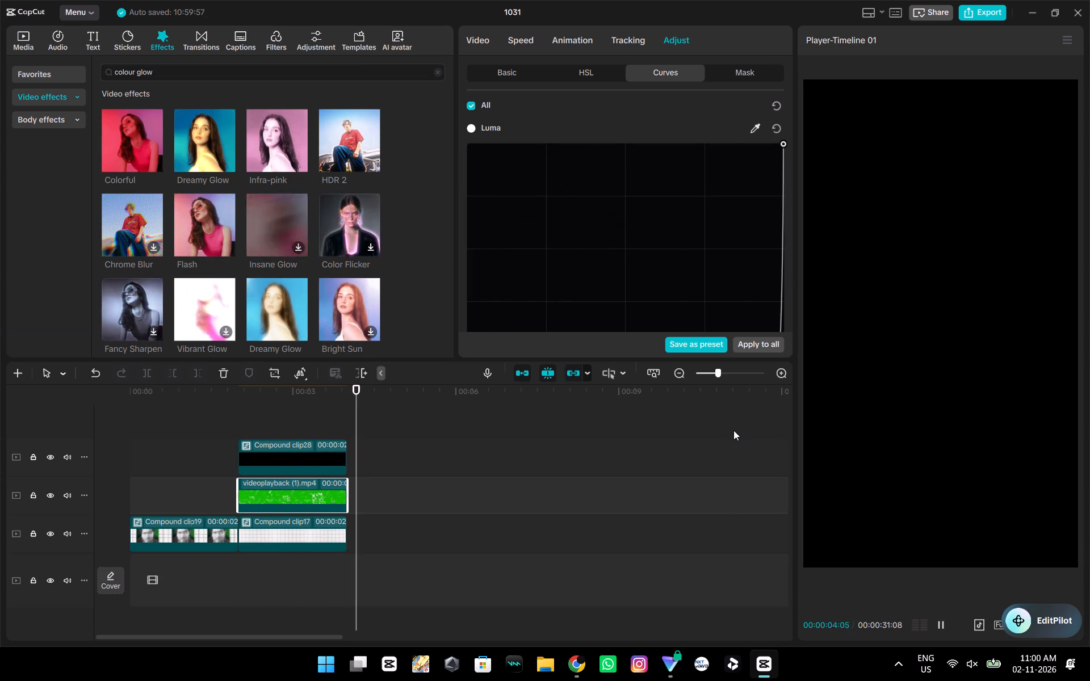
key("space")
left_click(336, 422)
left_click_drag(336, 422, 349, 429)
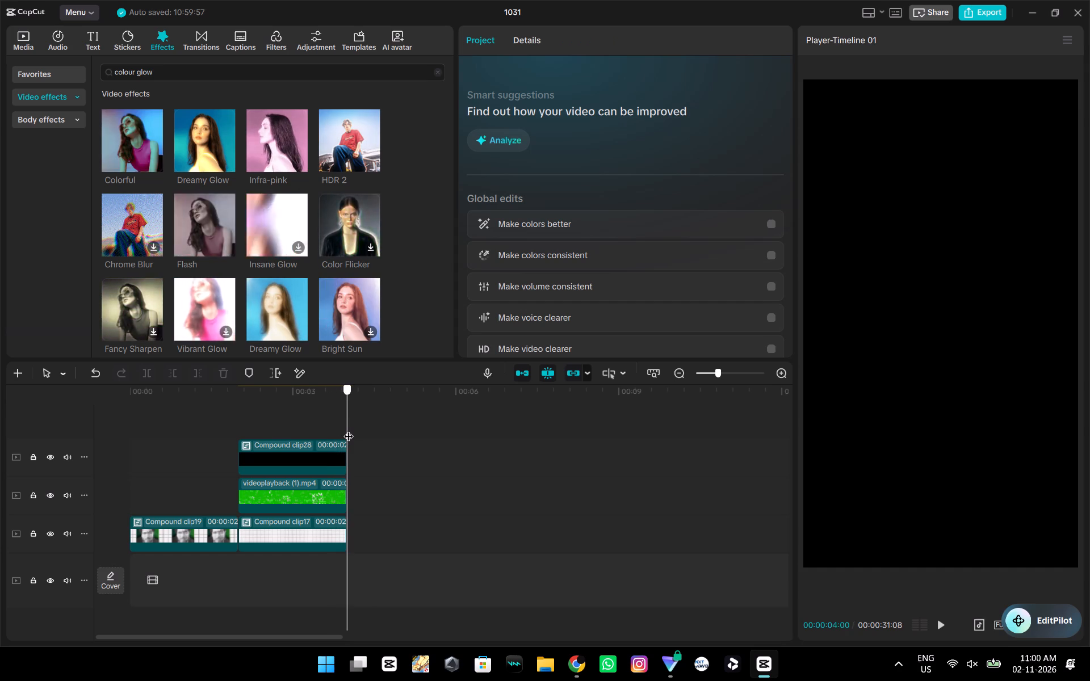
left_click_drag(349, 429, 274, 439)
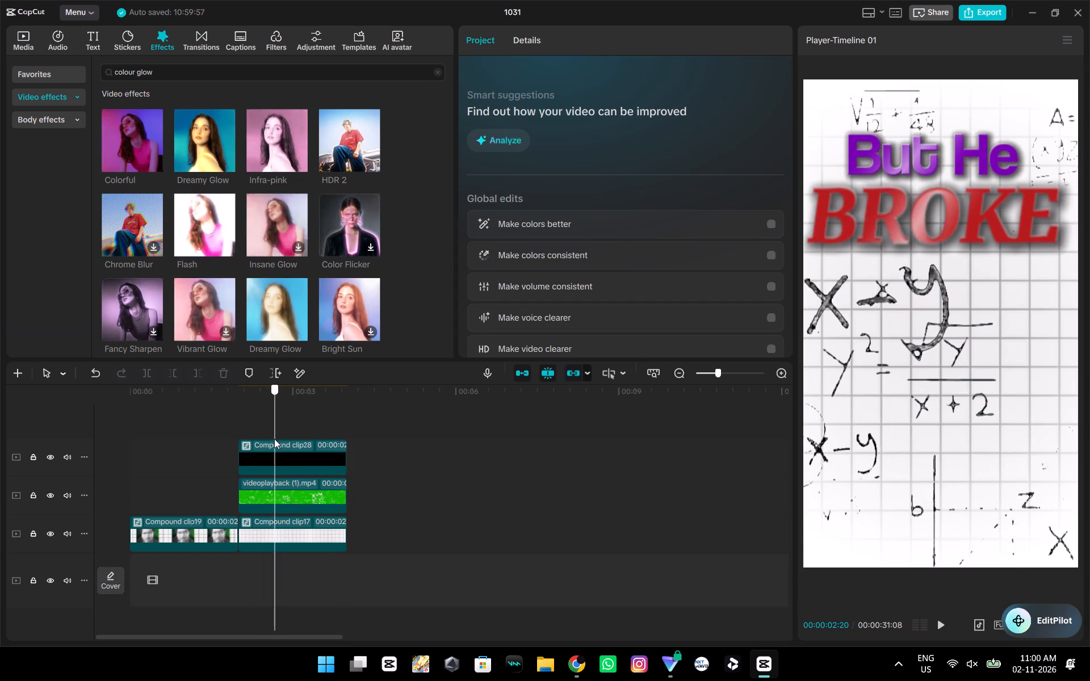
left_click_drag(274, 439, 300, 448)
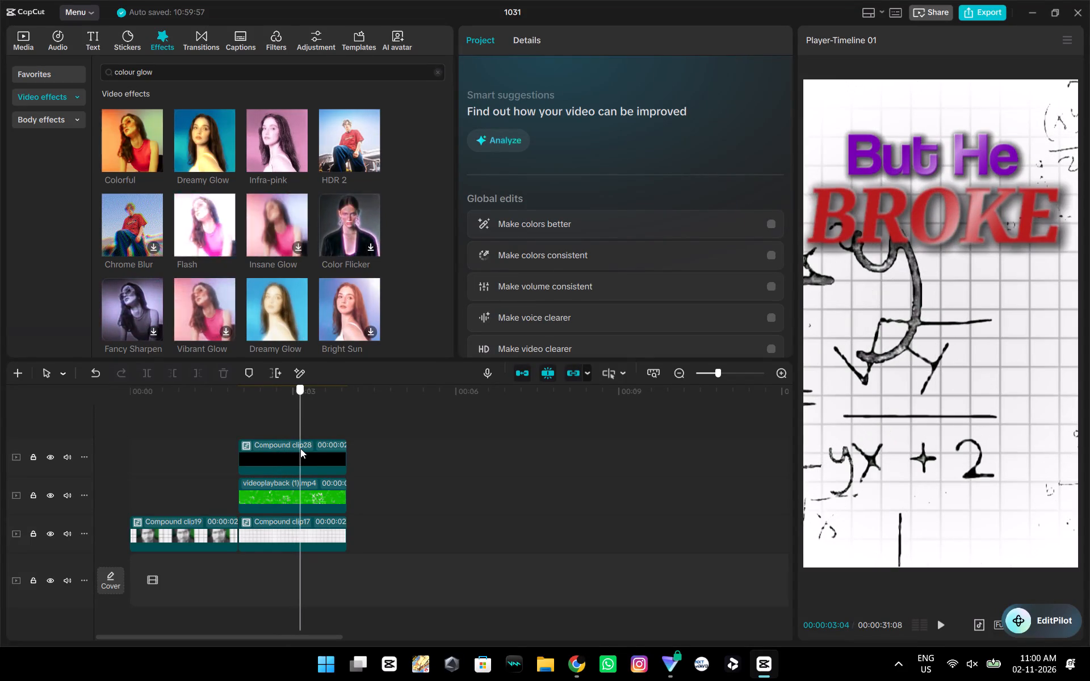
left_click_drag(300, 448, 240, 438)
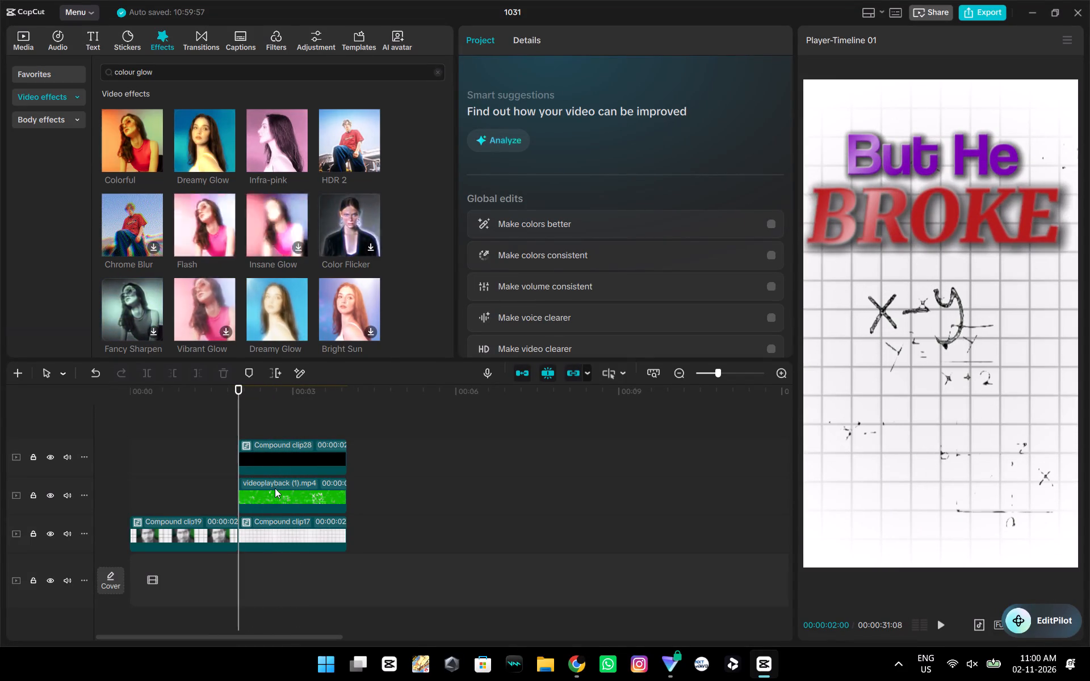
Try the equations clip's Red curve midpoint at the bottom-right extreme, and leave it at the top-left extreme.
left_click(275, 488)
scroll(678, 283, "down", 2)
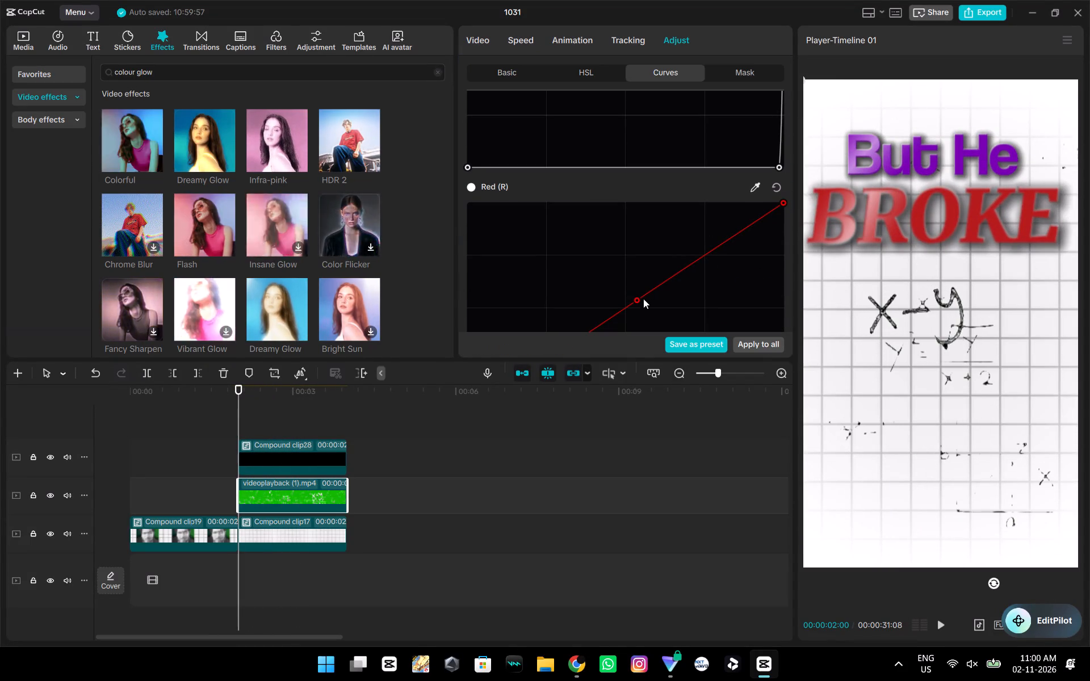
left_click_drag(638, 301, 1004, 516)
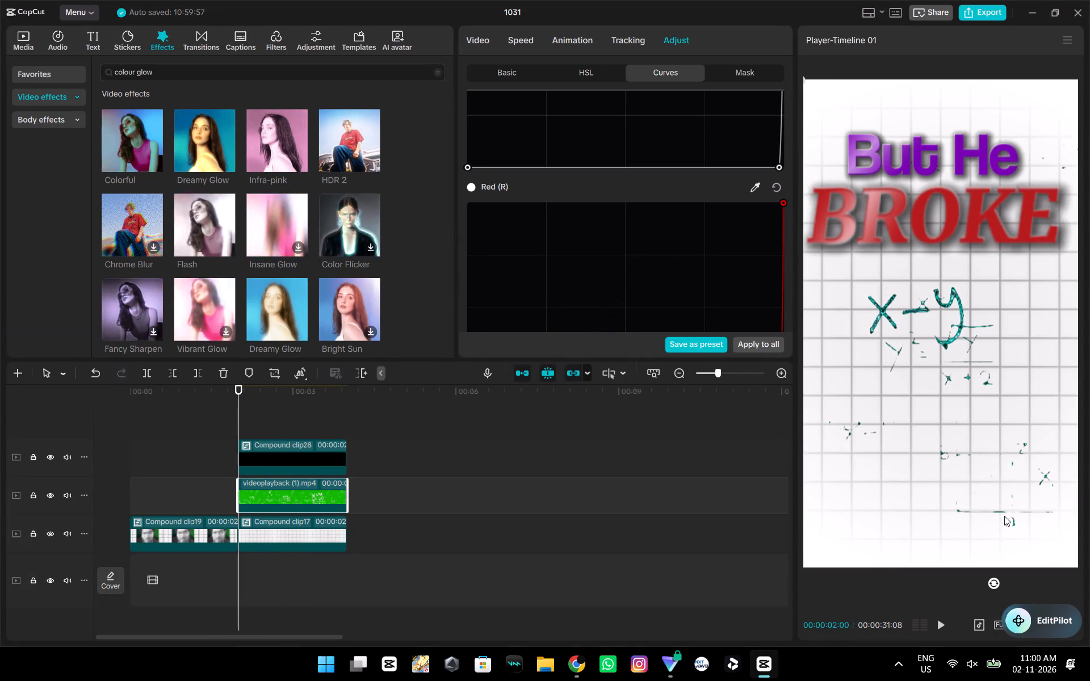
left_click_drag(1004, 516, 251, 108)
Try the Green curve midpoint at both corner extremes, check the Blue curve, and set Green slightly above its diagonal.
scroll(599, 262, "down", 3)
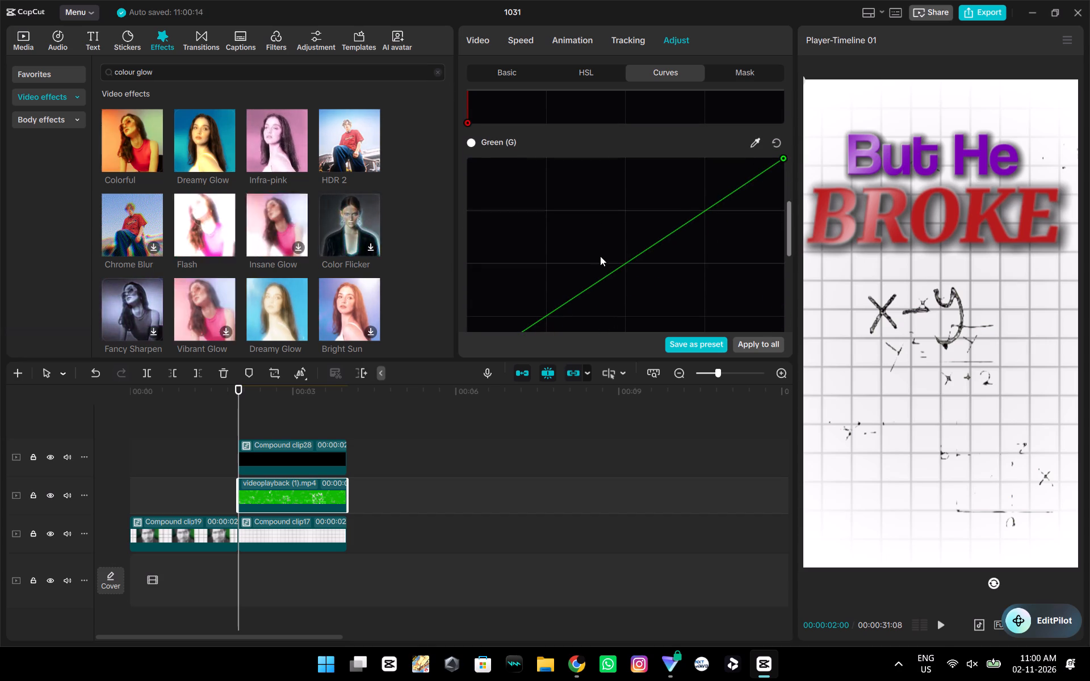
left_click_drag(624, 262, 403, 108)
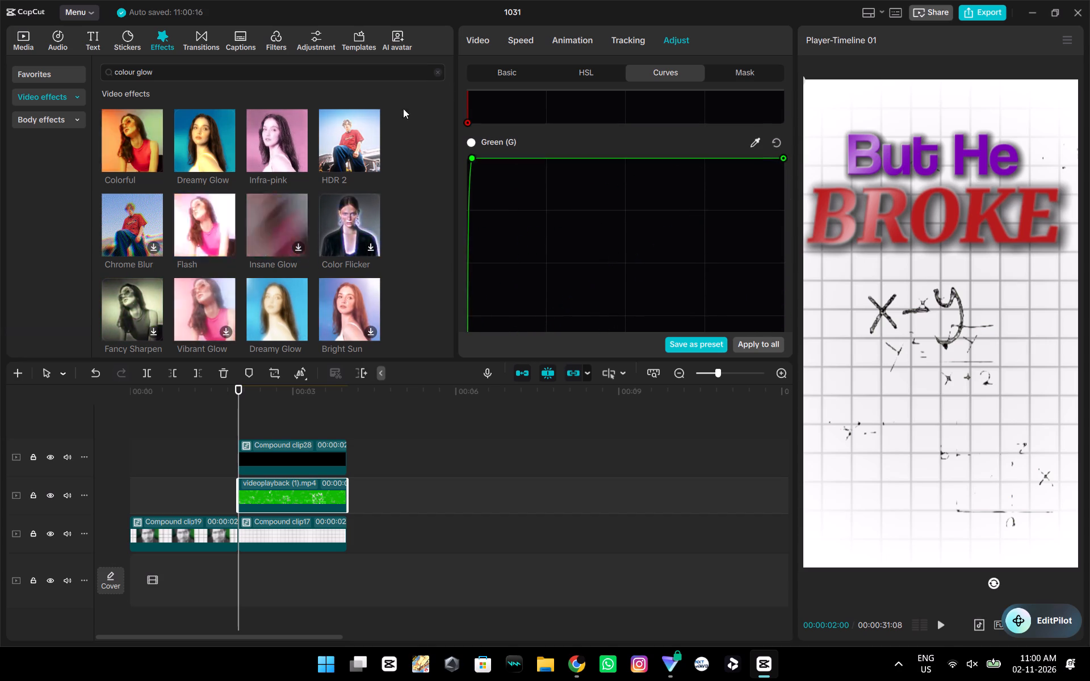
left_click_drag(403, 108, 828, 406)
scroll(694, 253, "down", 3)
left_click(621, 223)
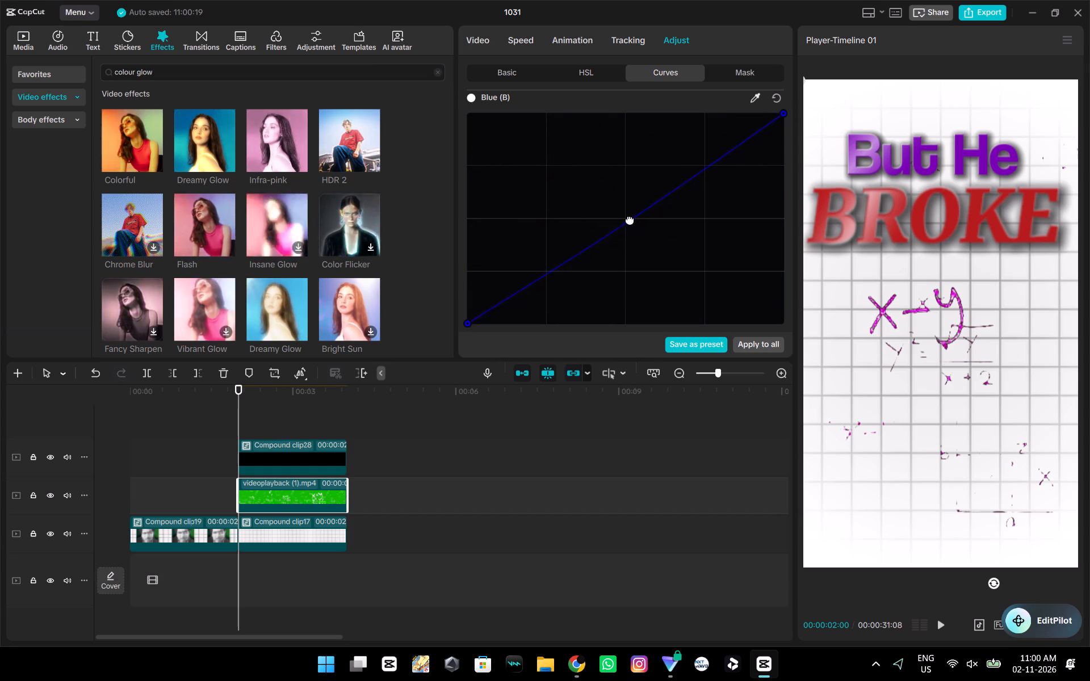
scroll(629, 225, "up", 3)
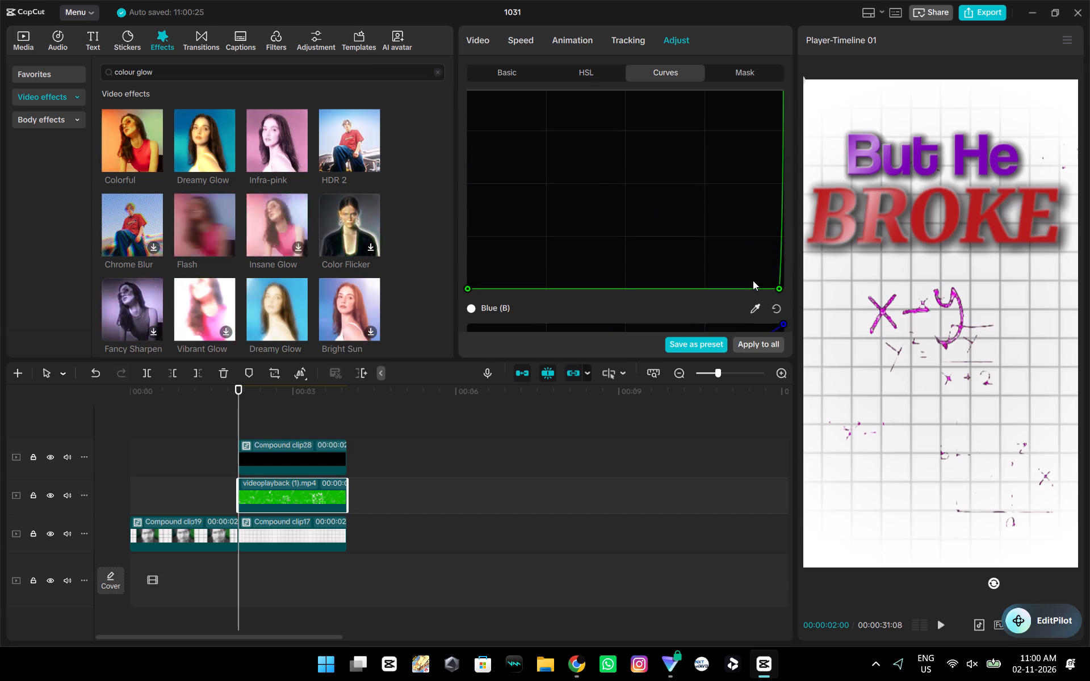
left_click_drag(776, 287, 610, 189)
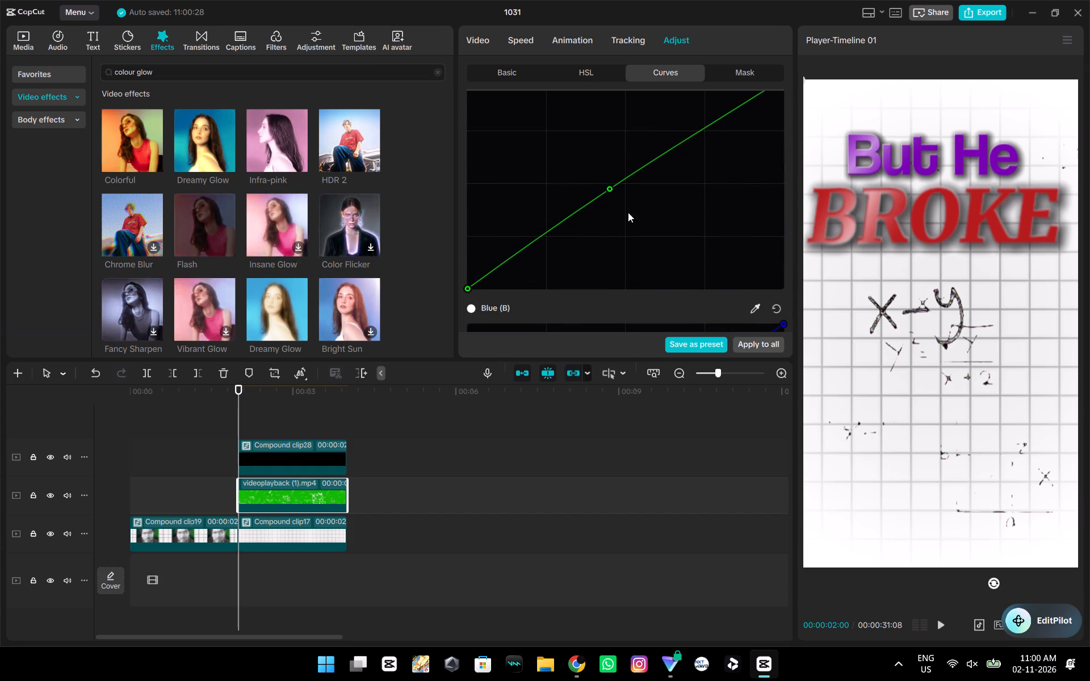
Play scene two from 00:00:02:00 to check the recoloured equations, and return to the scene's start.
key("space")
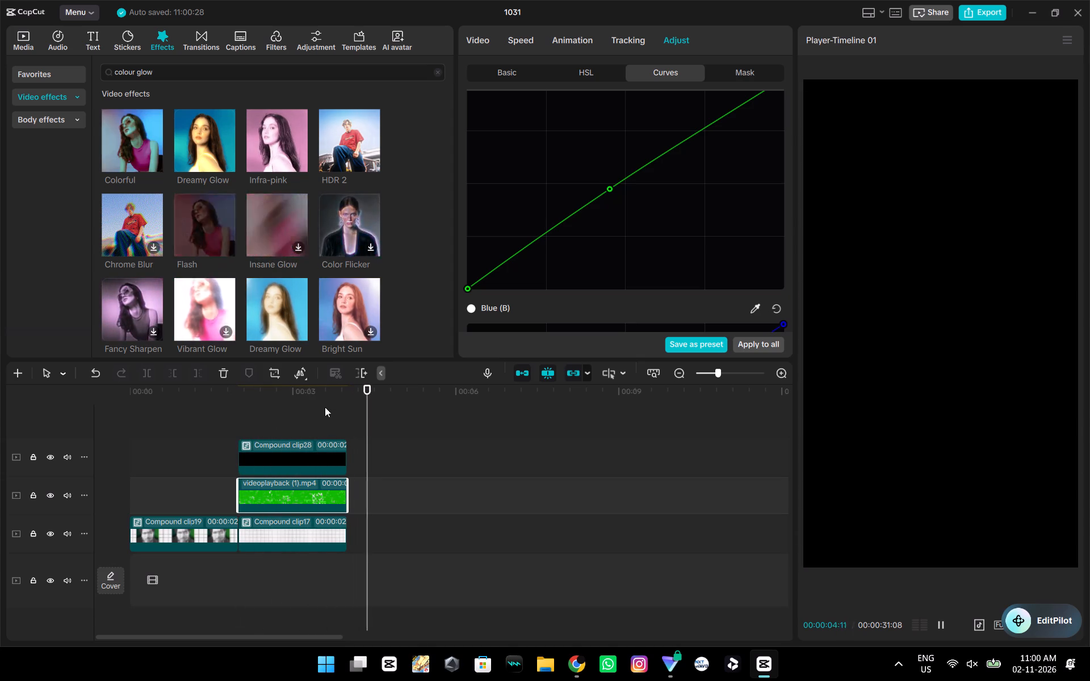
left_click(311, 406)
left_click_drag(310, 406, 237, 397)
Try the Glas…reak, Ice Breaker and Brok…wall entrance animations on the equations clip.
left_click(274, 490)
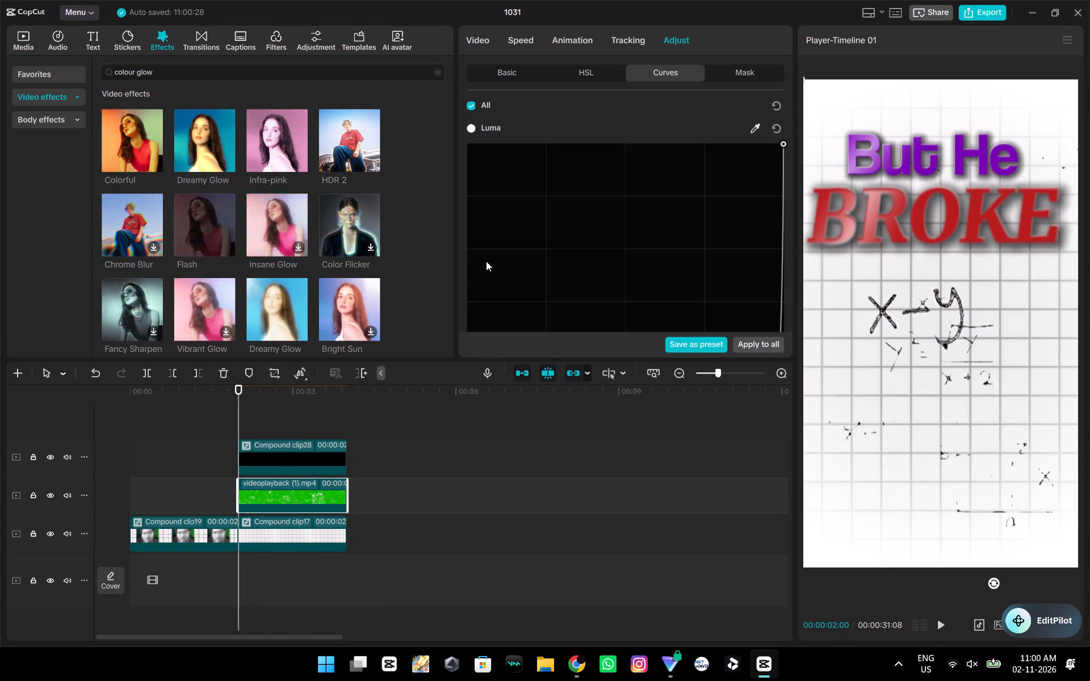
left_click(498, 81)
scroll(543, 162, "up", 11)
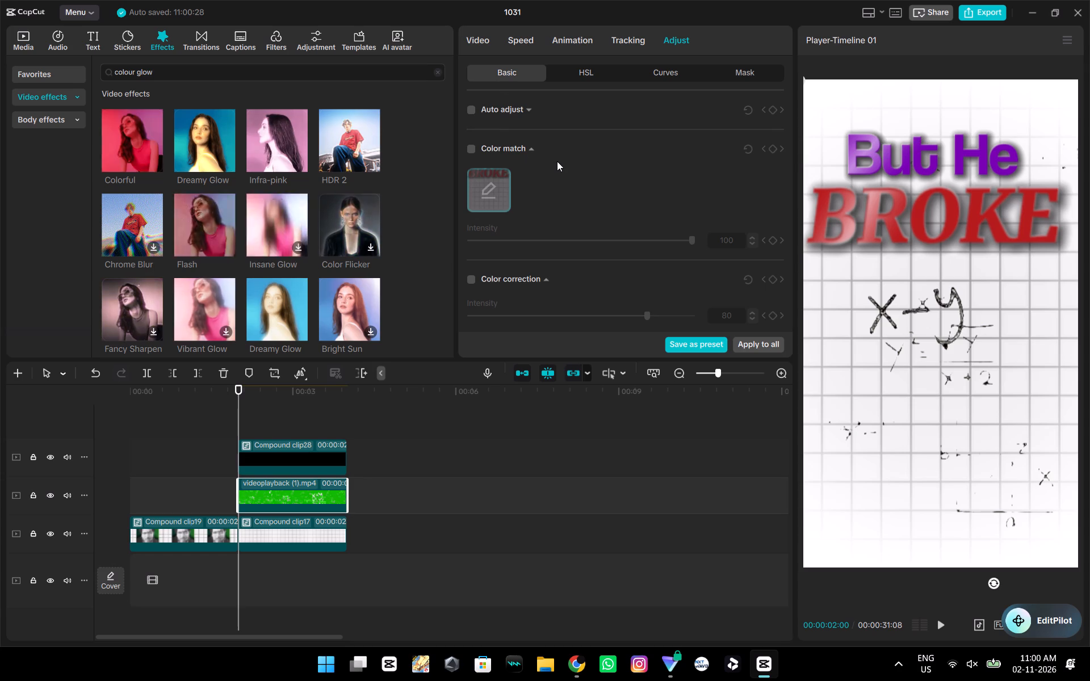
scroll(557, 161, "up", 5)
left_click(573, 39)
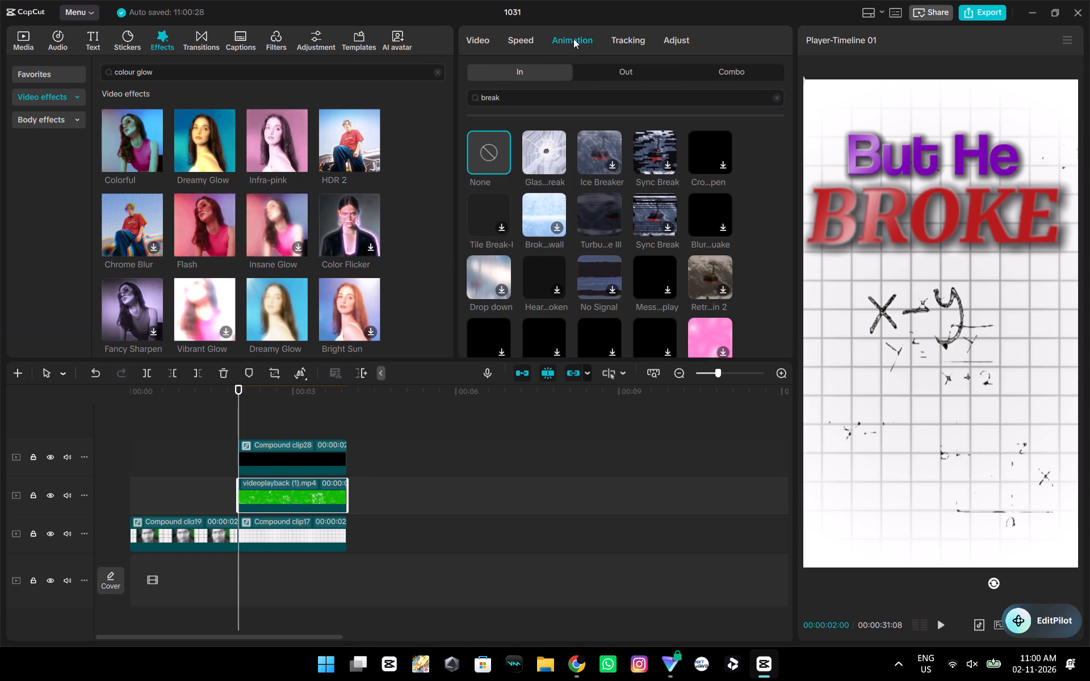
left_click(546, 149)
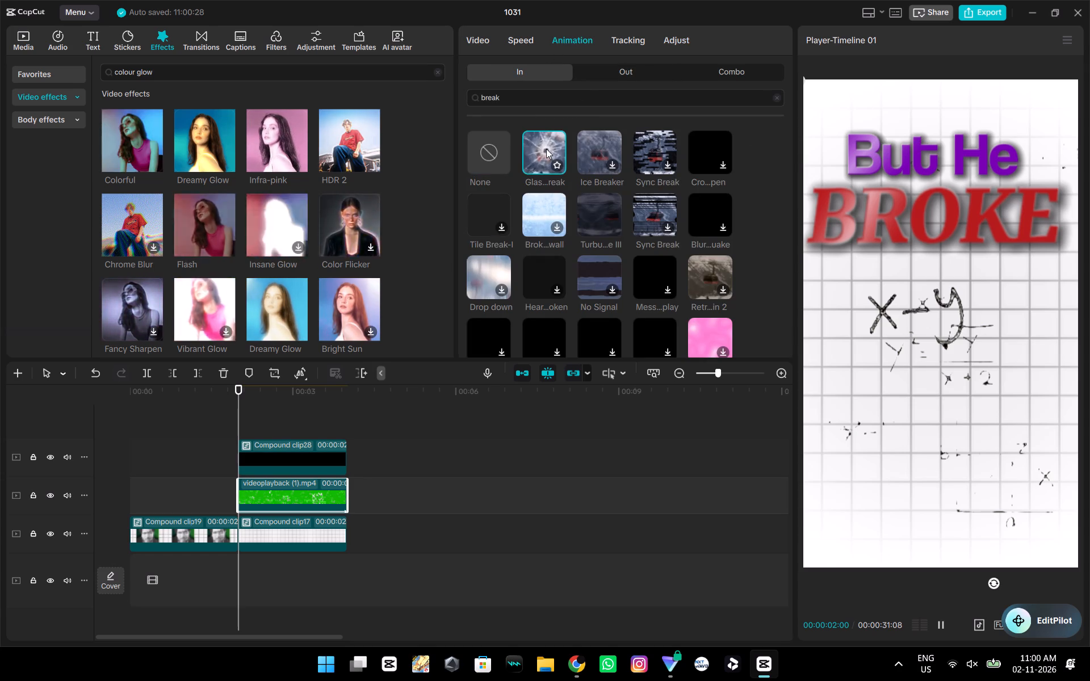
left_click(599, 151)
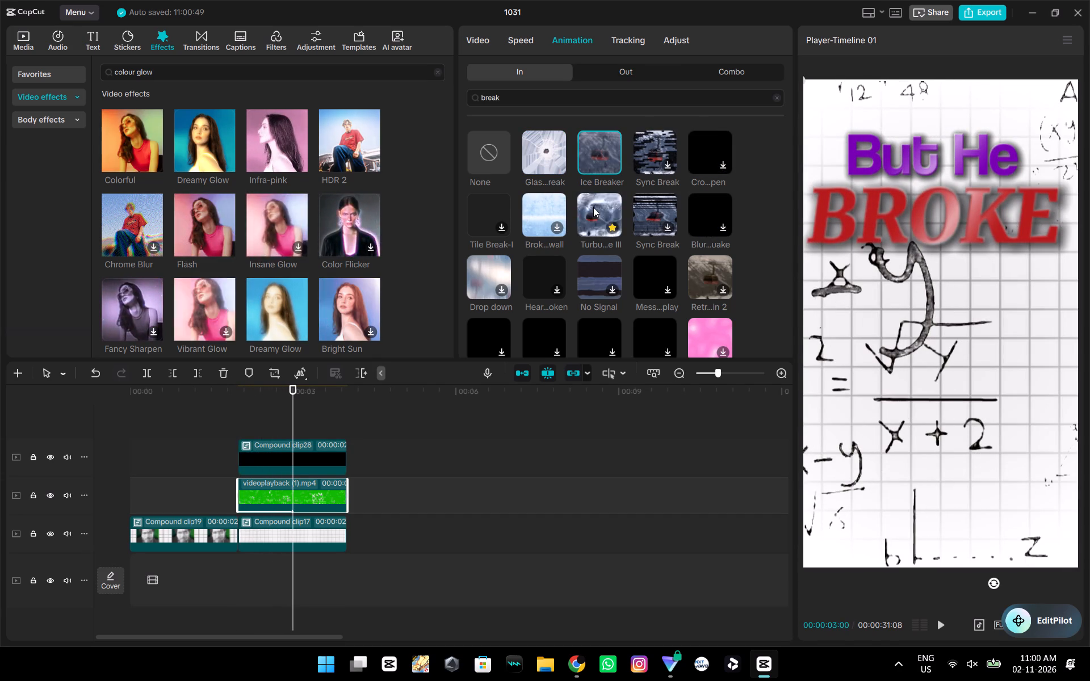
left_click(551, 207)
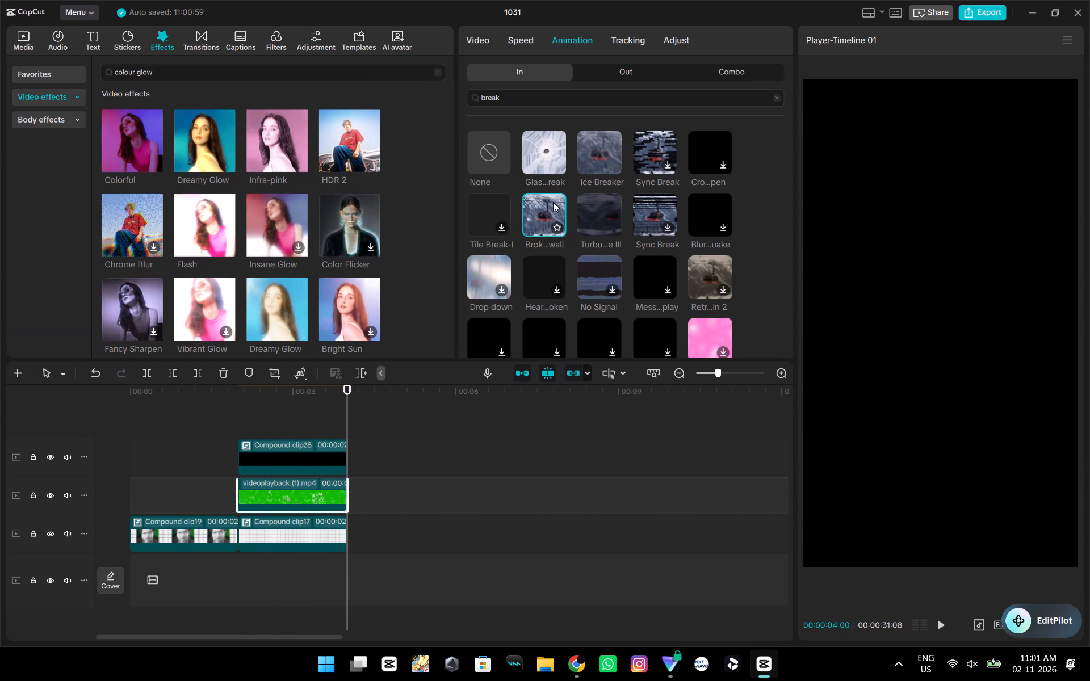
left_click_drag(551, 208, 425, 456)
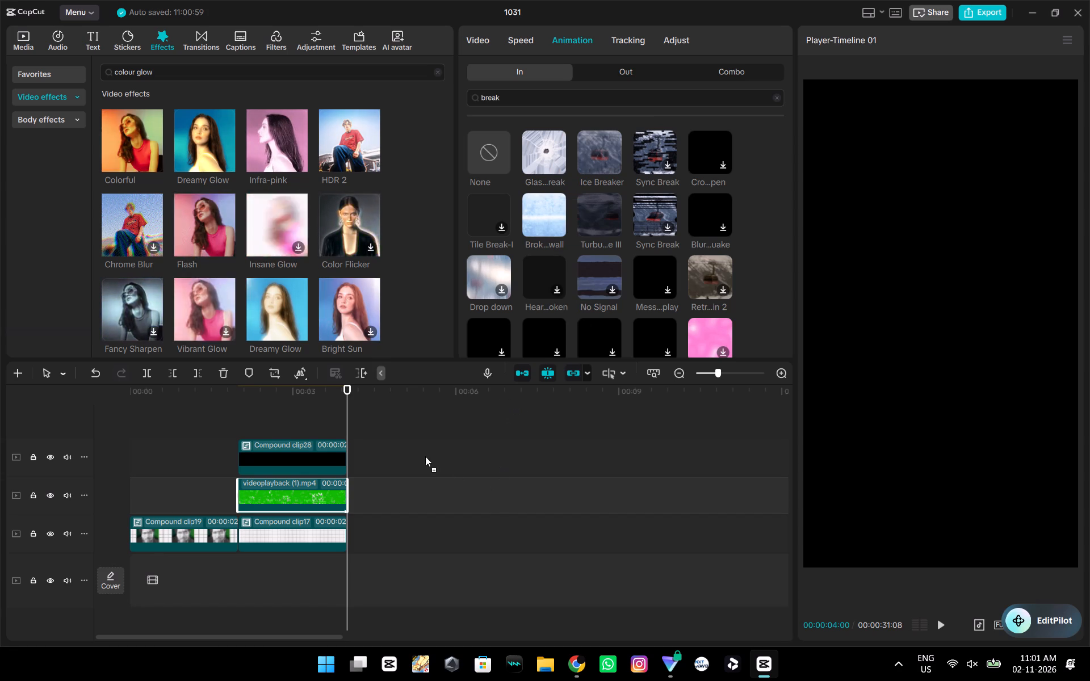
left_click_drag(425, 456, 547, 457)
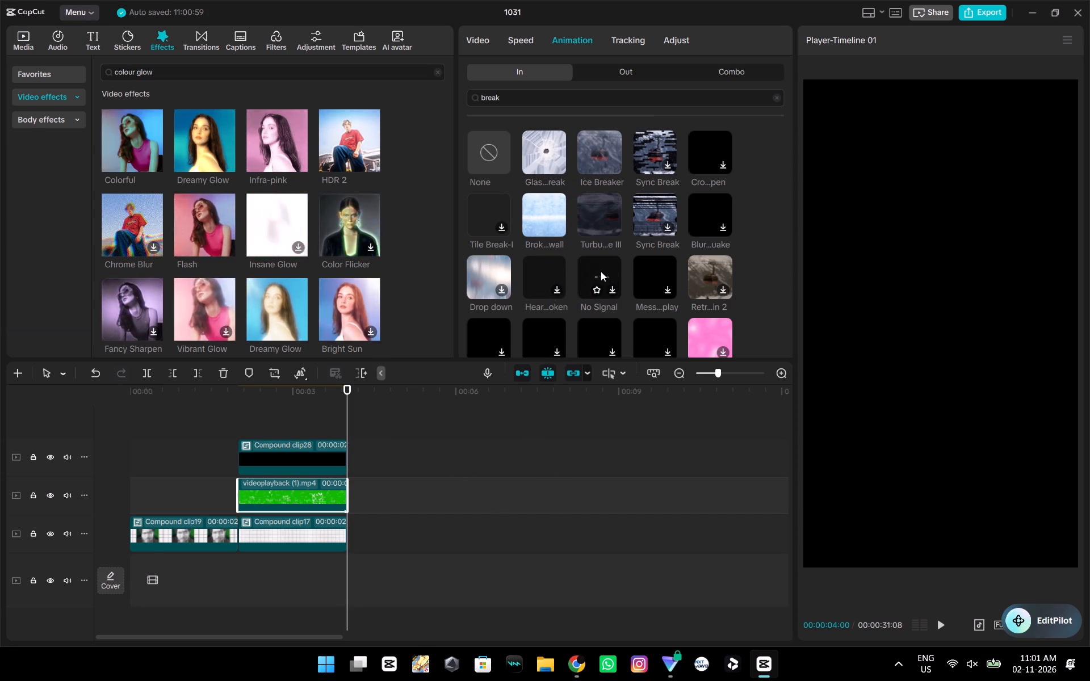
Search the equations clip's entrance animations for "glass" in place of "break".
scroll(648, 271, "down", 2)
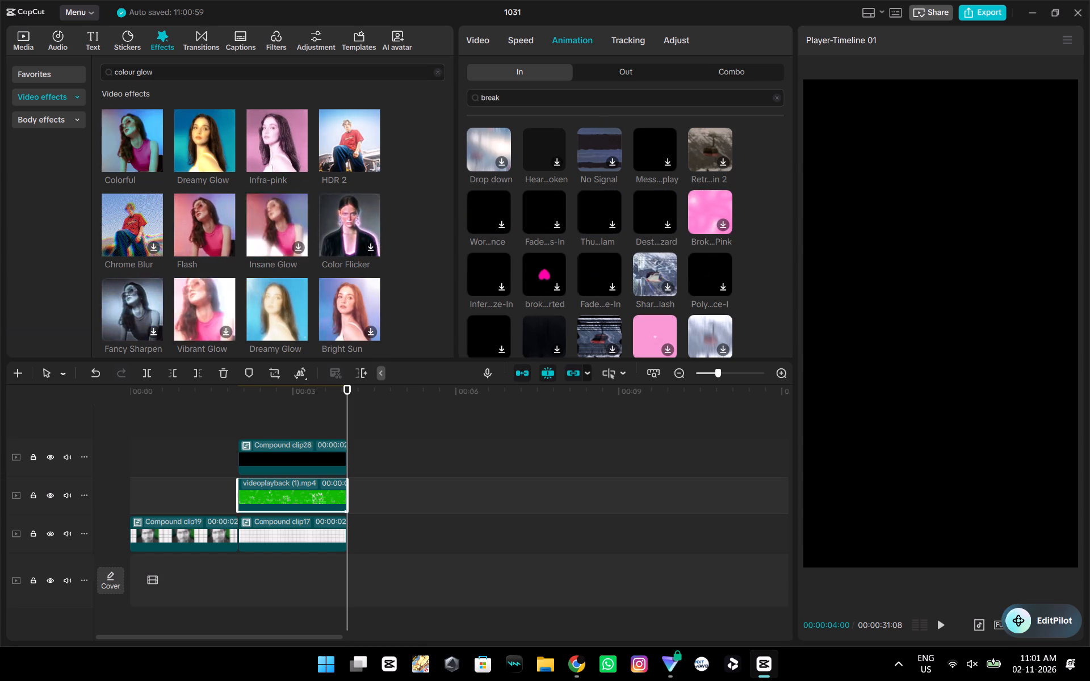
left_click(556, 94)
key("BackSpace")
key("BackSpace")
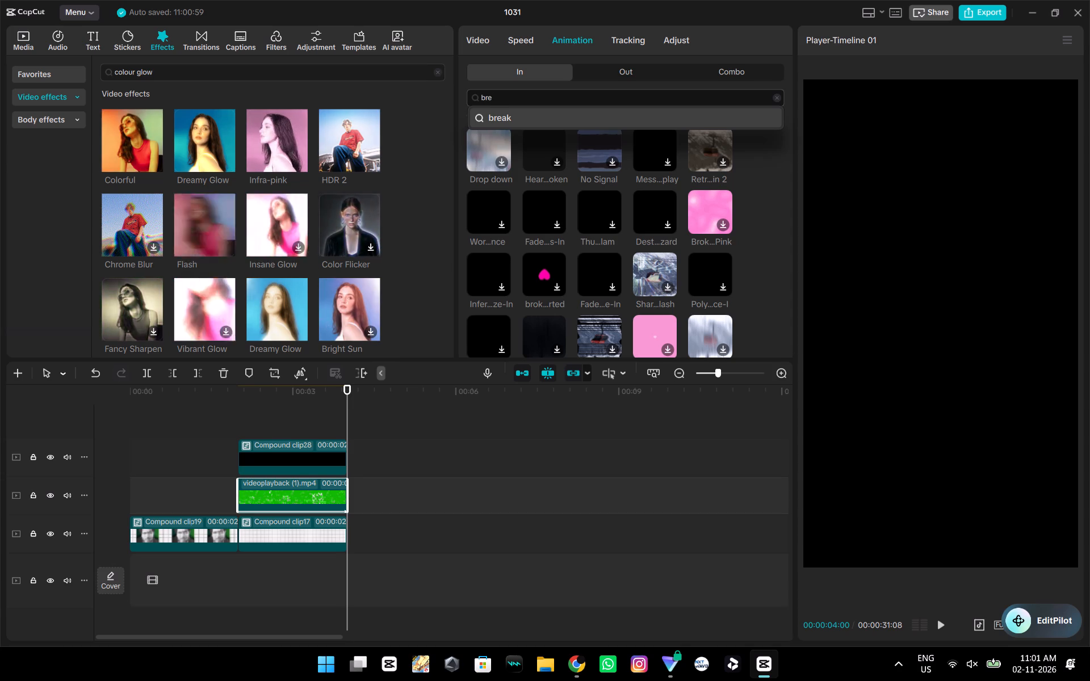
key("BackSpace")
key("BackSpace")
key("BackSpace")
key("BackSpace")
key("BackSpace")
key("BackSpace")
type("glass")
key("Return")
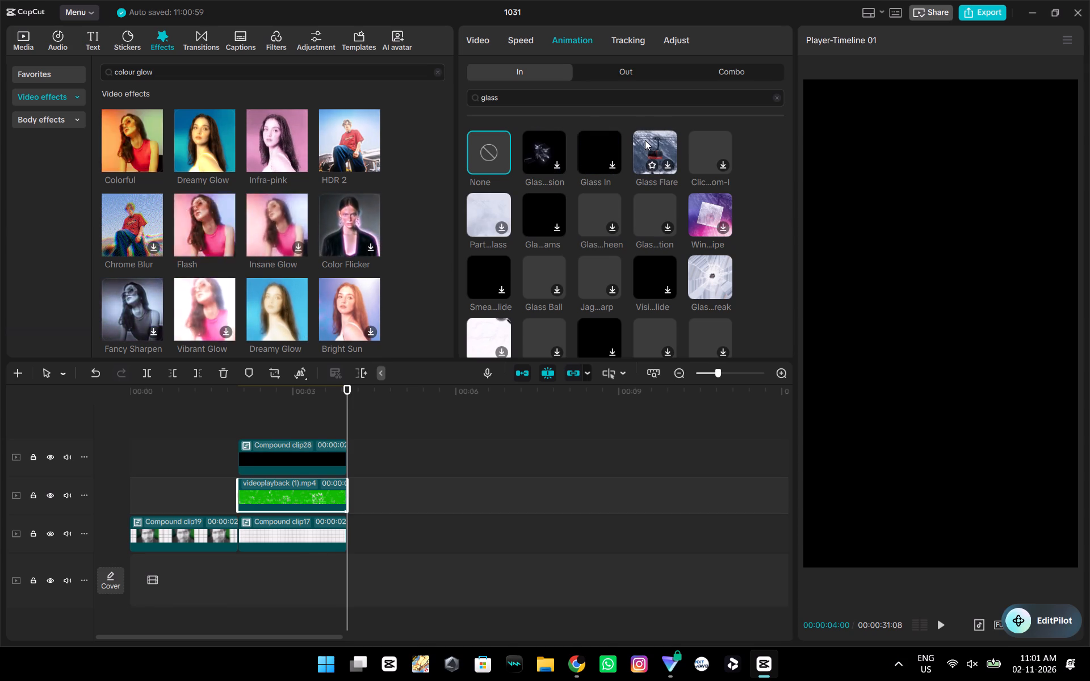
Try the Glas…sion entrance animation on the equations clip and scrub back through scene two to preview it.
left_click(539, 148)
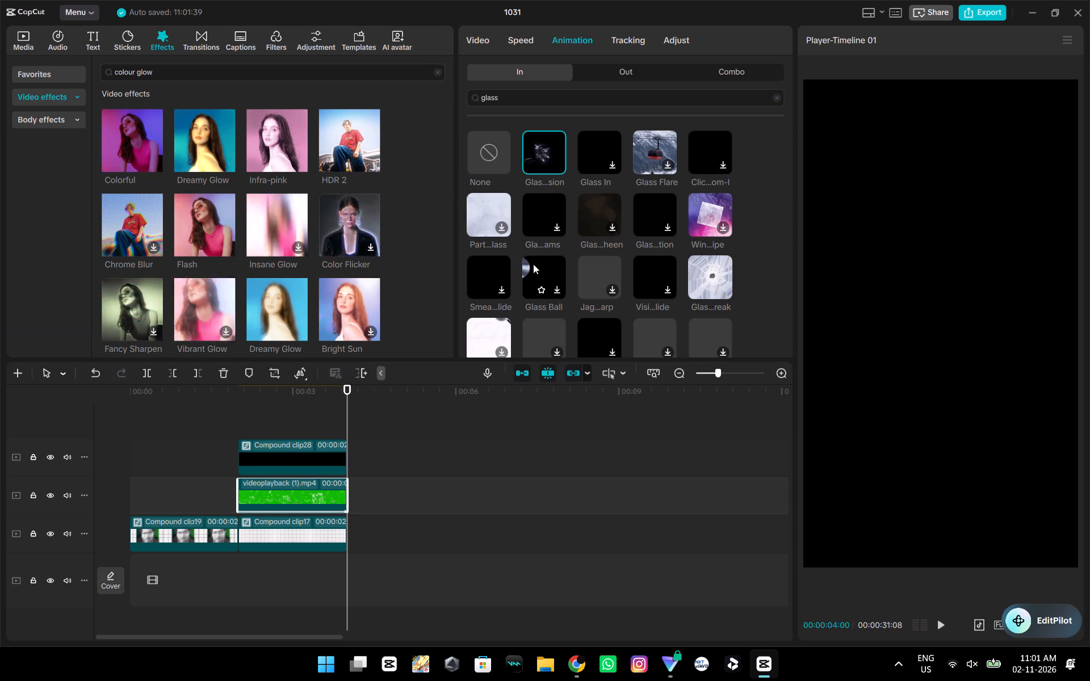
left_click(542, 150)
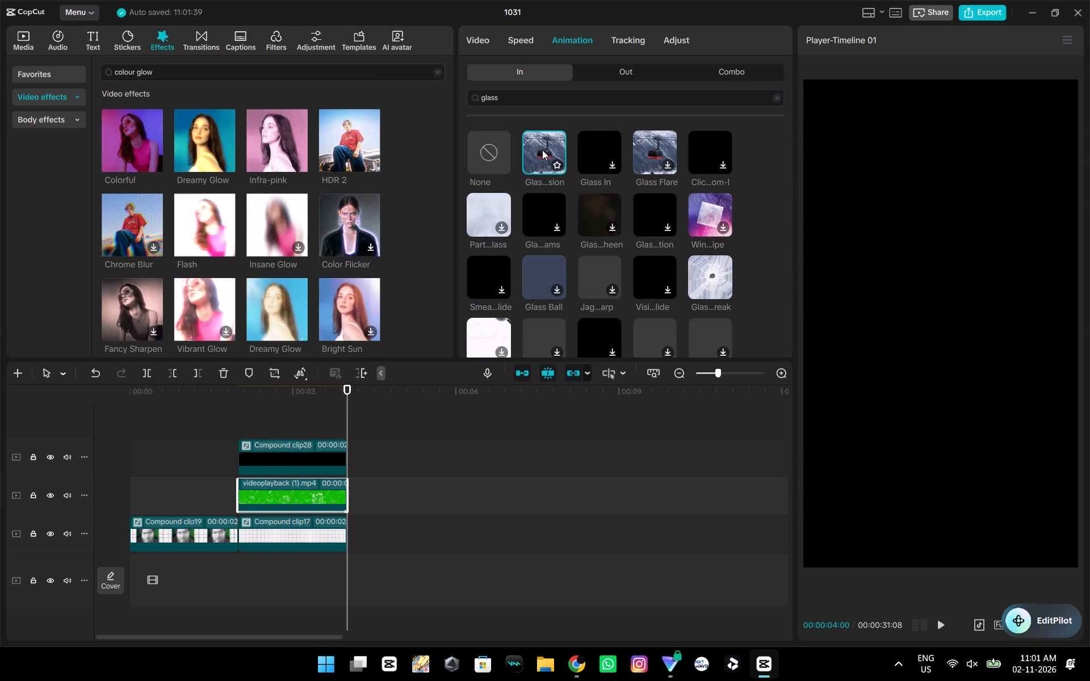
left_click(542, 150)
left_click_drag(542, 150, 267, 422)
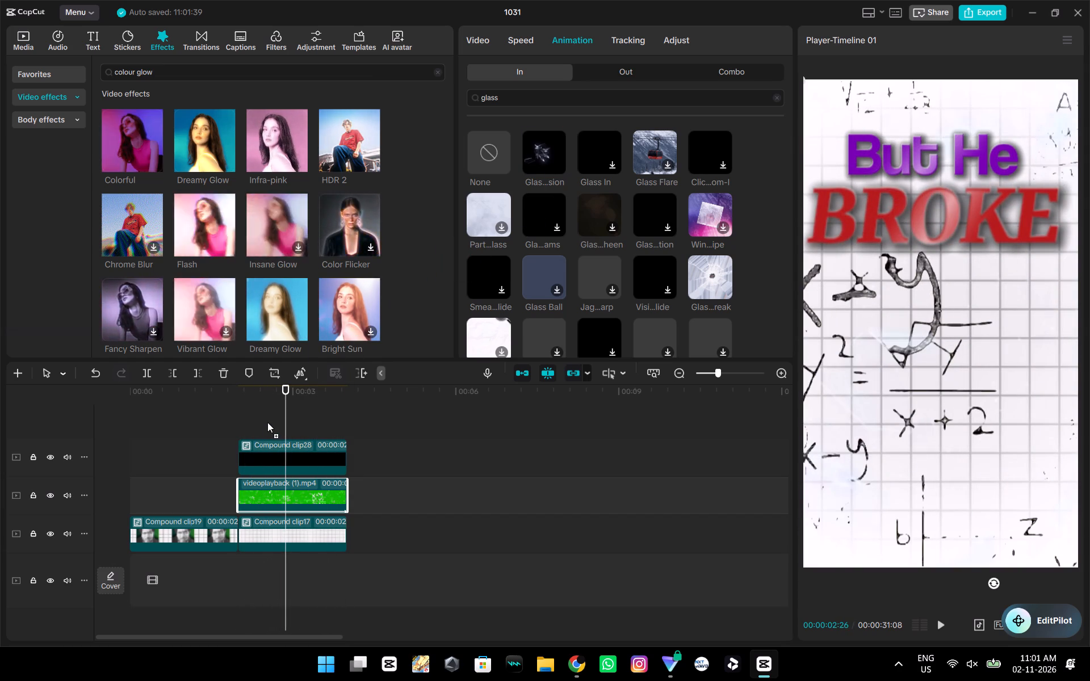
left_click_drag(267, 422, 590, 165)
Search the video effects for "glass" in place of "colour glow".
left_click(152, 77)
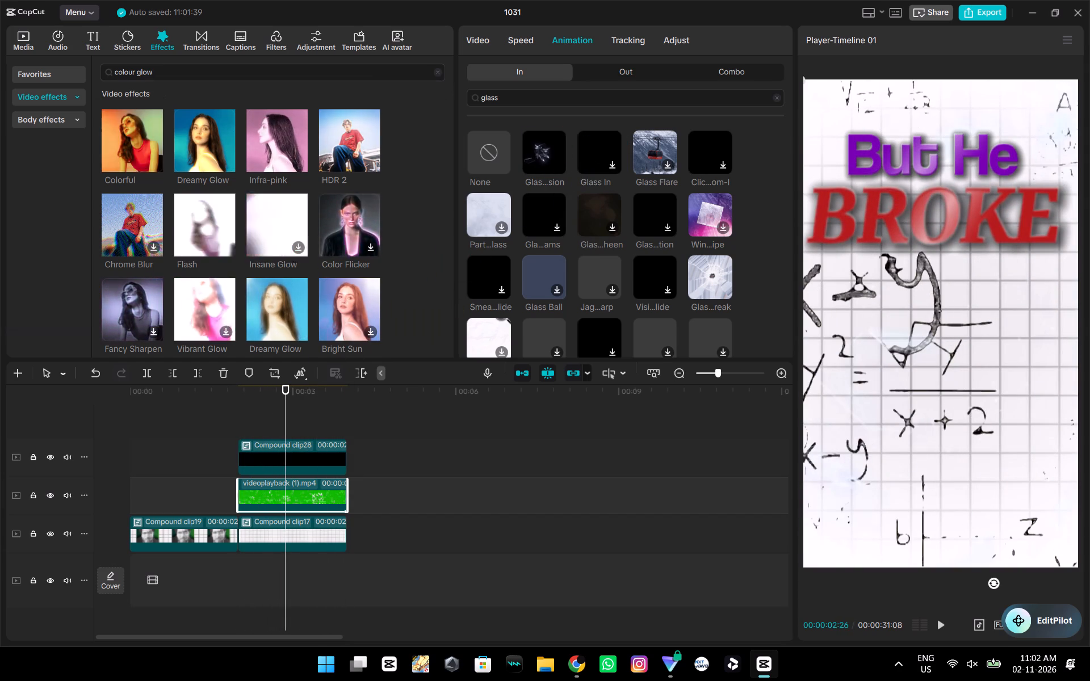
key("ctrl+a")
key("BackSpace")
type("cl")
key("BackSpace")
key("BackSpace")
key("BackSpace")
key("BackSpace")
key("BackSpace")
type("gkass")
key("Left")
key("Left")
key("Left")
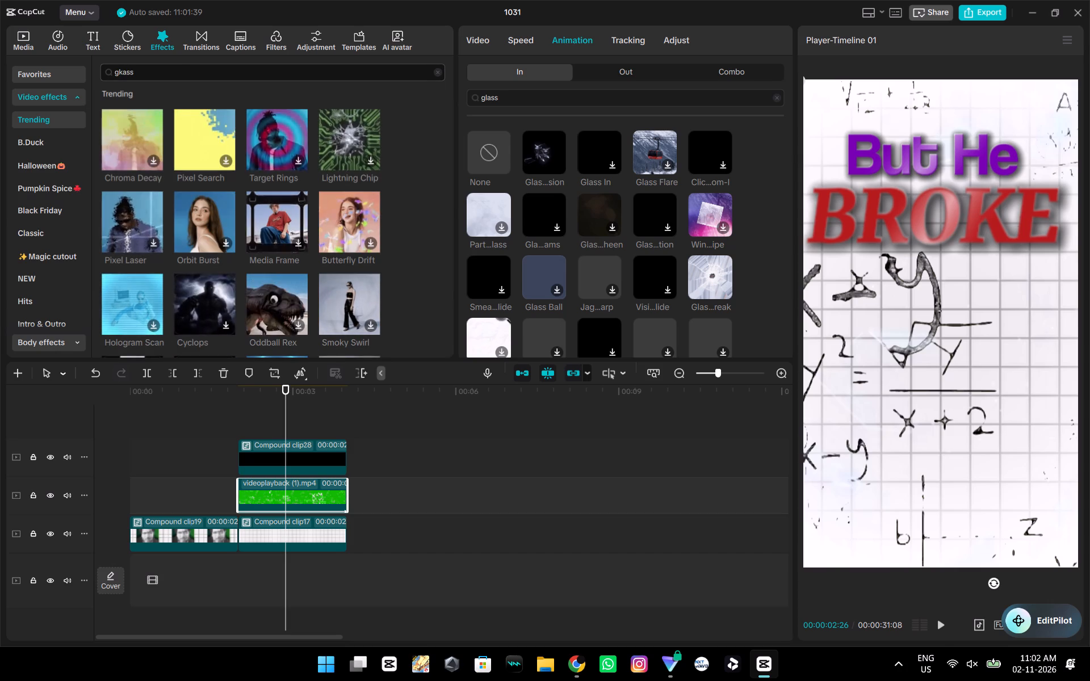
key("Right")
key("Left")
key("Left")
key("Right")
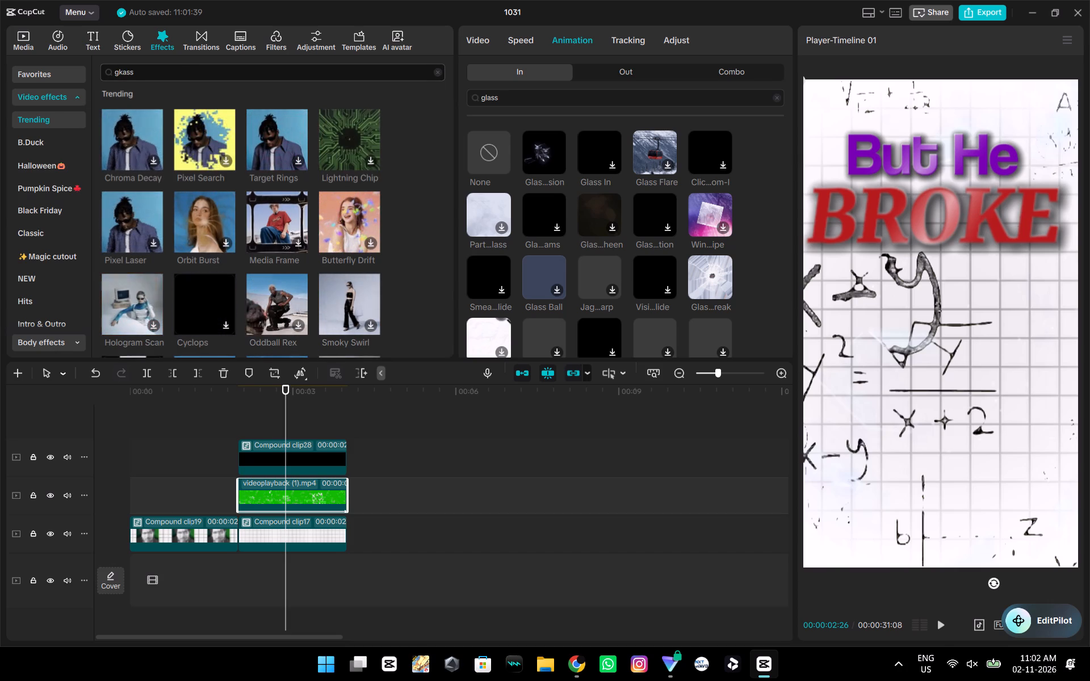
key("BackSpace")
key("l")
key("Return")
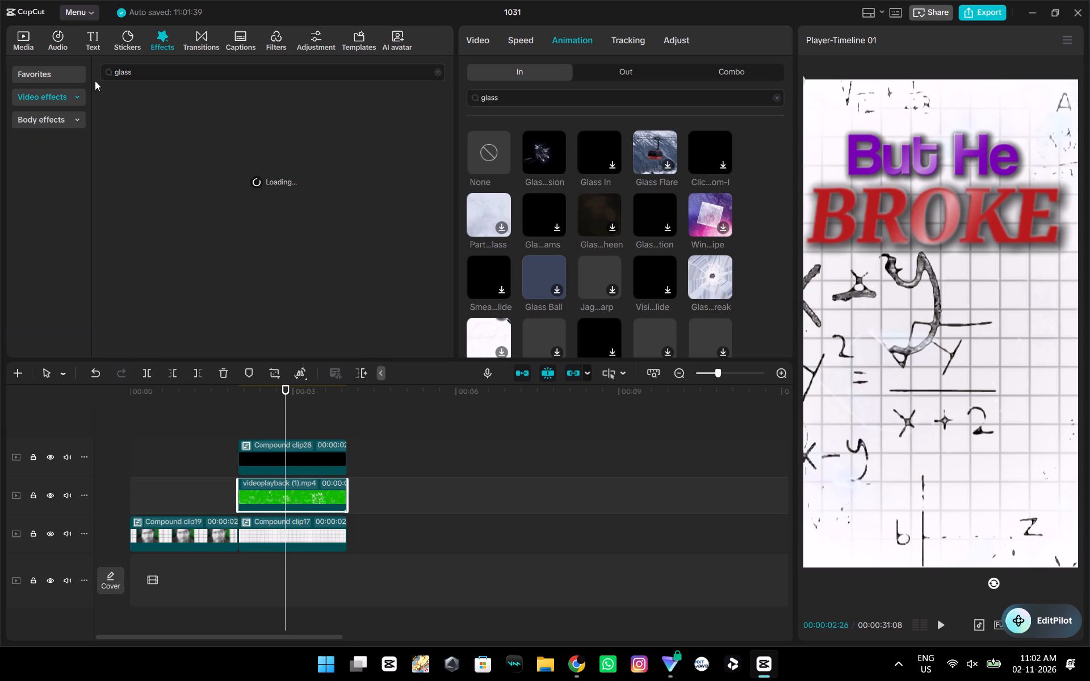
scroll(227, 190, "down", 1)
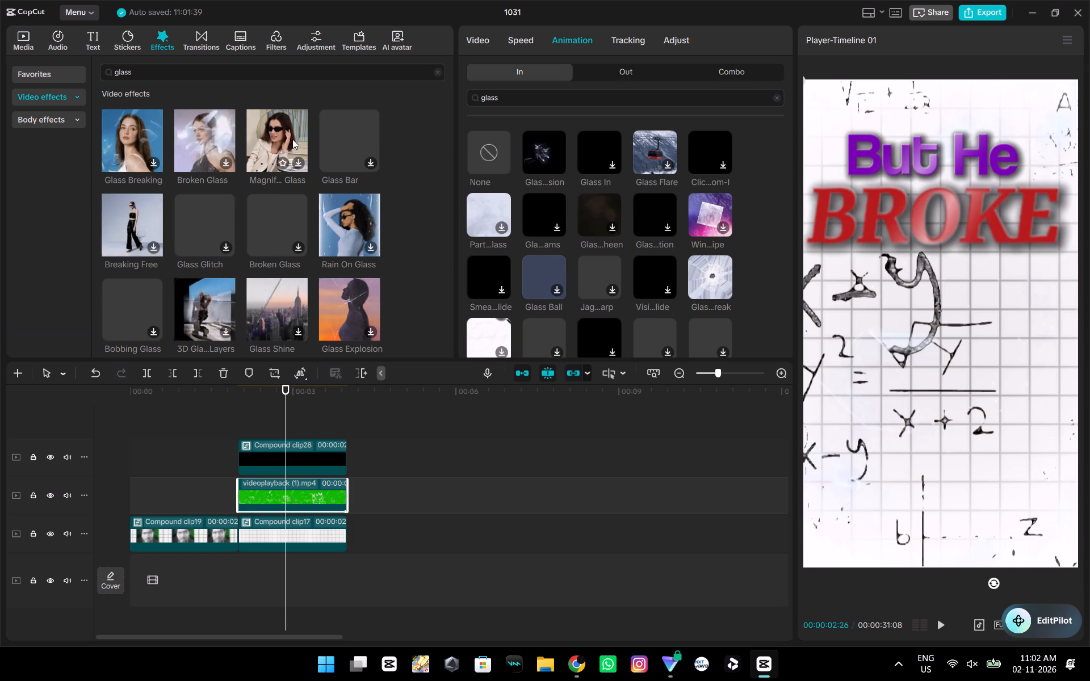
Ungroup the scene two title's Compound clip28 into its separate text clips.
left_click(285, 463)
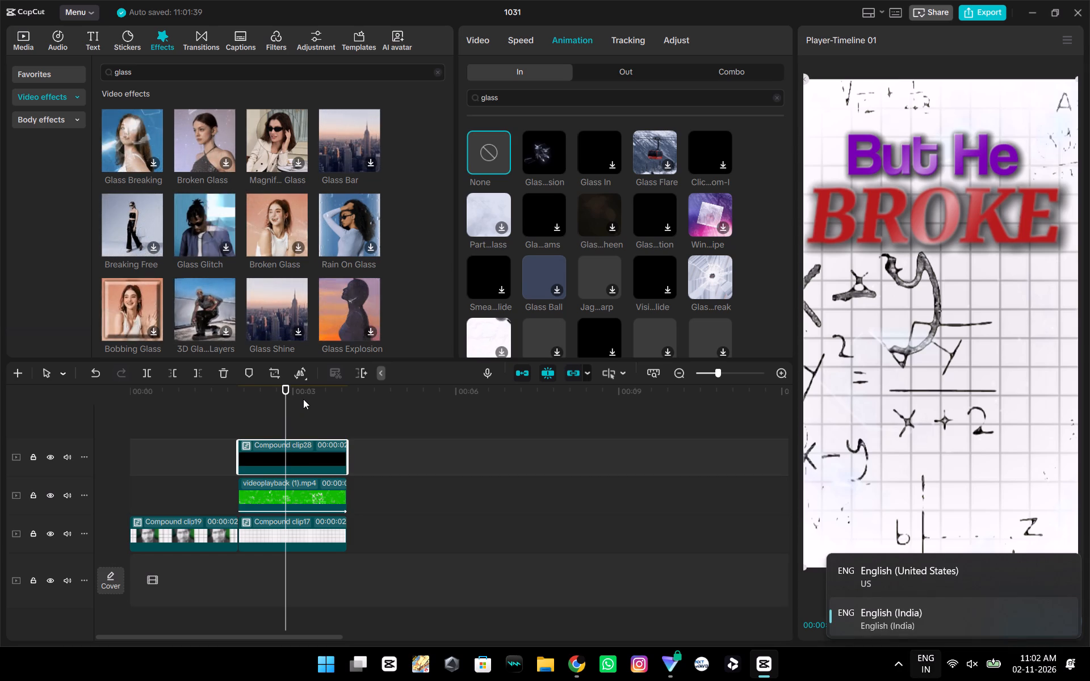
key("alt+shift+g")
left_click(673, 562)
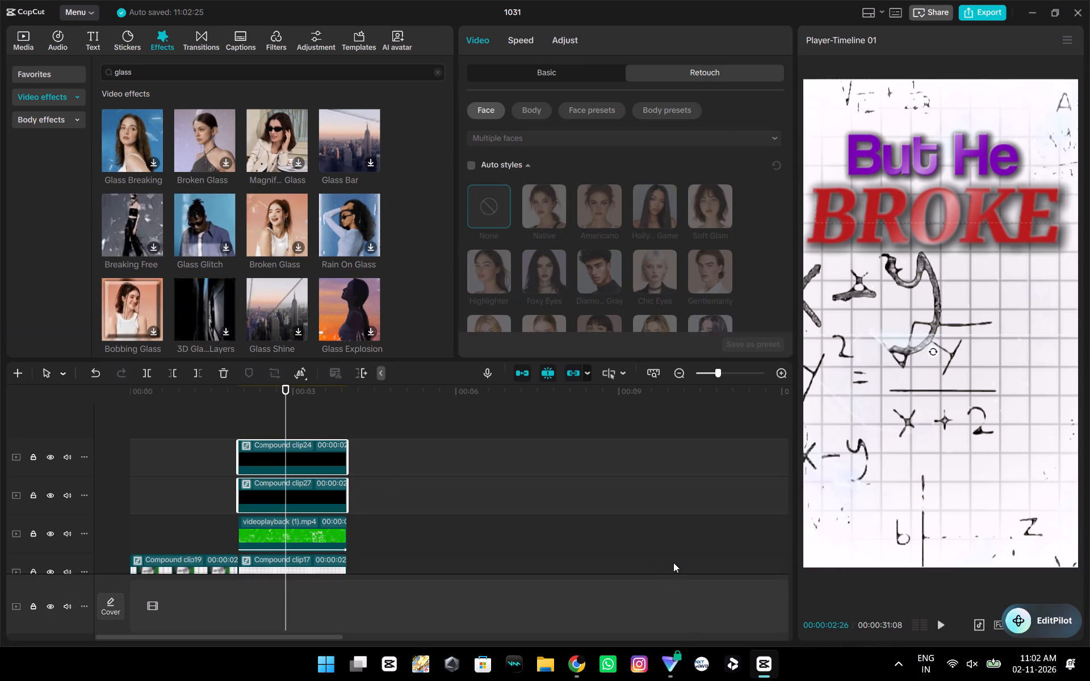
Return to just before scene two and set the equations clip's entrance animation to None.
left_click(309, 426)
left_click_drag(309, 426, 244, 427)
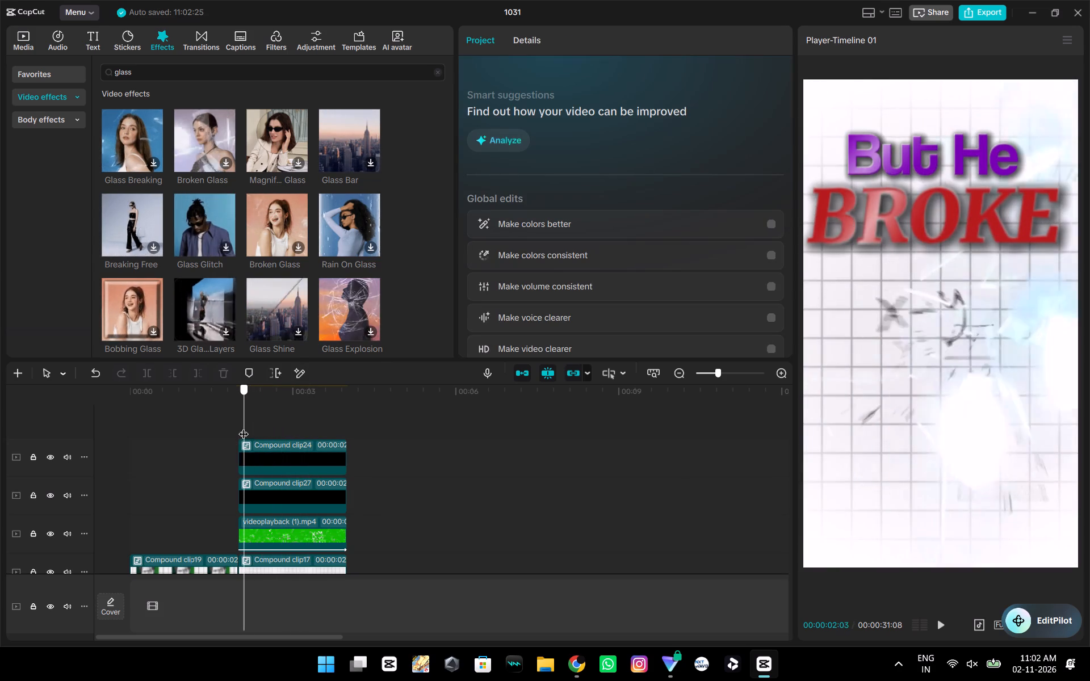
left_click_drag(244, 427, 234, 428)
left_click(282, 536)
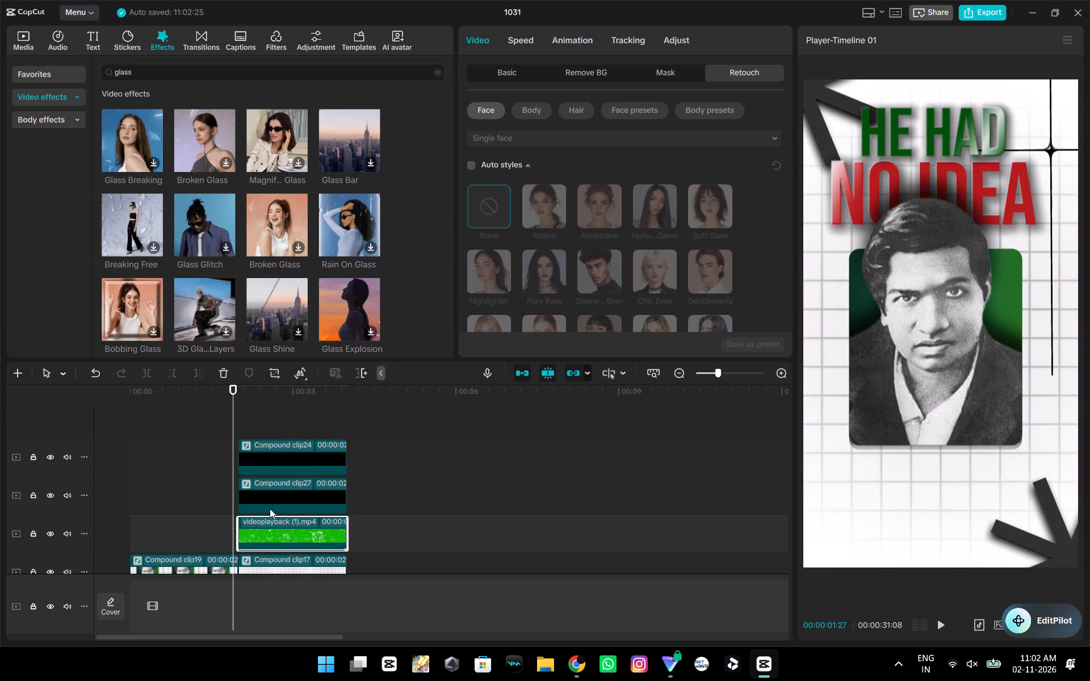
left_click(558, 39)
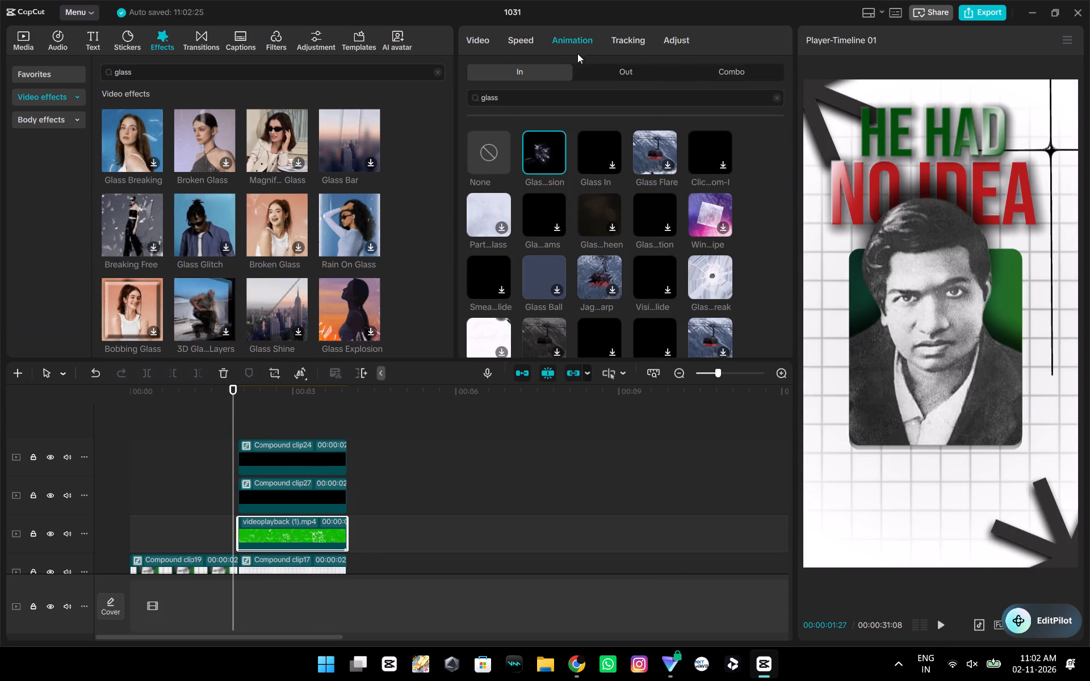
left_click(477, 162)
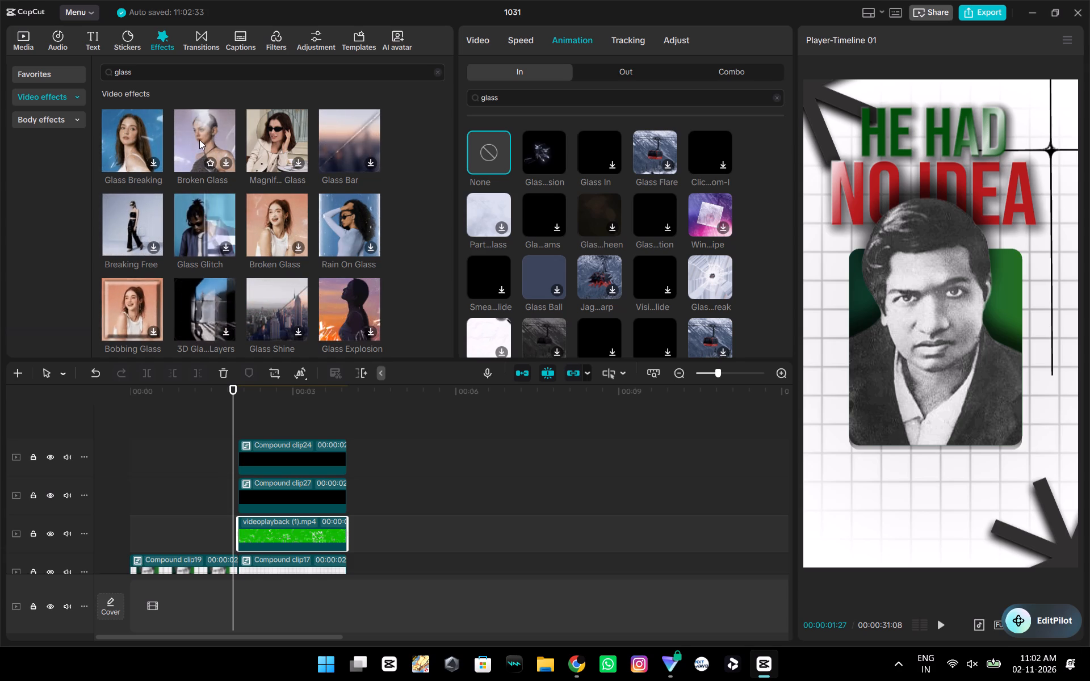
Add the Breaking Free effect over scene two, trimmed to the scene's end, between the equations clip and the title clips.
left_click_drag(121, 213, 171, 313)
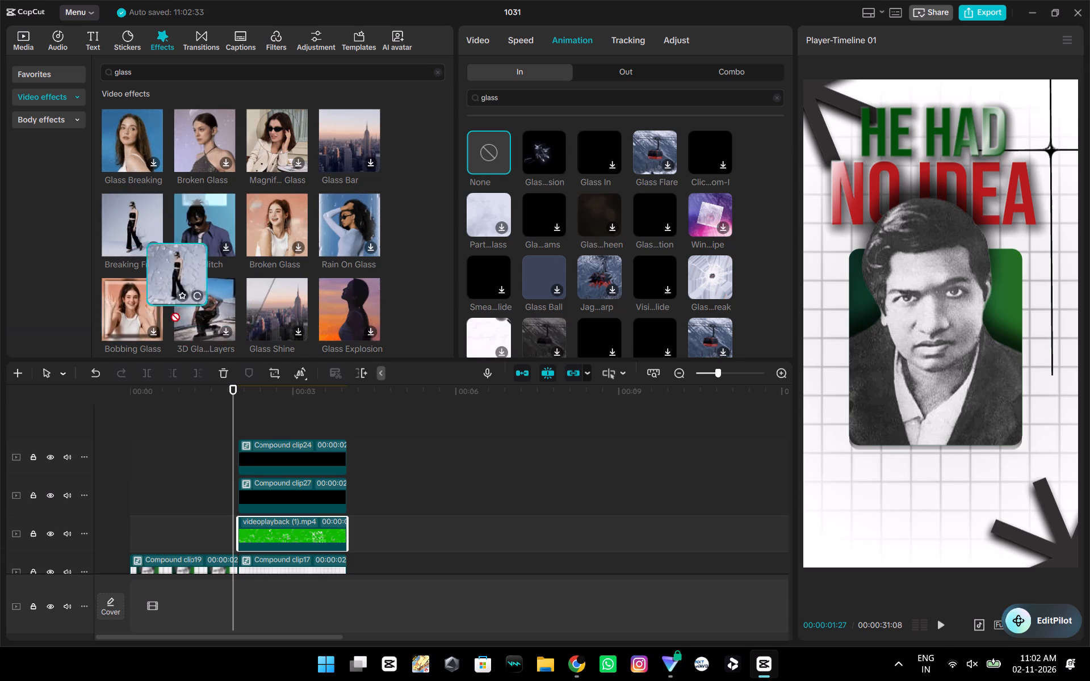
left_click_drag(171, 313, 242, 436)
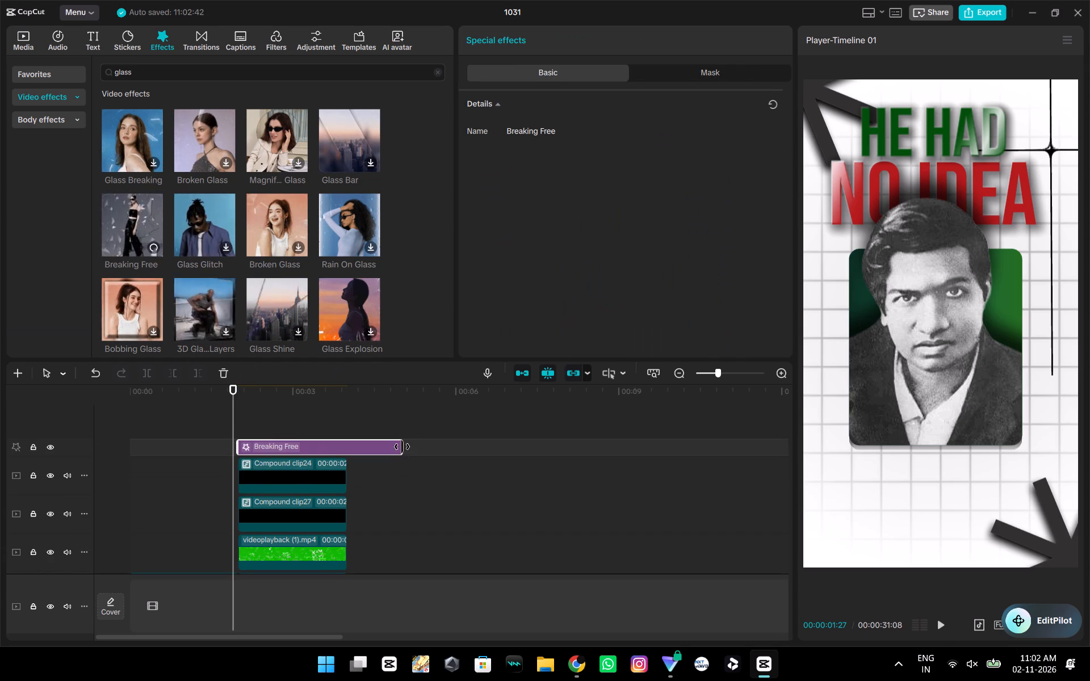
left_click_drag(402, 447, 345, 449)
left_click_drag(292, 440, 294, 482)
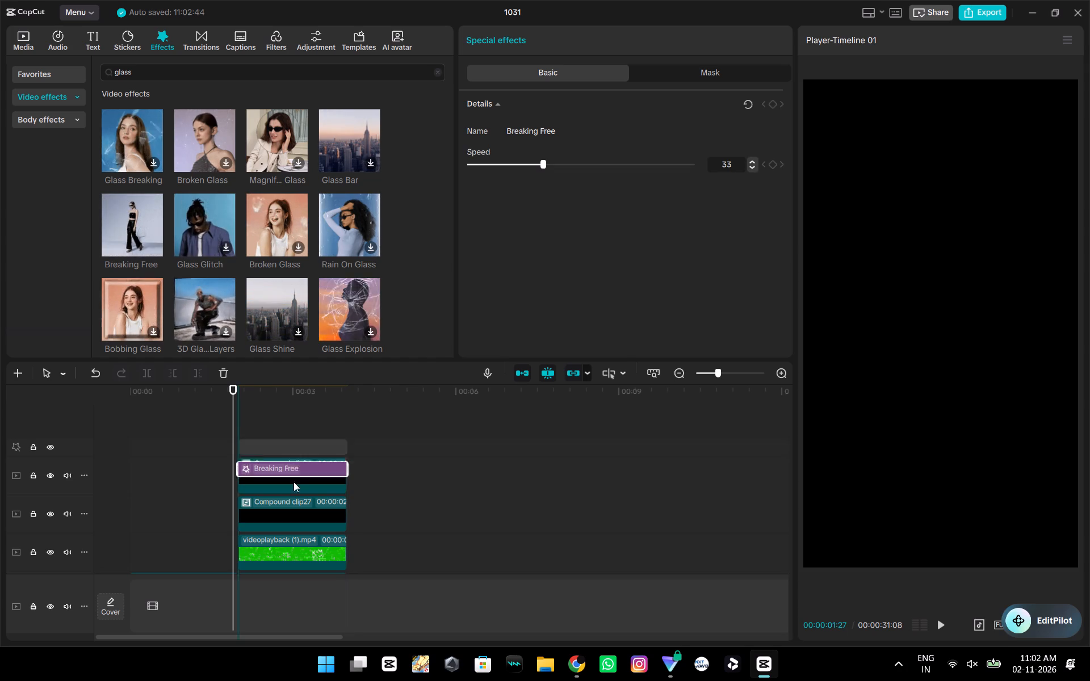
left_click_drag(294, 482, 296, 533)
Play scene two from shortly before its start and again from 00:00:02:00 to check the Breaking Free effect.
key("space")
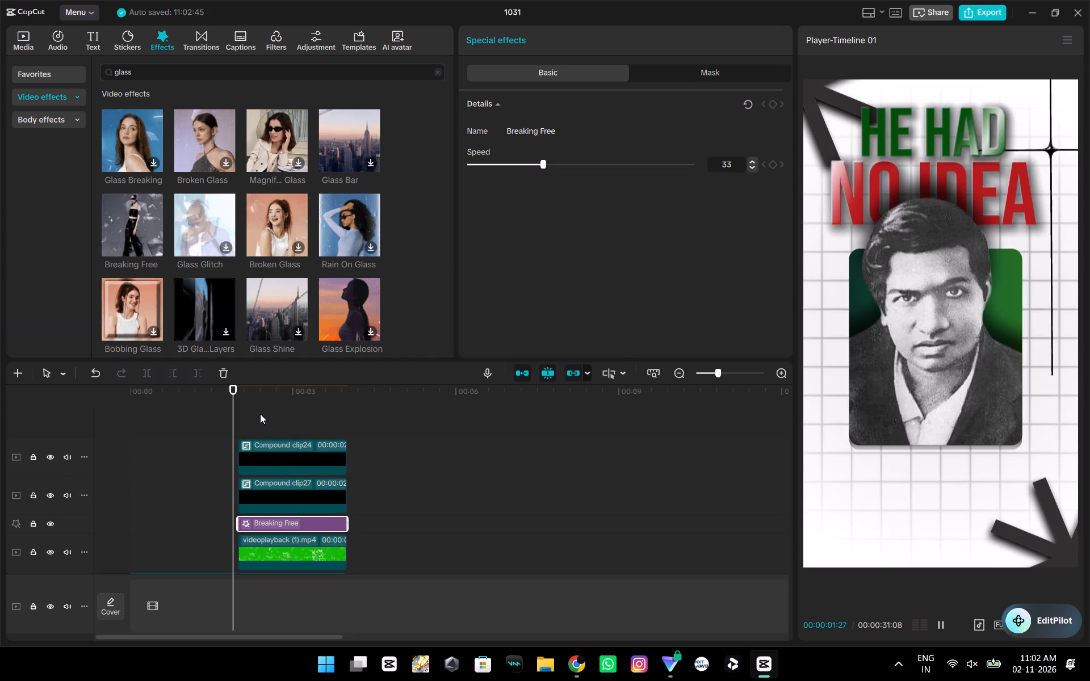
left_click(227, 412)
left_click_drag(227, 413, 219, 414)
key("space")
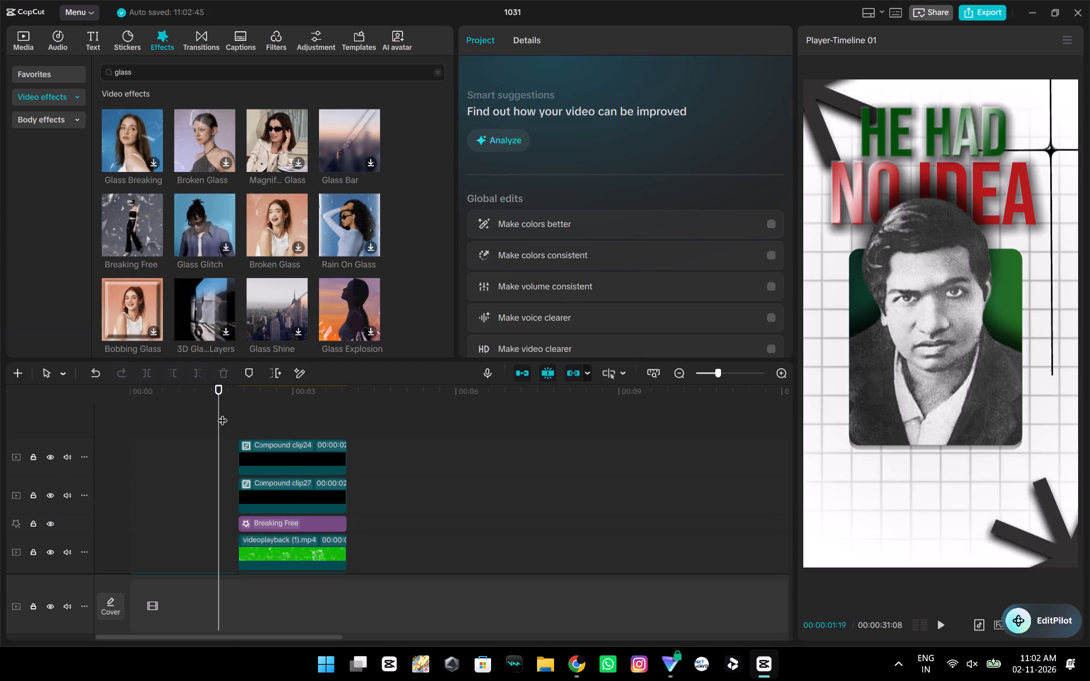
key("space")
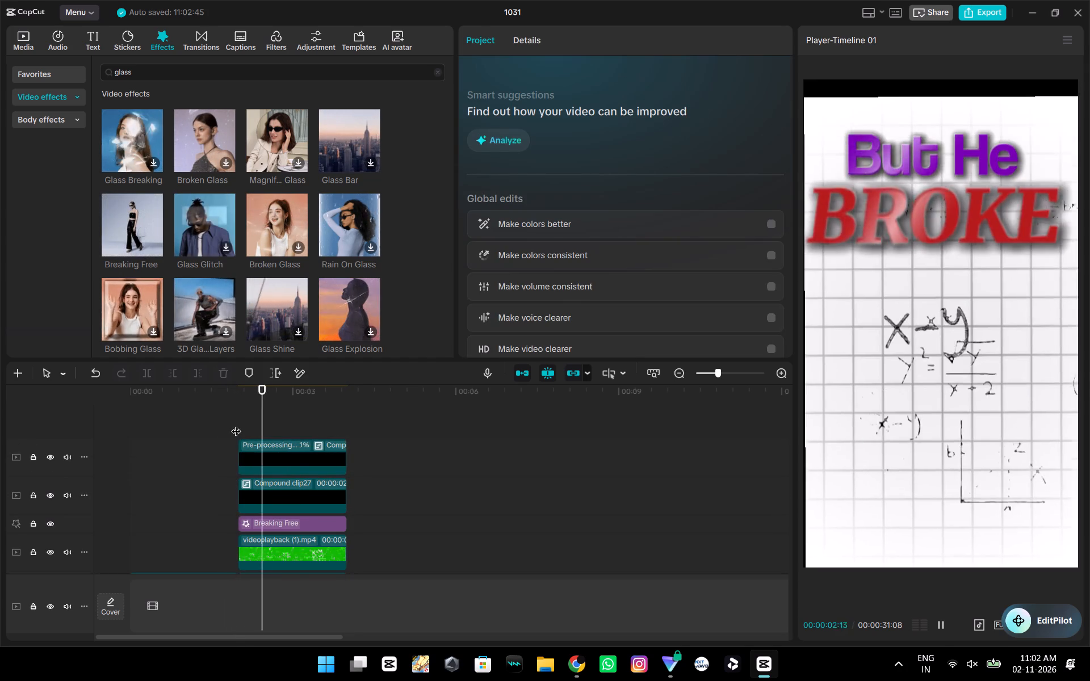
key("space")
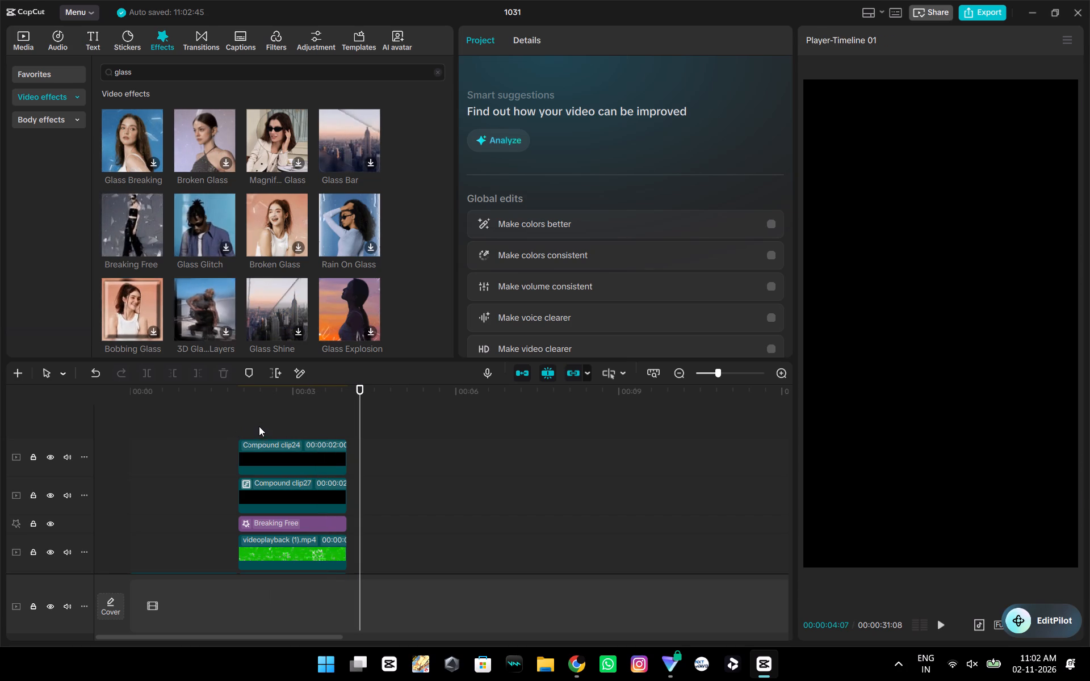
left_click(258, 425)
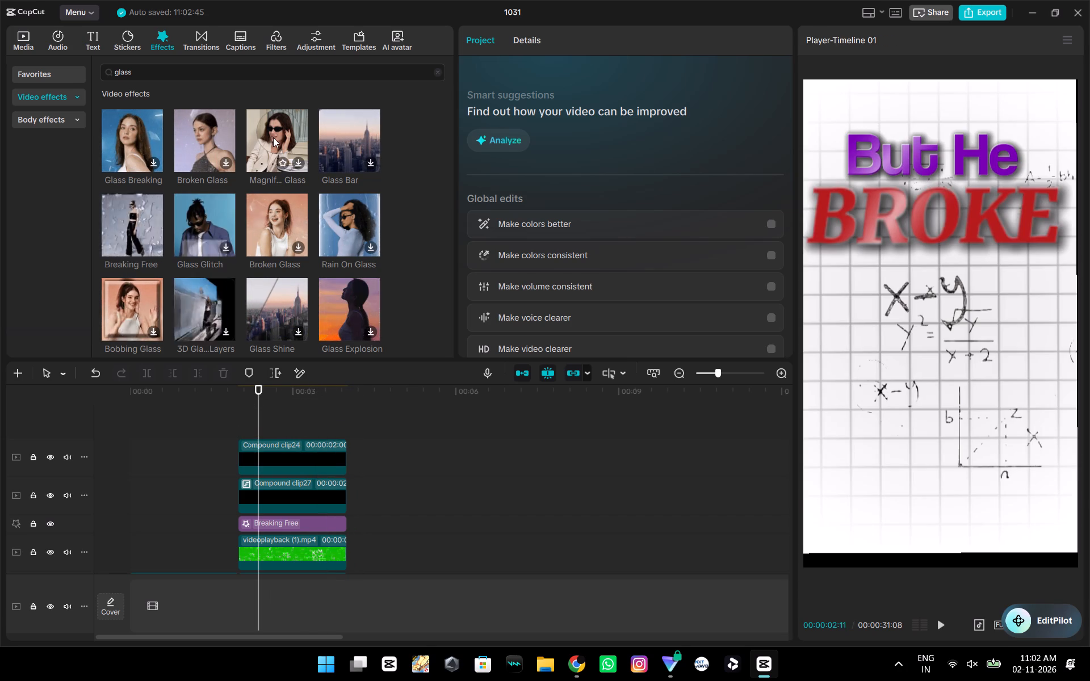
left_click(280, 528)
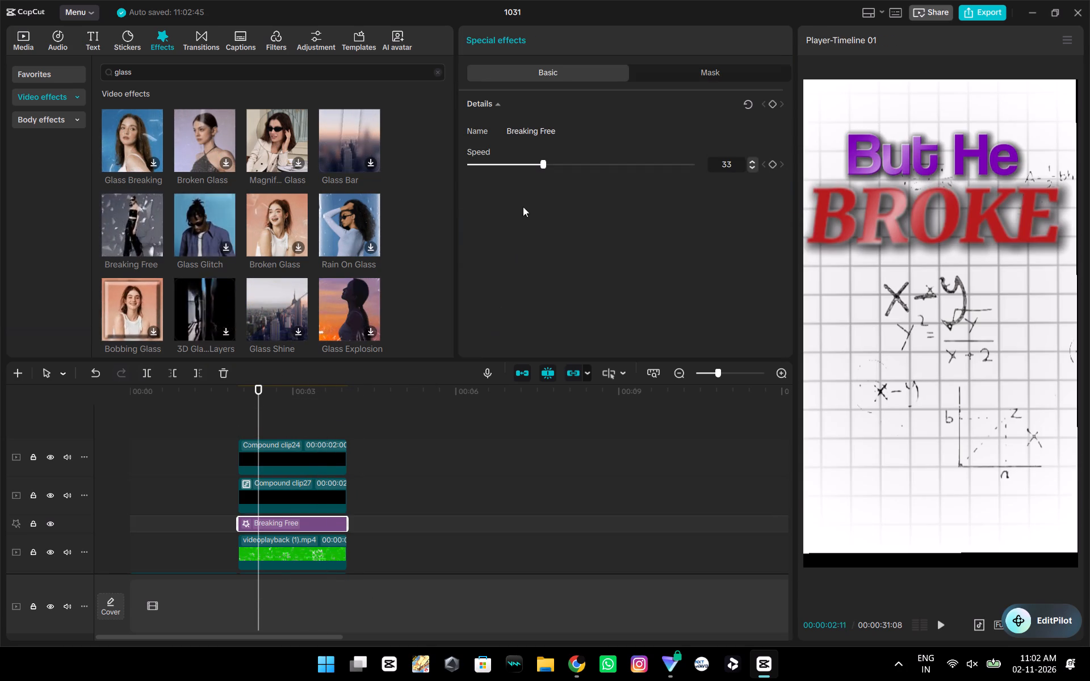
left_click_drag(257, 425, 238, 431)
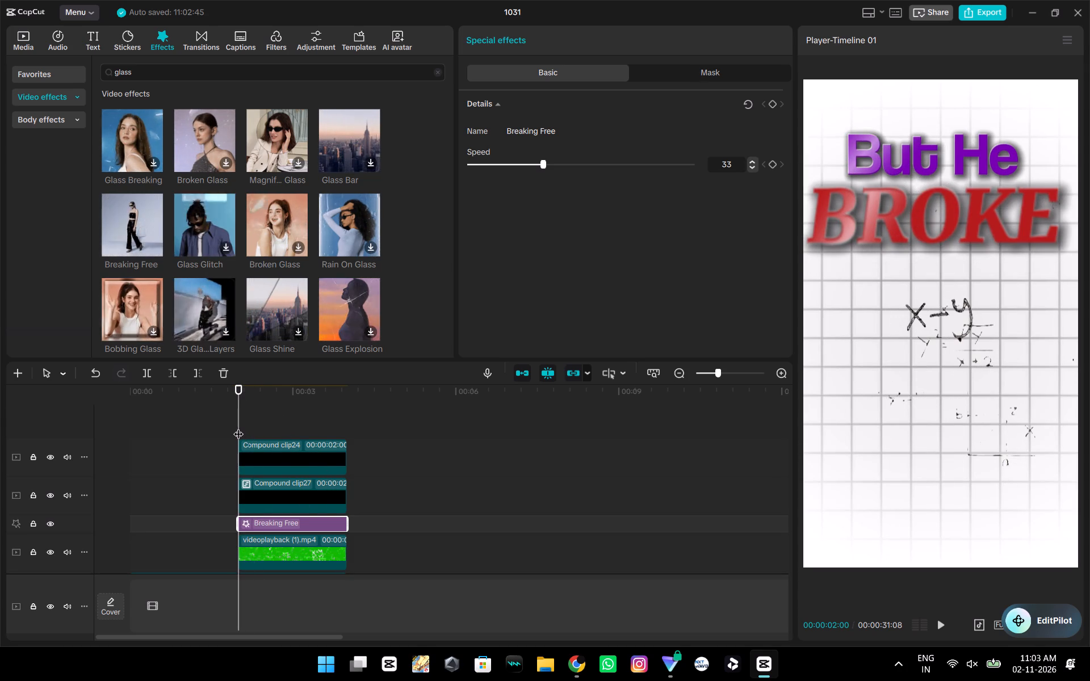
key("space")
key("space")
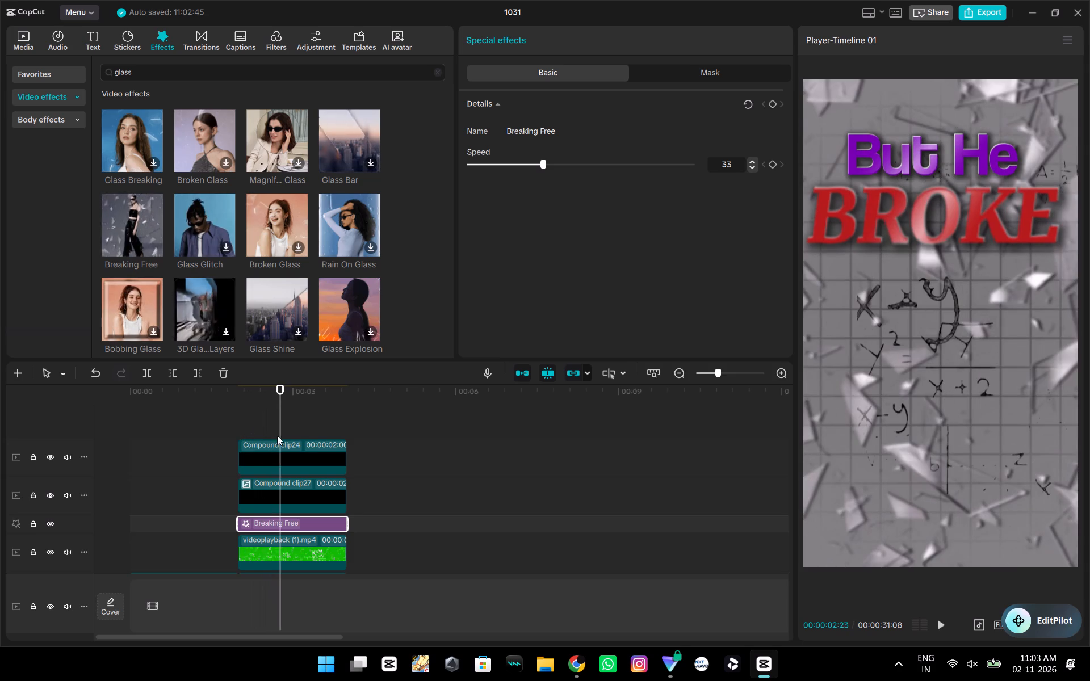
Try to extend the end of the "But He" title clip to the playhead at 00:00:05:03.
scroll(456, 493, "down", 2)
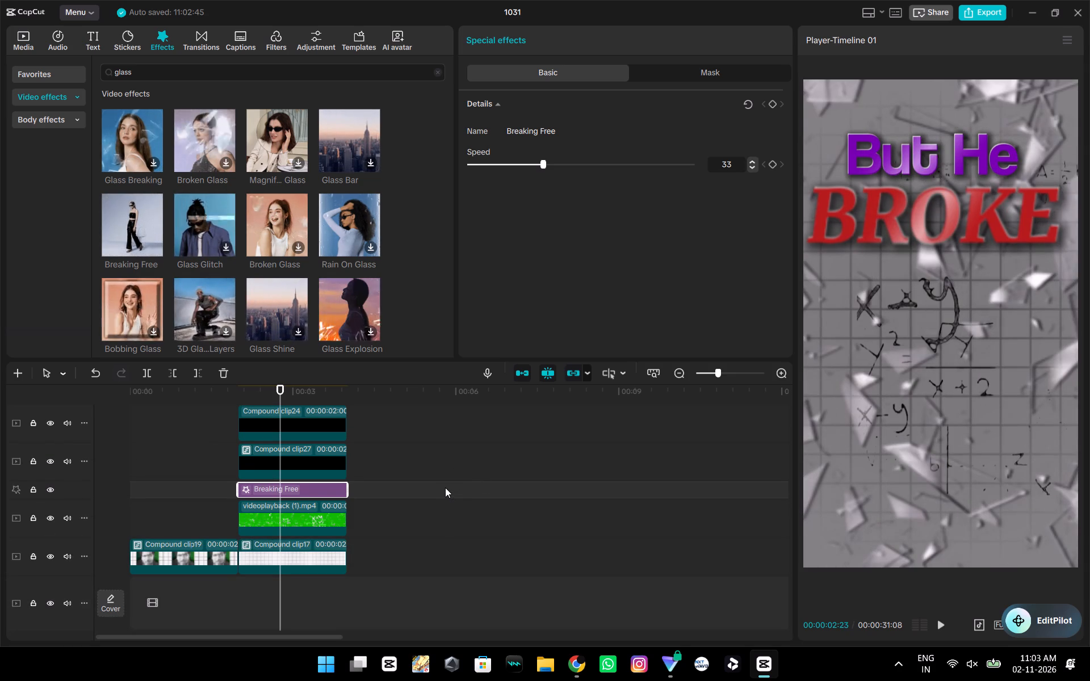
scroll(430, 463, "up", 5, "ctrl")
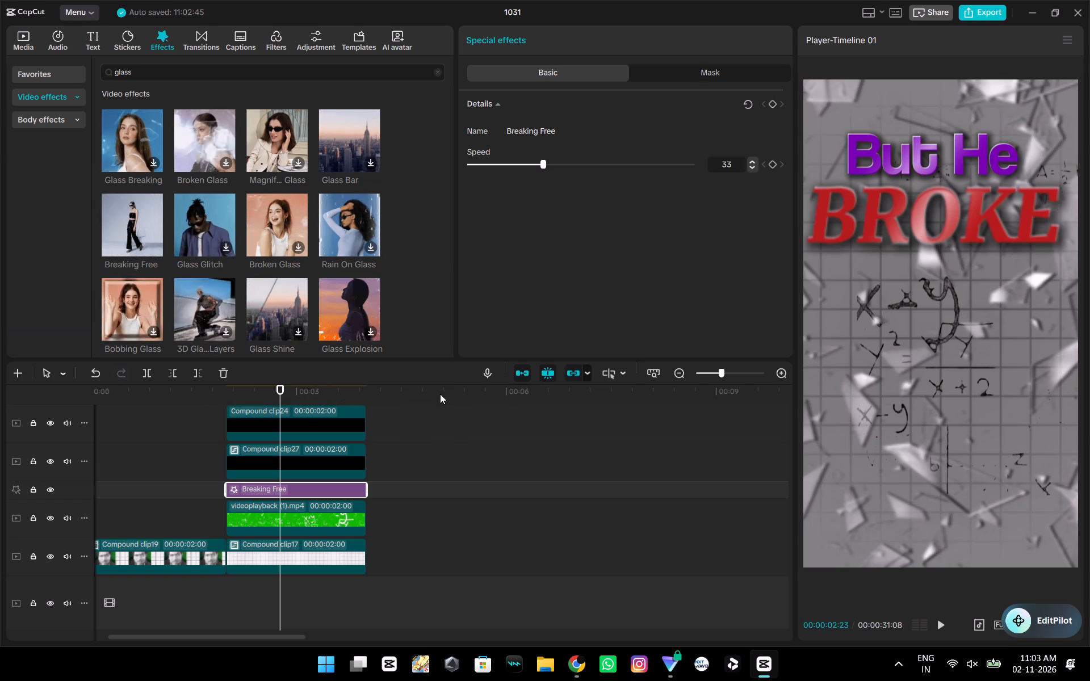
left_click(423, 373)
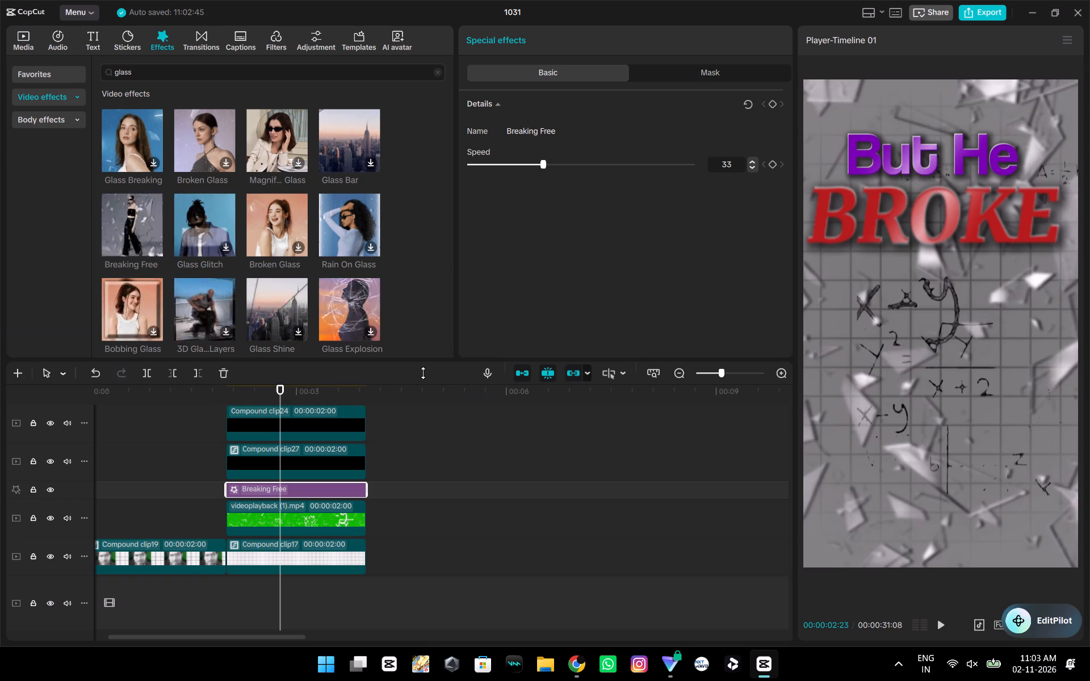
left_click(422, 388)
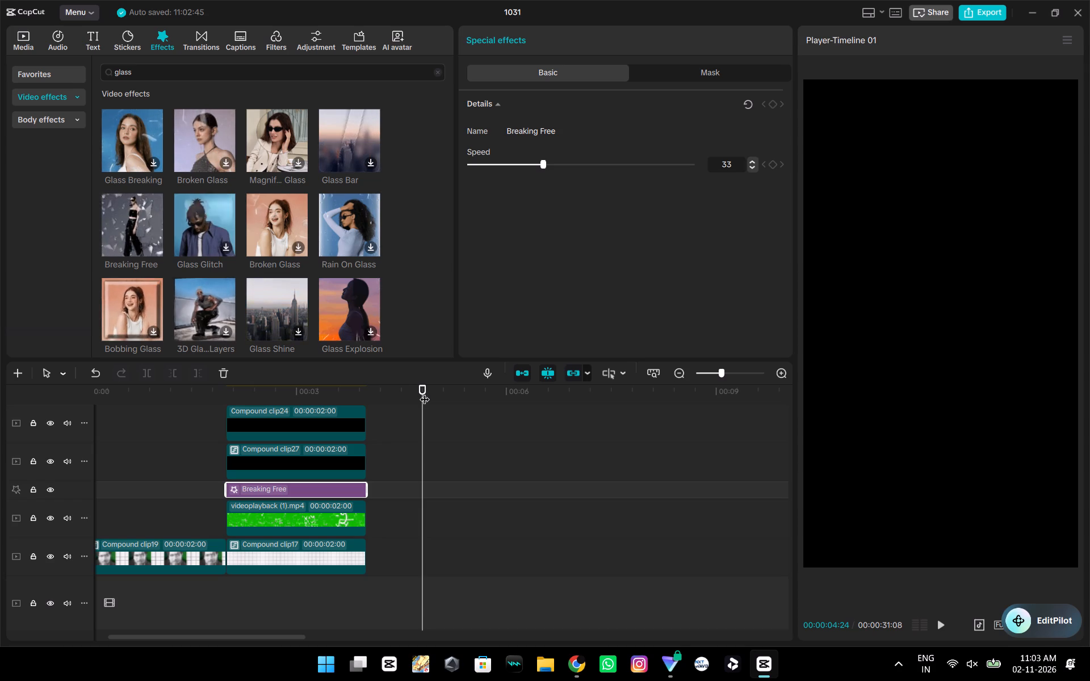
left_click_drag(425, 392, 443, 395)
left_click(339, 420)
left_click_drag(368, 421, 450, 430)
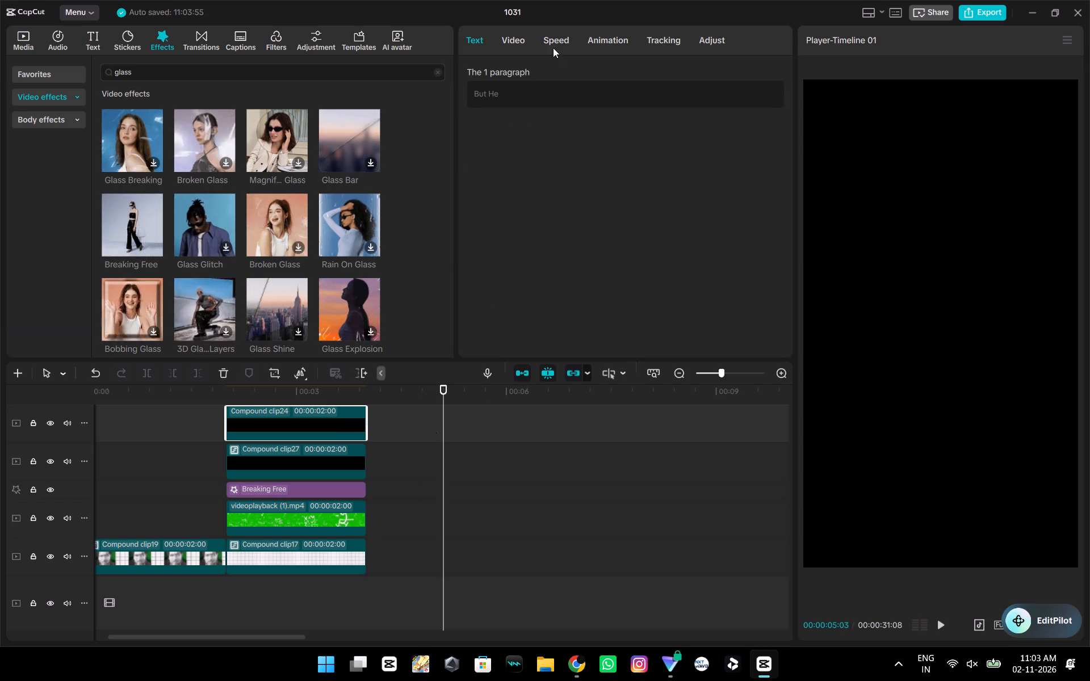
Slow the "But He" title clip to 0.65x speed so it reaches the playhead at 00:00:05:03.
left_click(520, 40)
left_click(564, 39)
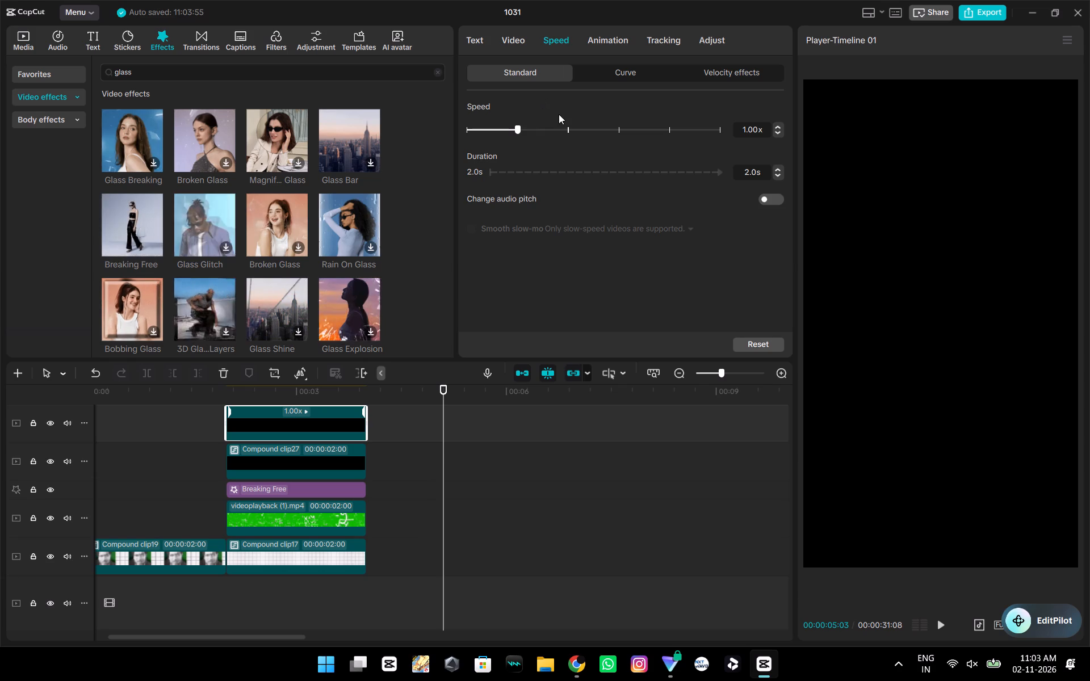
double_click(780, 132)
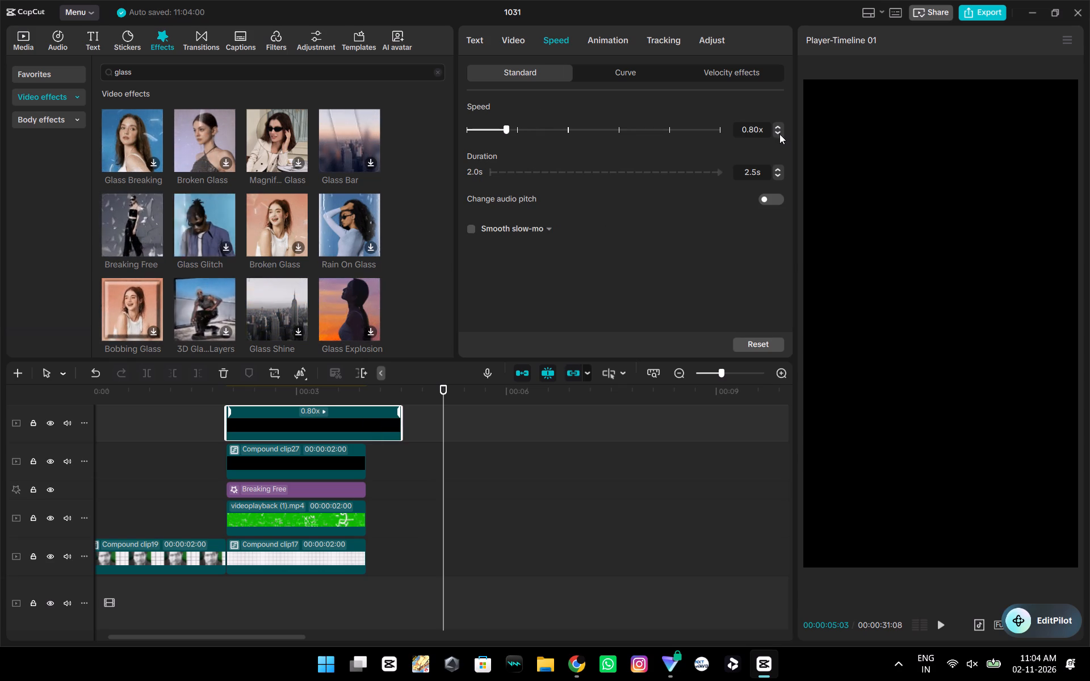
left_click(781, 136)
double_click(779, 133)
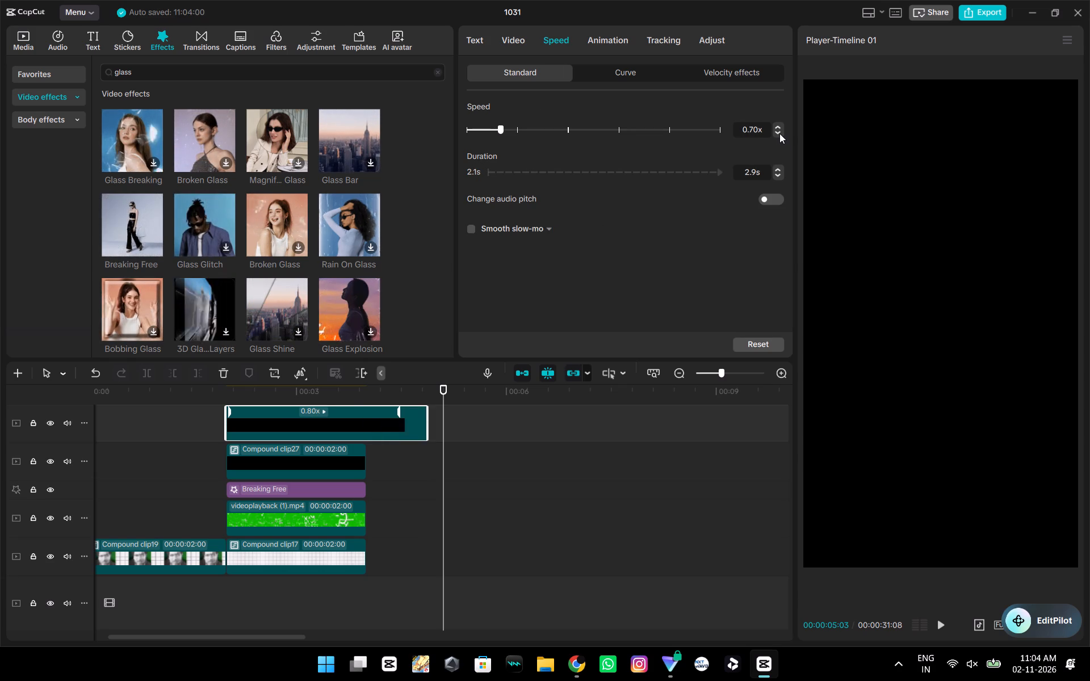
left_click(778, 127)
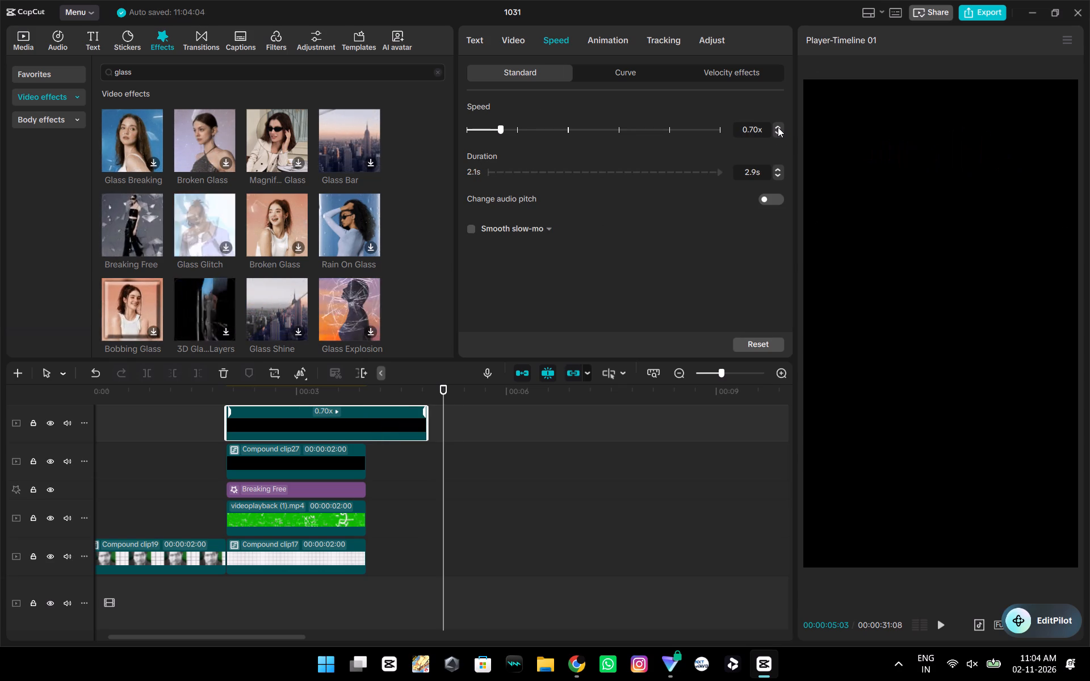
left_click(760, 131)
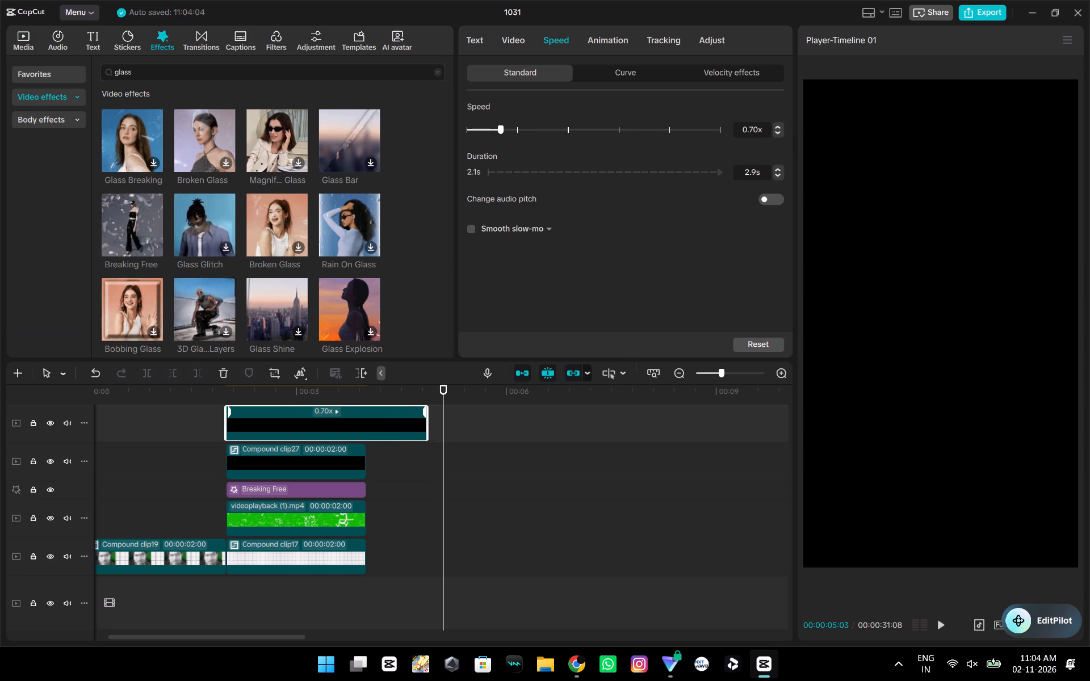
key("BackSpace")
key("BackSpace")
type("65")
key("Return")
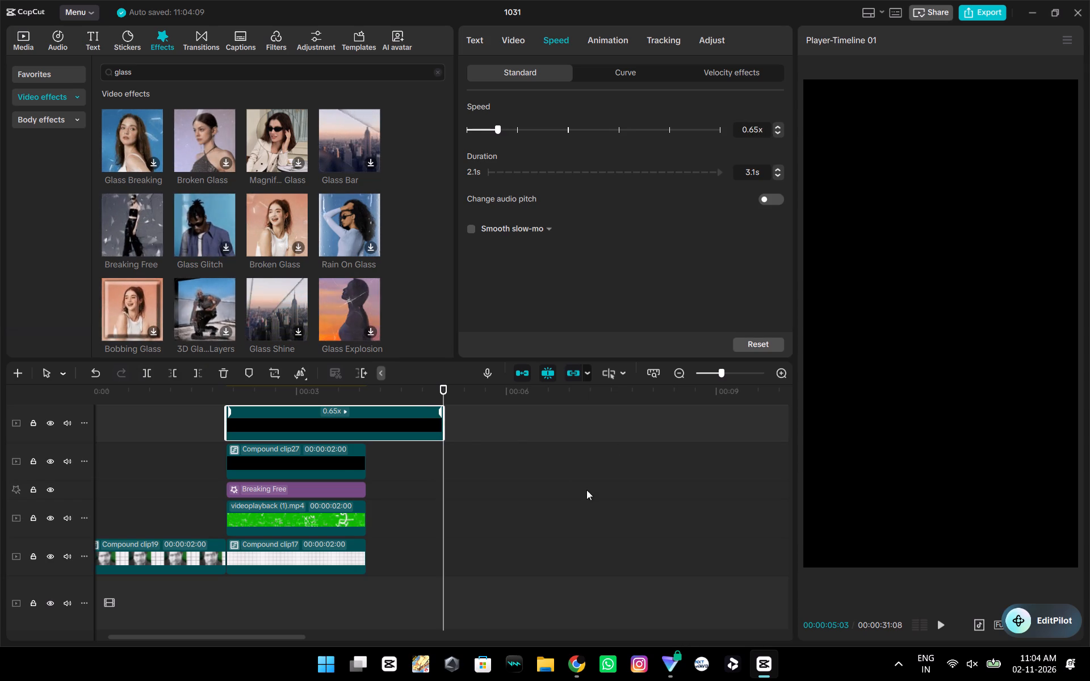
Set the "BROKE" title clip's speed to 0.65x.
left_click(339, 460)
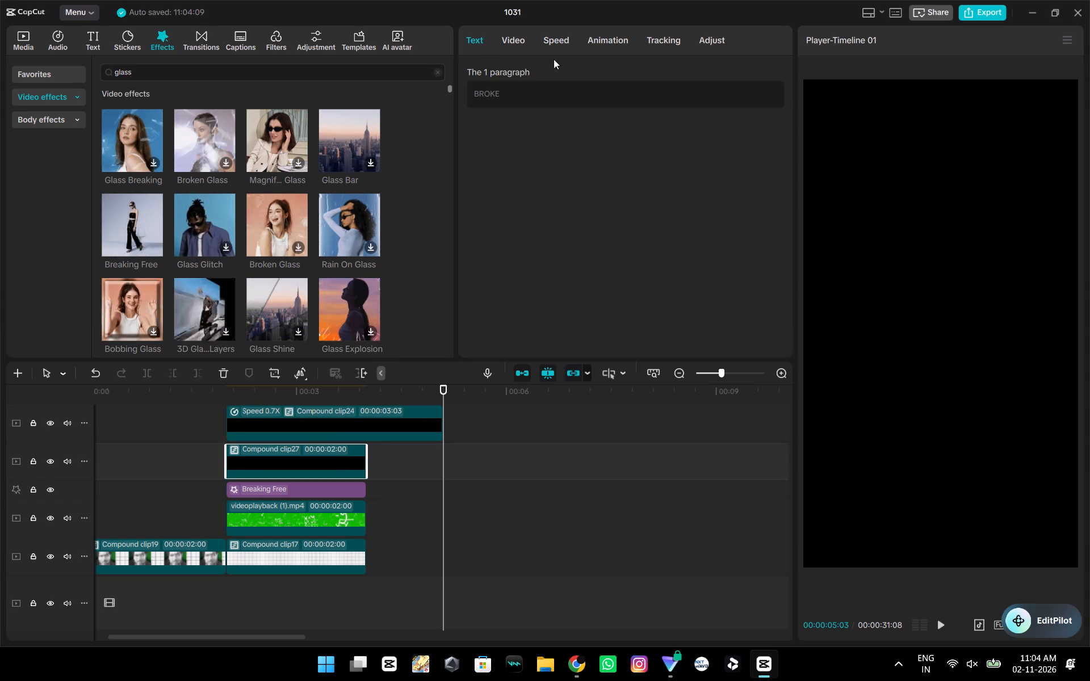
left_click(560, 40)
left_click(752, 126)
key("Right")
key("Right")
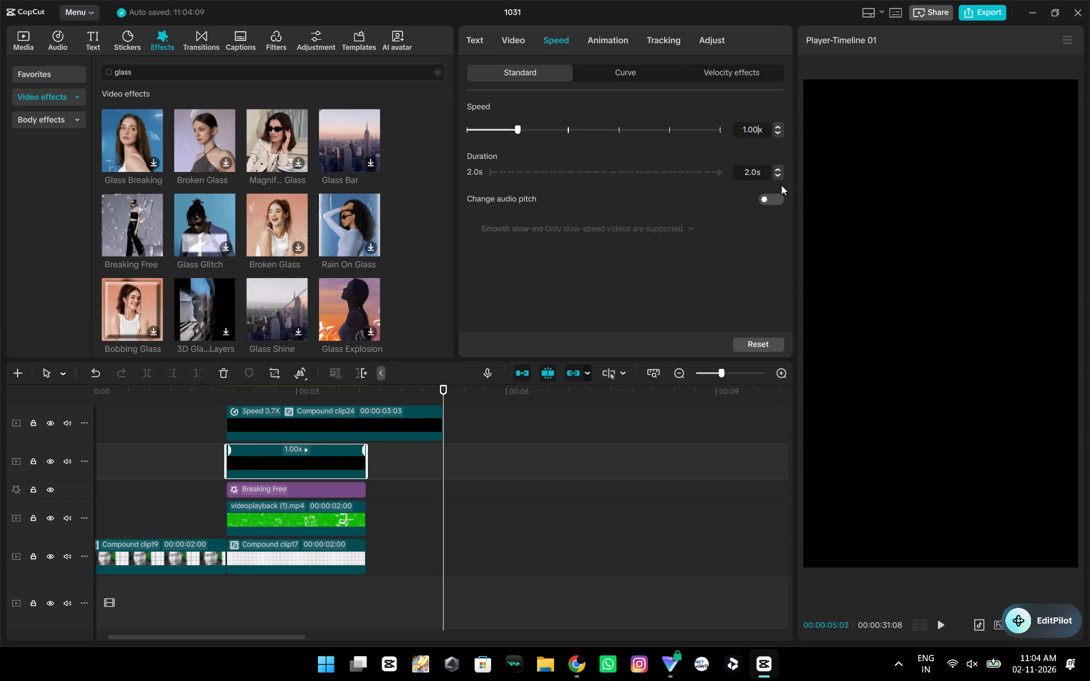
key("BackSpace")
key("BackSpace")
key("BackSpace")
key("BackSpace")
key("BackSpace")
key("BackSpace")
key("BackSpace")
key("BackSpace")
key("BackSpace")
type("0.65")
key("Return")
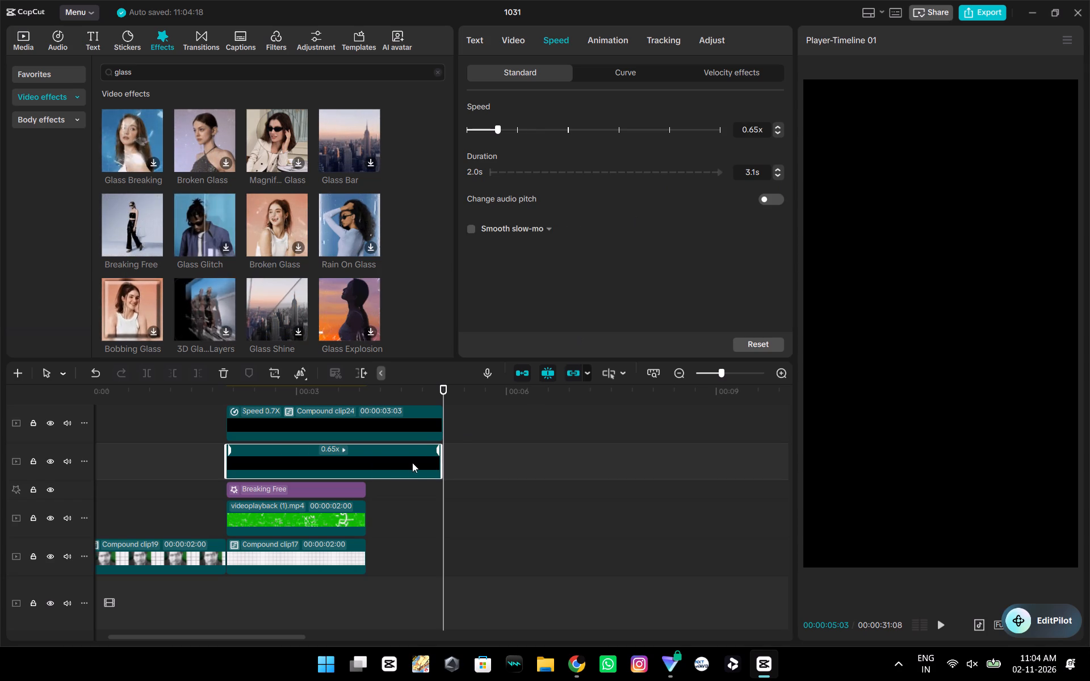
Extend the ends of the Breaking Free effect and the equations video clip to the playhead at 00:00:05:03.
left_click(337, 493)
left_click_drag(366, 488, 439, 497)
left_click(337, 527)
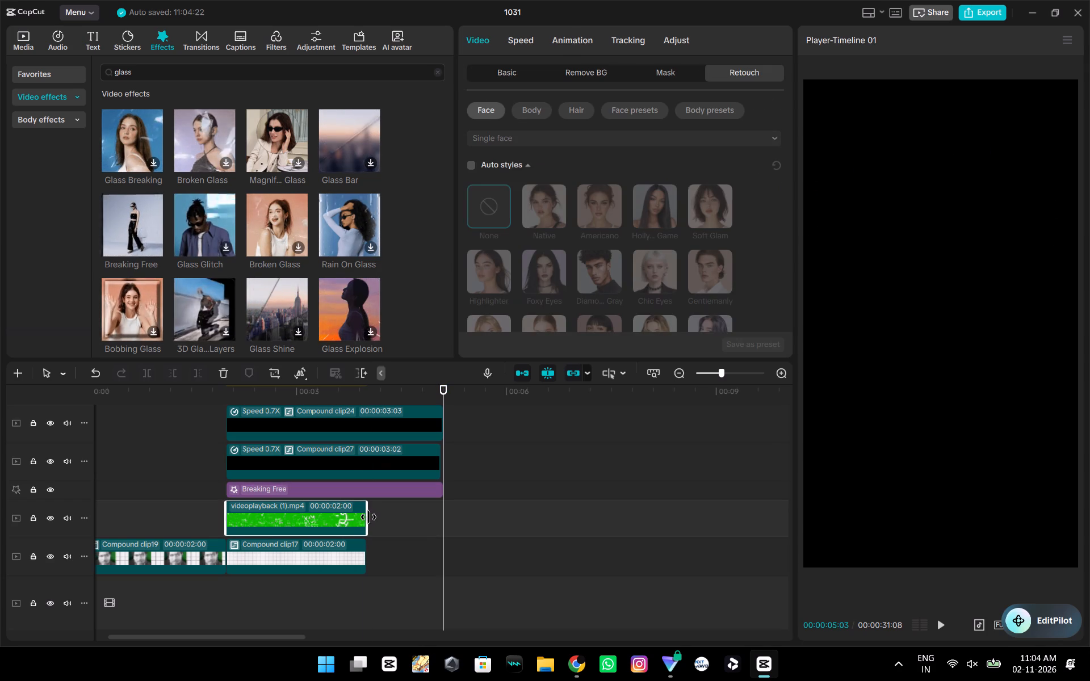
left_click_drag(368, 517, 444, 516)
Slow scene two's grid background clip to 0.60x speed and trim its end at the playhead at 00:00:05:03.
left_click(319, 552)
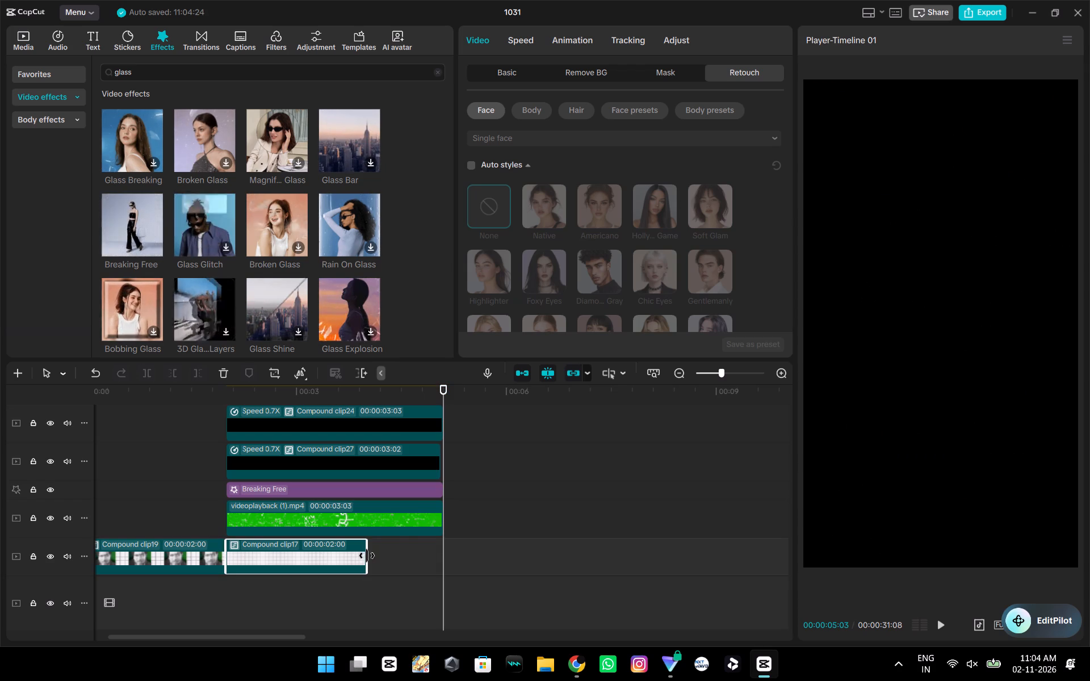
left_click_drag(366, 556, 472, 567)
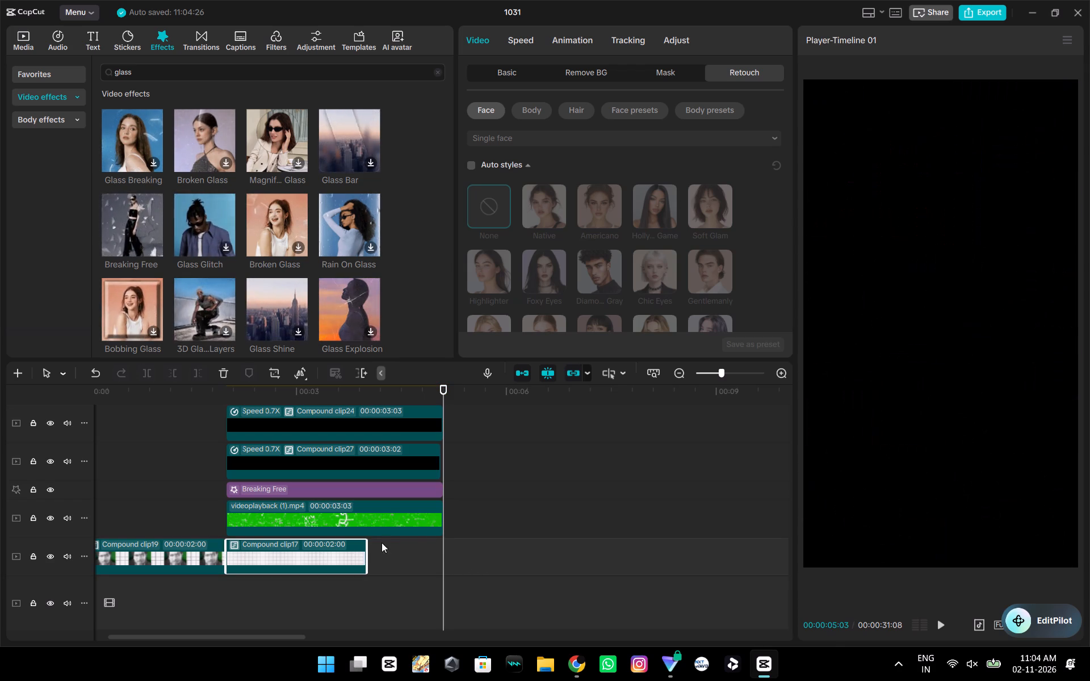
left_click(513, 39)
left_click(592, 77)
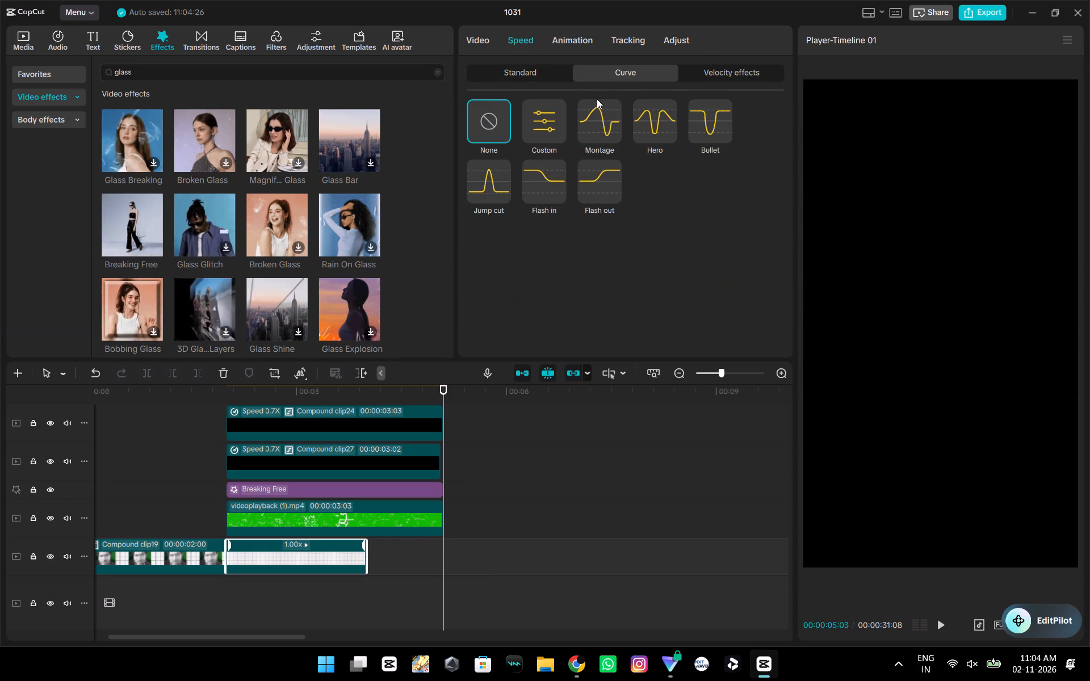
left_click(529, 68)
triple_click(777, 133)
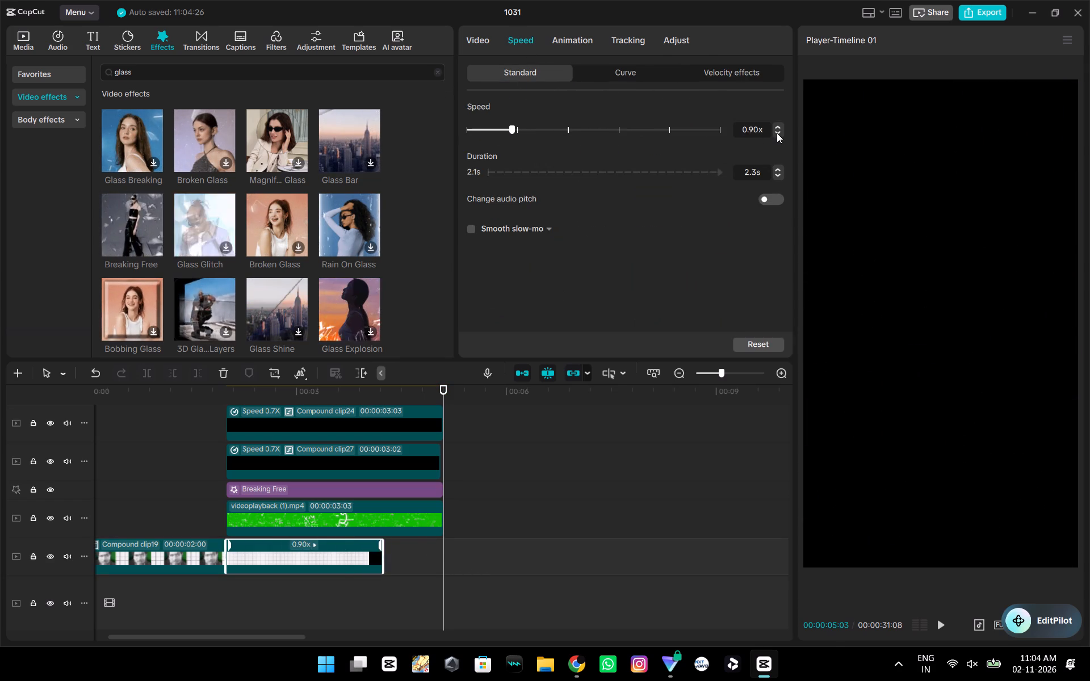
left_click(777, 133)
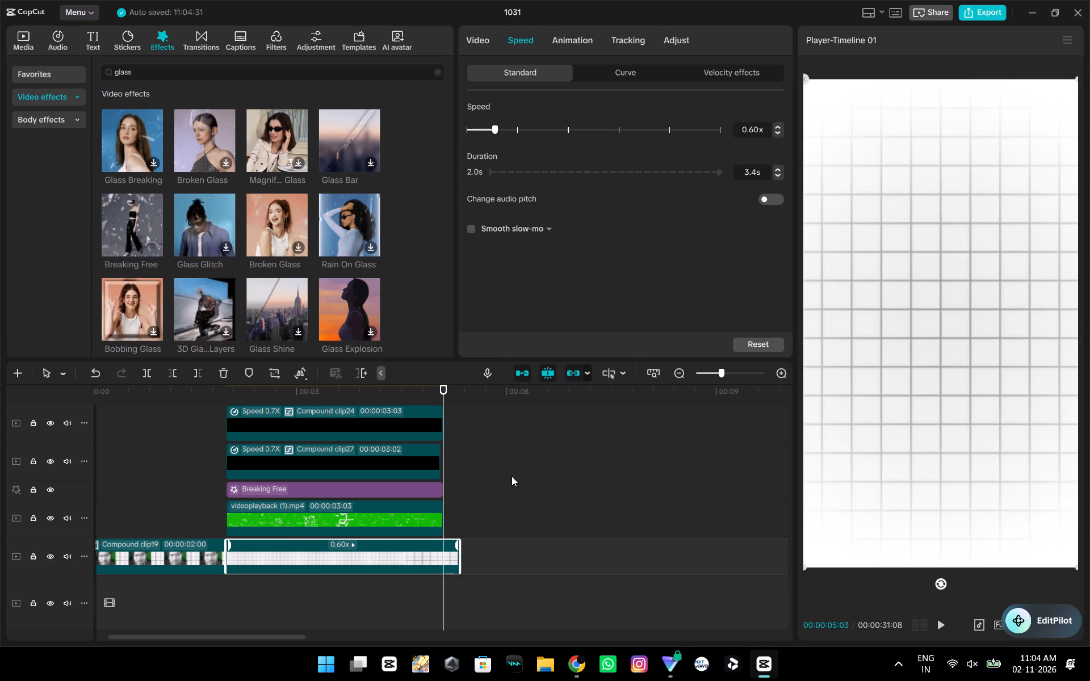
key("w")
Set the "BROKE" title clip's speed to 0.64x so its end meets the other scene-two clips.
scroll(506, 476, "up", 20, "ctrl")
scroll(506, 476, "up", 3, "ctrl")
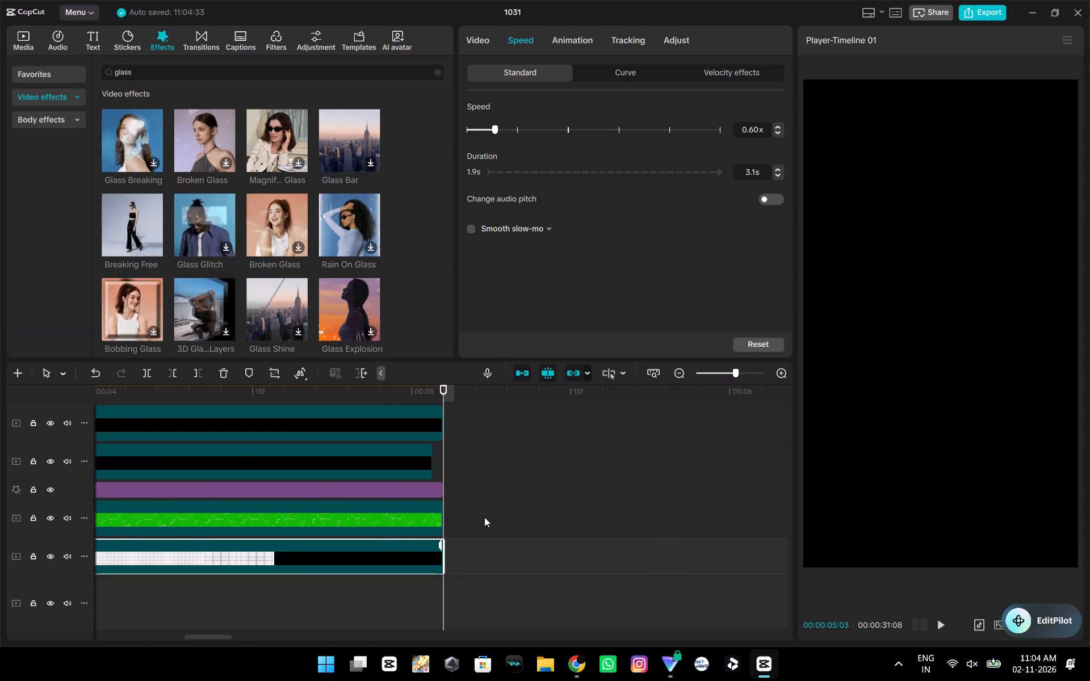
left_click(421, 462)
left_click_drag(433, 463, 445, 465)
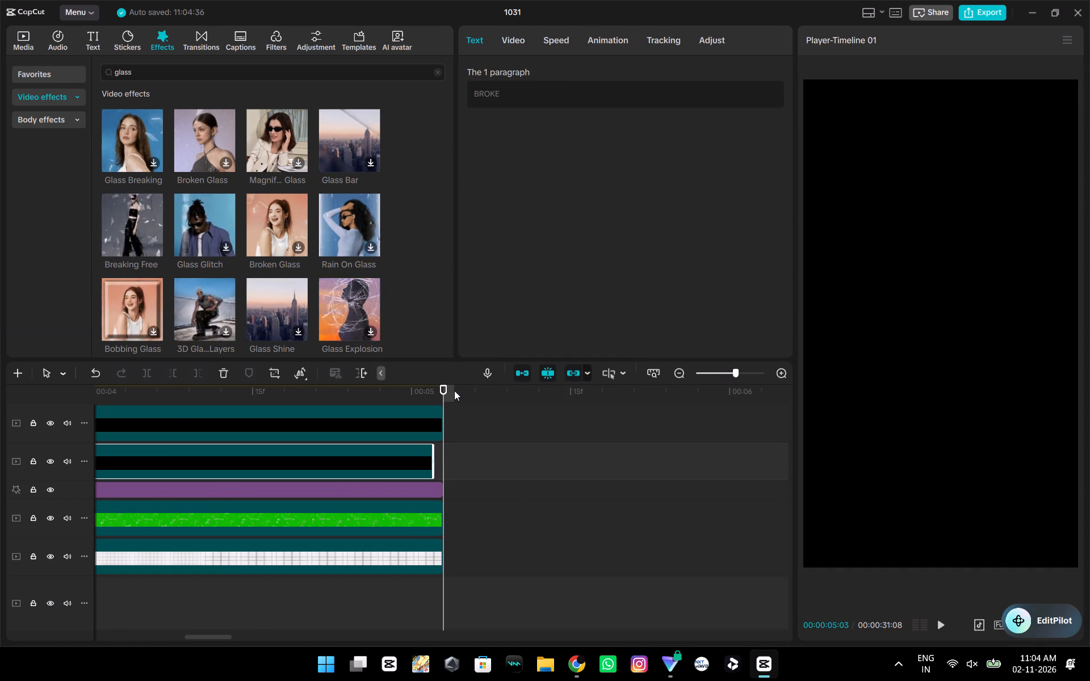
left_click(508, 48)
left_click_drag(566, 40, 572, 39)
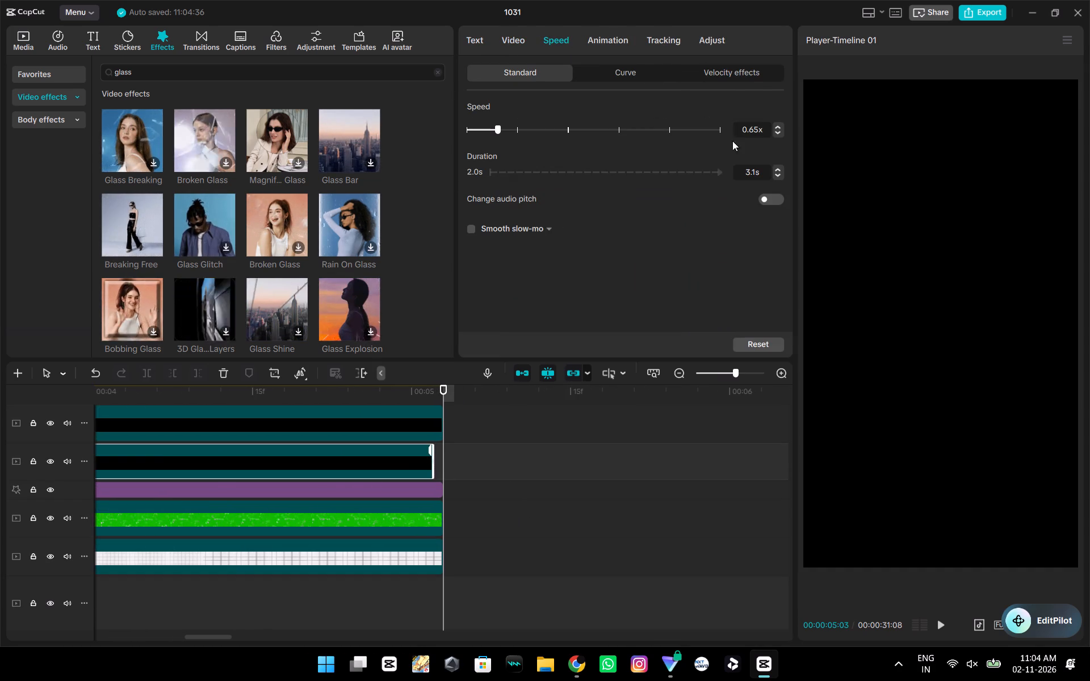
left_click(758, 136)
key("BackSpace")
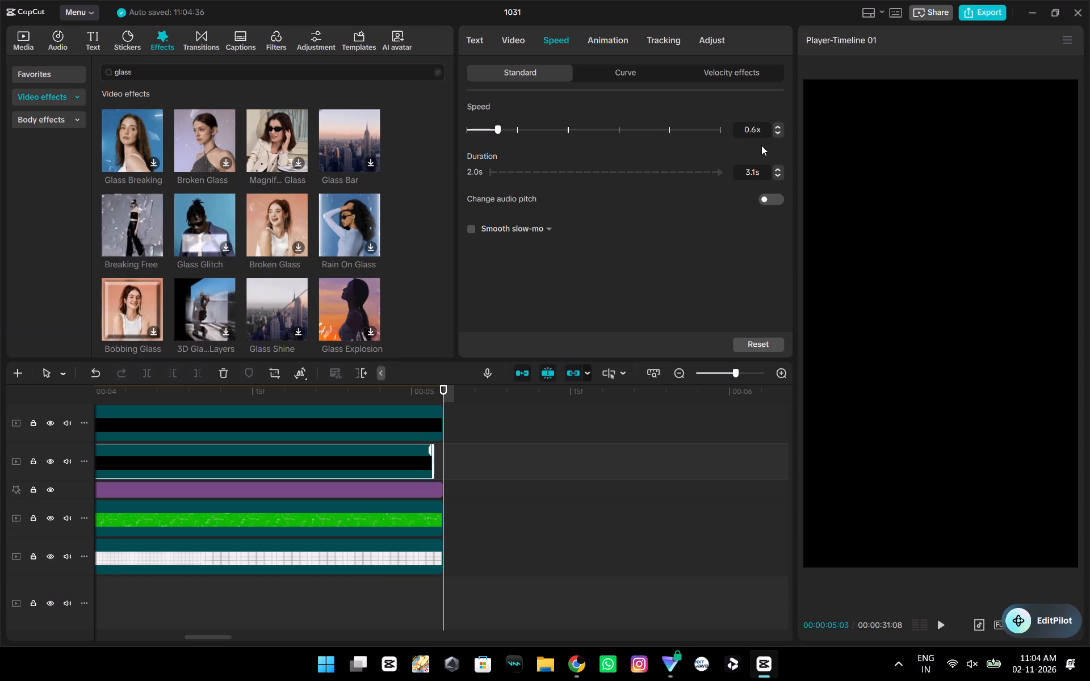
key("4")
key("Return")
Play the lengthened scene two from 00:00:01:13 to check its titles, equations and shattering effect.
scroll(508, 489, "down", 20, "ctrl")
scroll(508, 489, "down", 5, "ctrl")
left_click(159, 426)
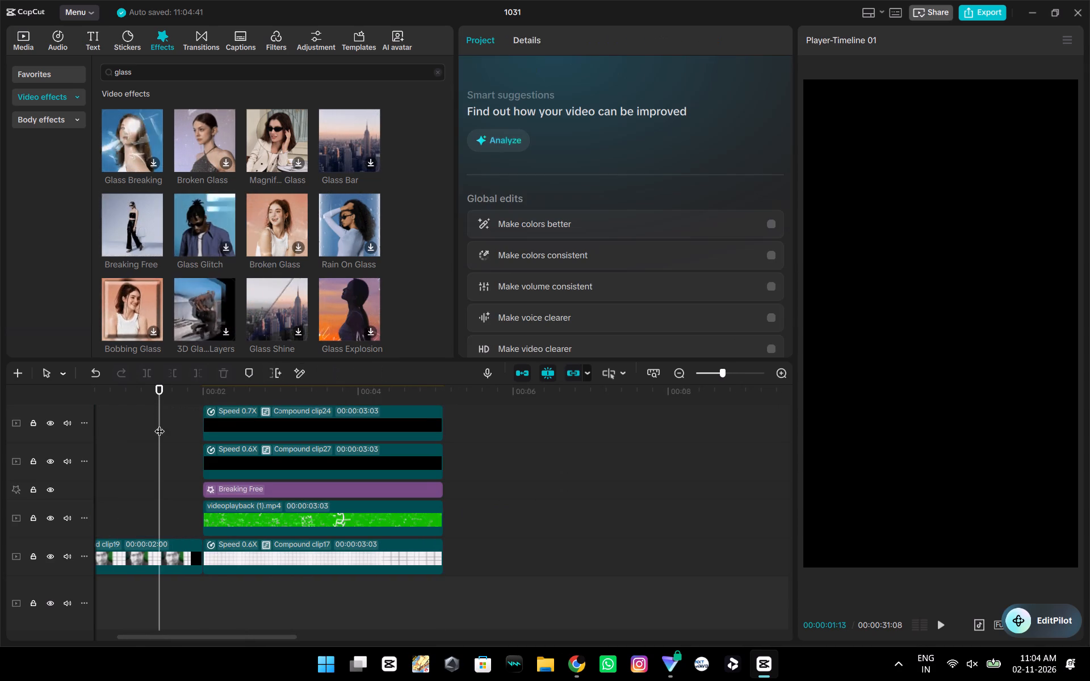
key("space")
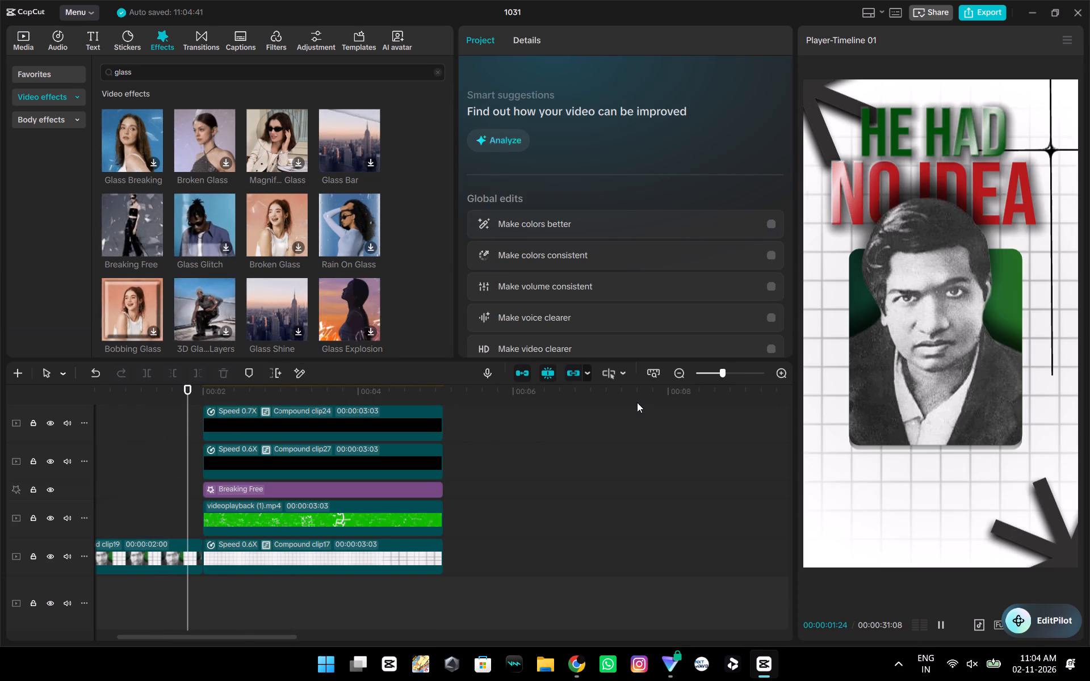
key("space")
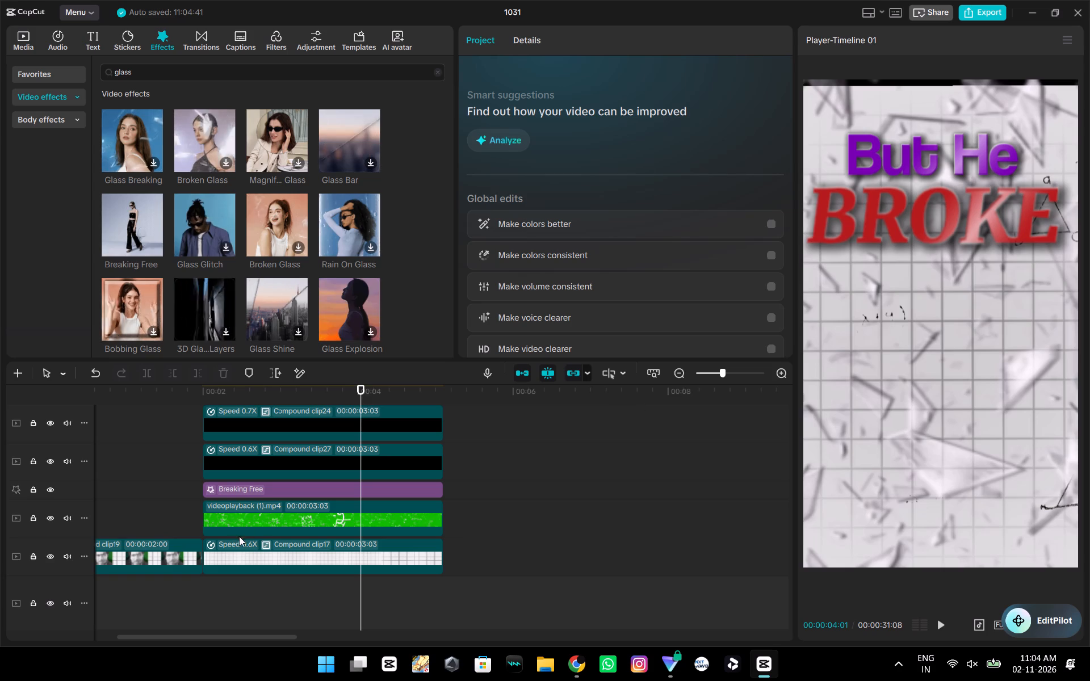
key("space")
key("space")
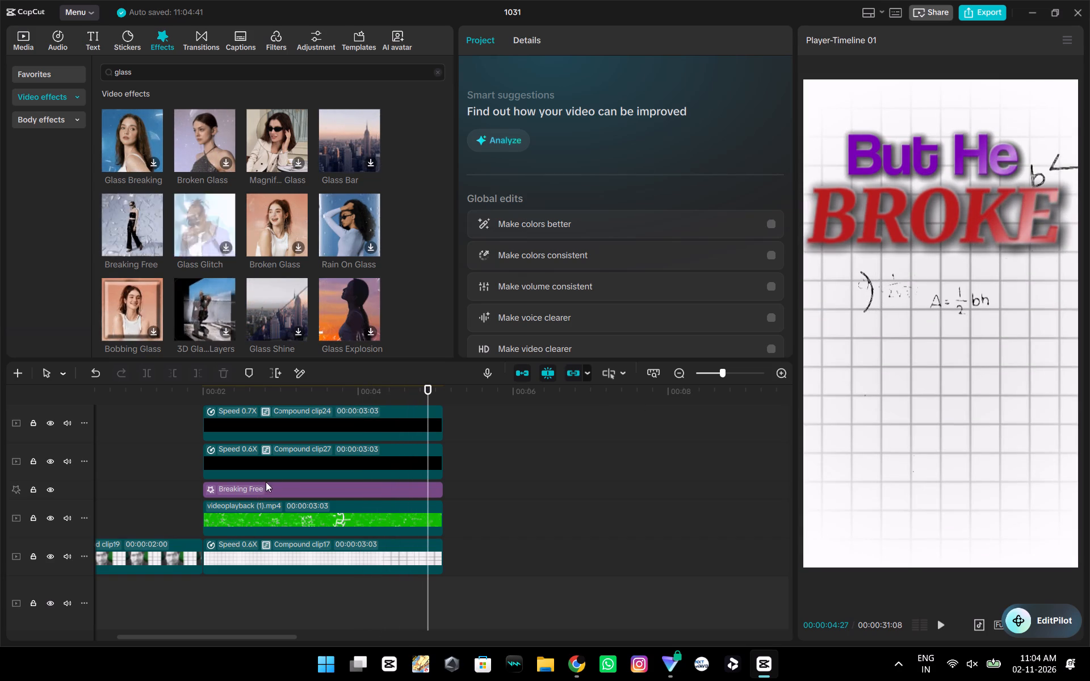
key("space")
key("space")
left_click(160, 459)
key("space")
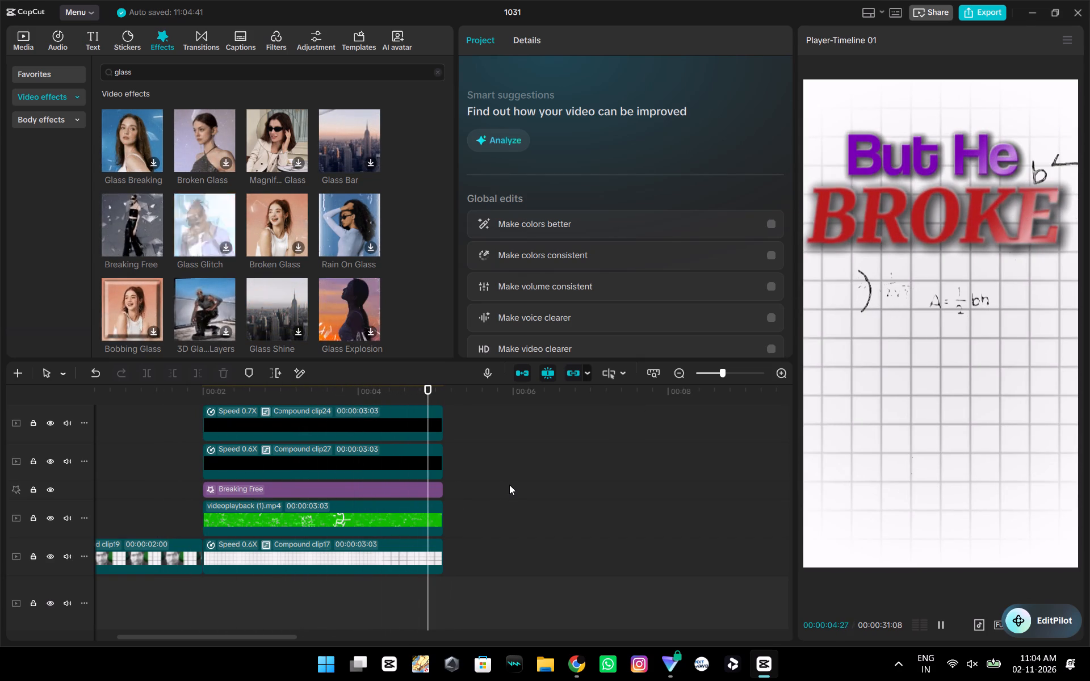
key("space")
Enlarge the equations video and reposition it so it fills the frame's height behind the "But He BROKE" titles.
left_click(348, 523)
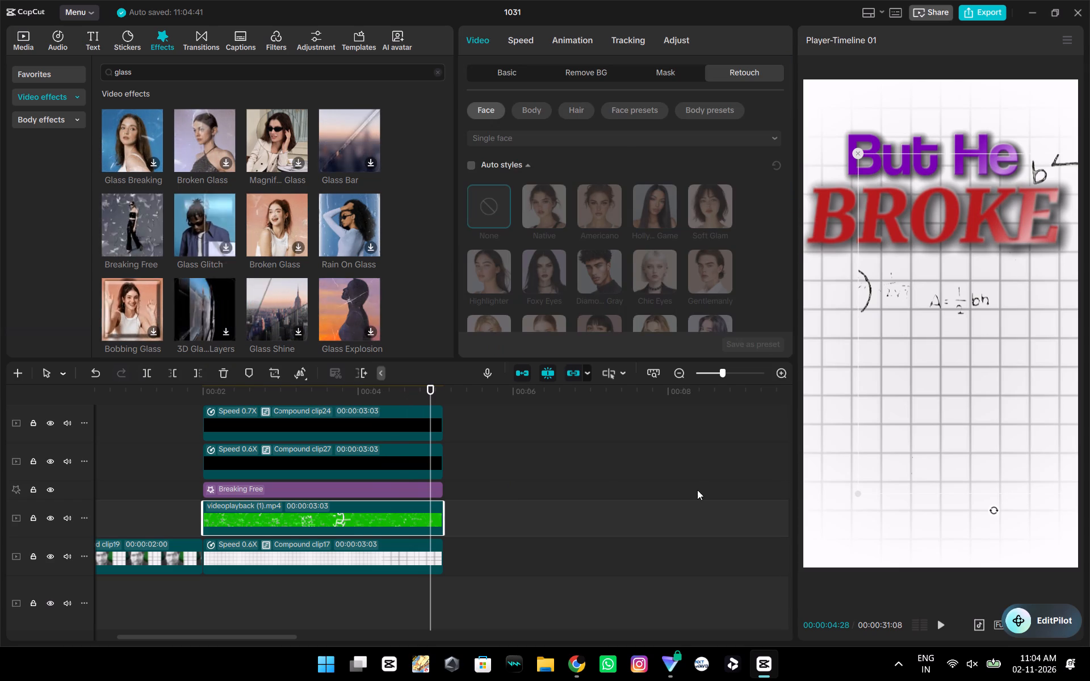
left_click_drag(996, 454, 959, 401)
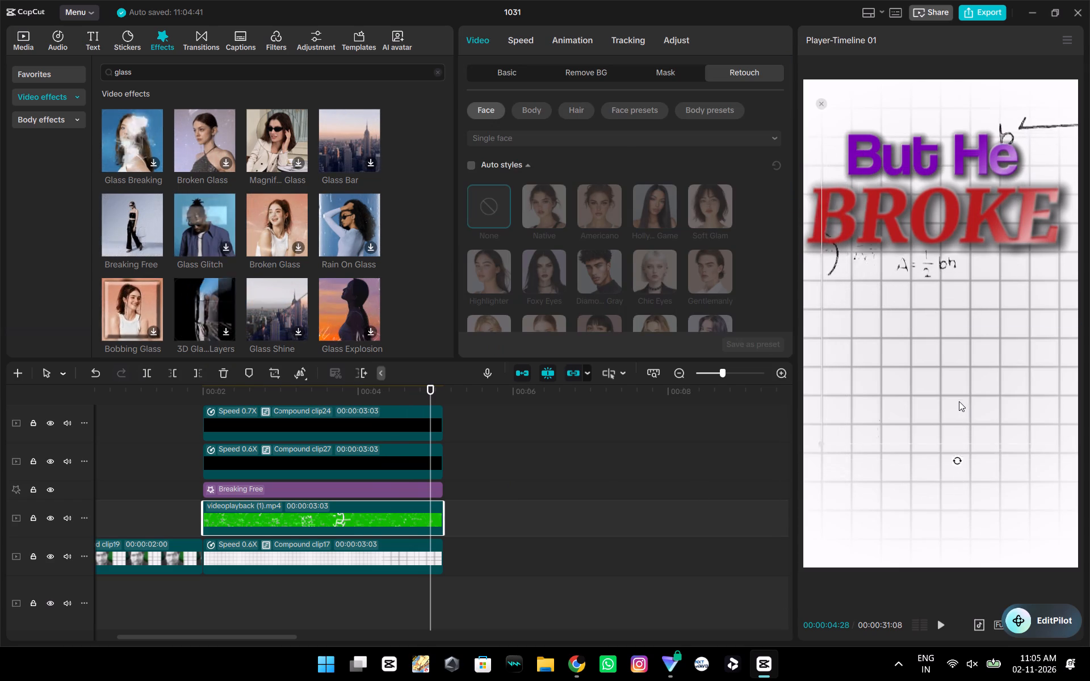
left_click_drag(959, 401, 941, 382)
left_click_drag(940, 394, 994, 393)
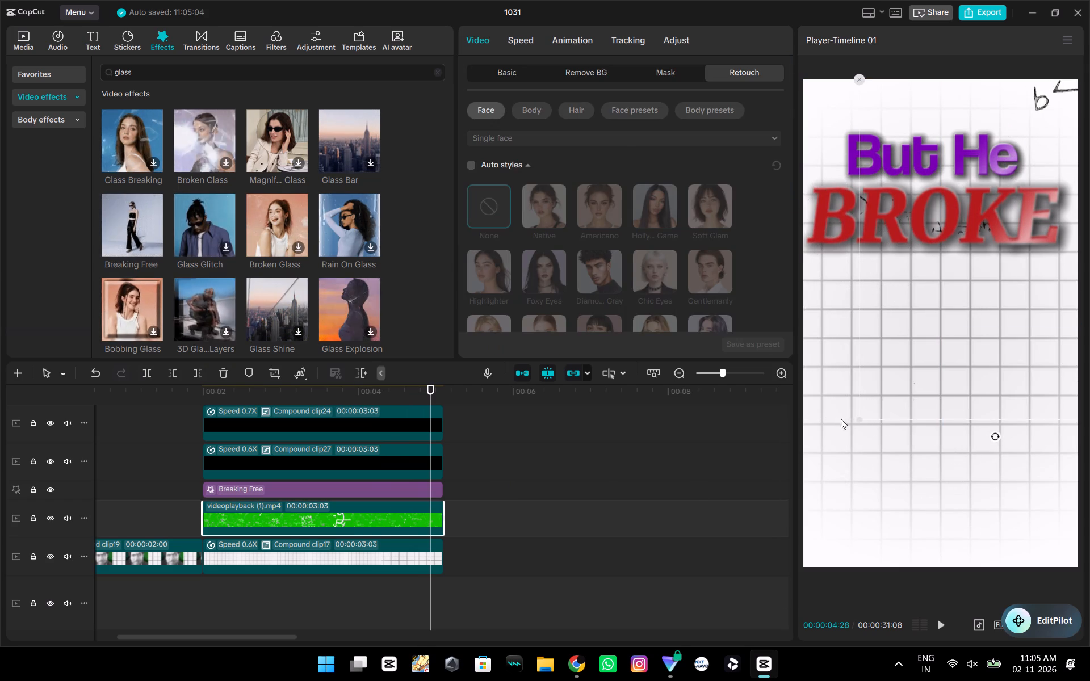
left_click_drag(858, 420, 851, 532)
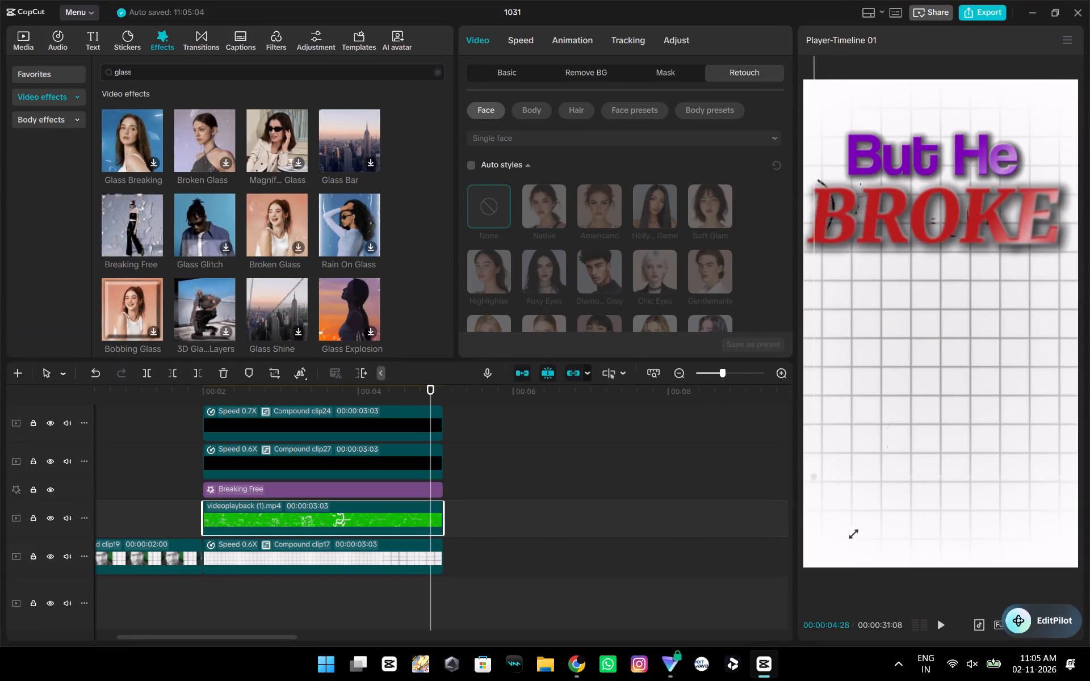
left_click_drag(851, 532, 846, 552)
left_click_drag(893, 416, 889, 490)
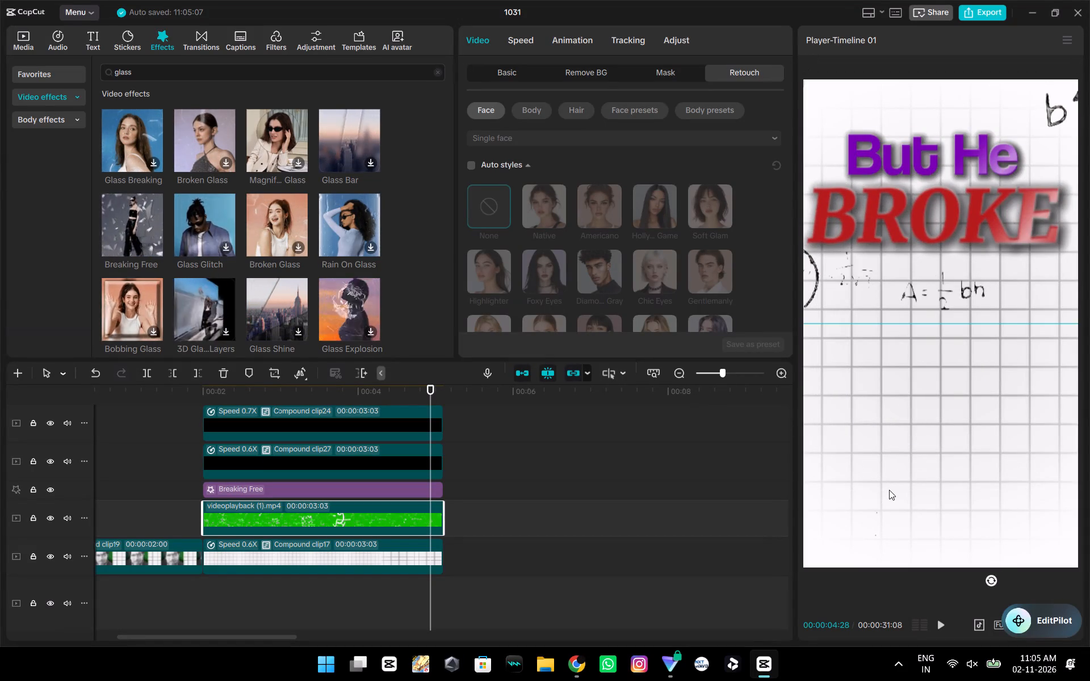
left_click_drag(889, 490, 891, 482)
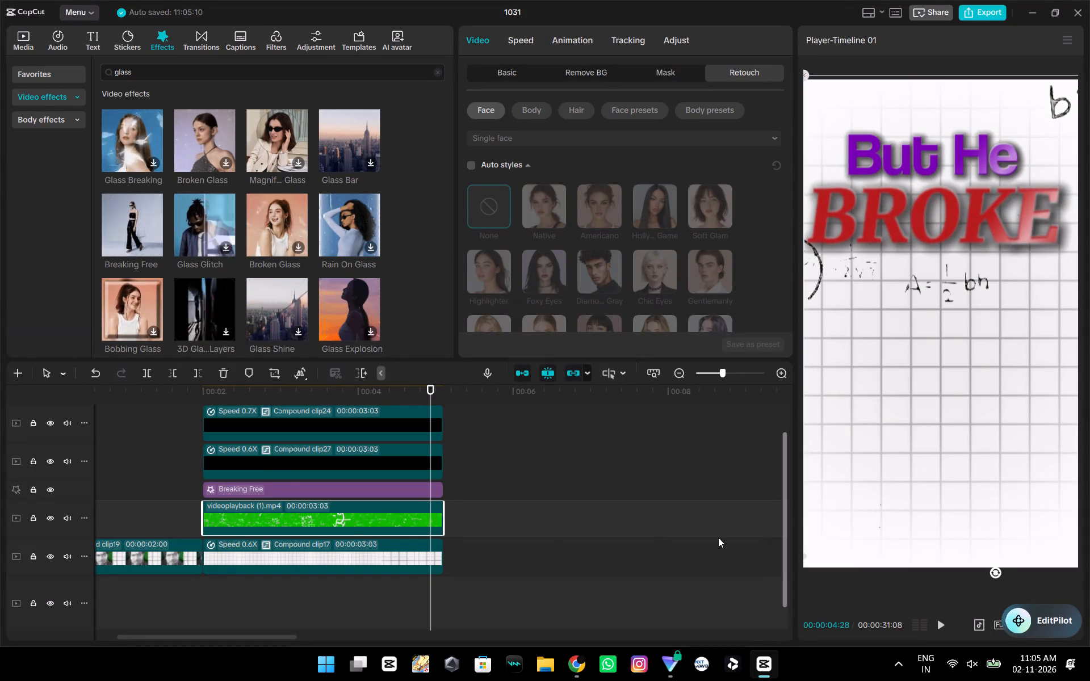
Add the Glass Breaking effect on its own track above Breaking Free, aligned with the start of scene two.
double_click(191, 416)
scroll(208, 468, "down", 7, "ctrl")
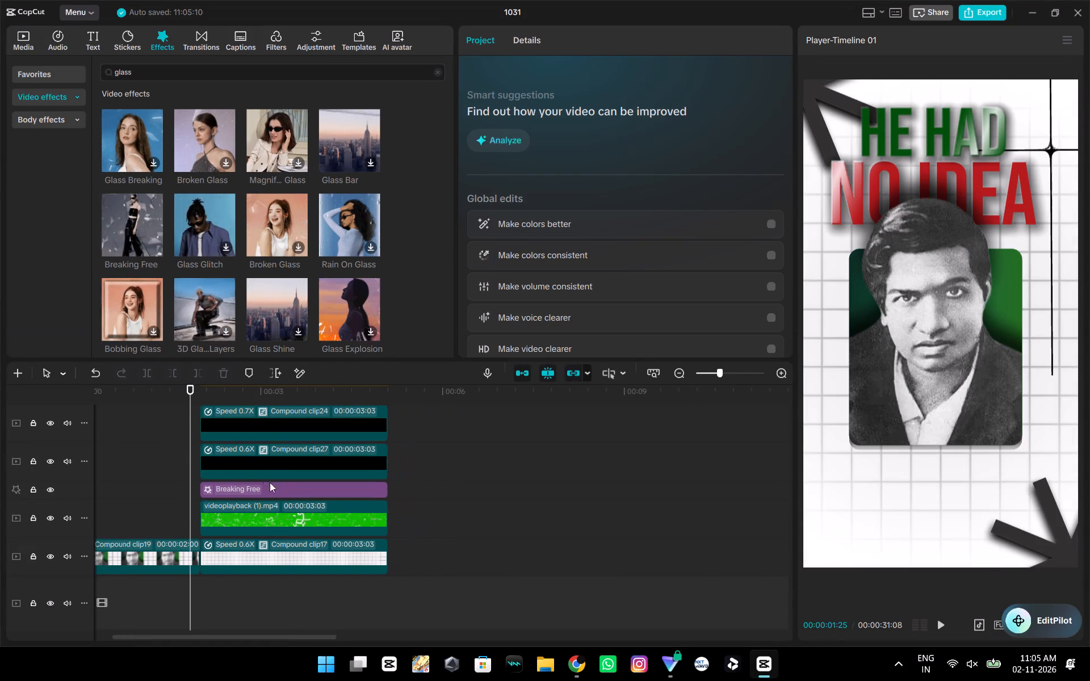
scroll(270, 482, "down", 3, "ctrl")
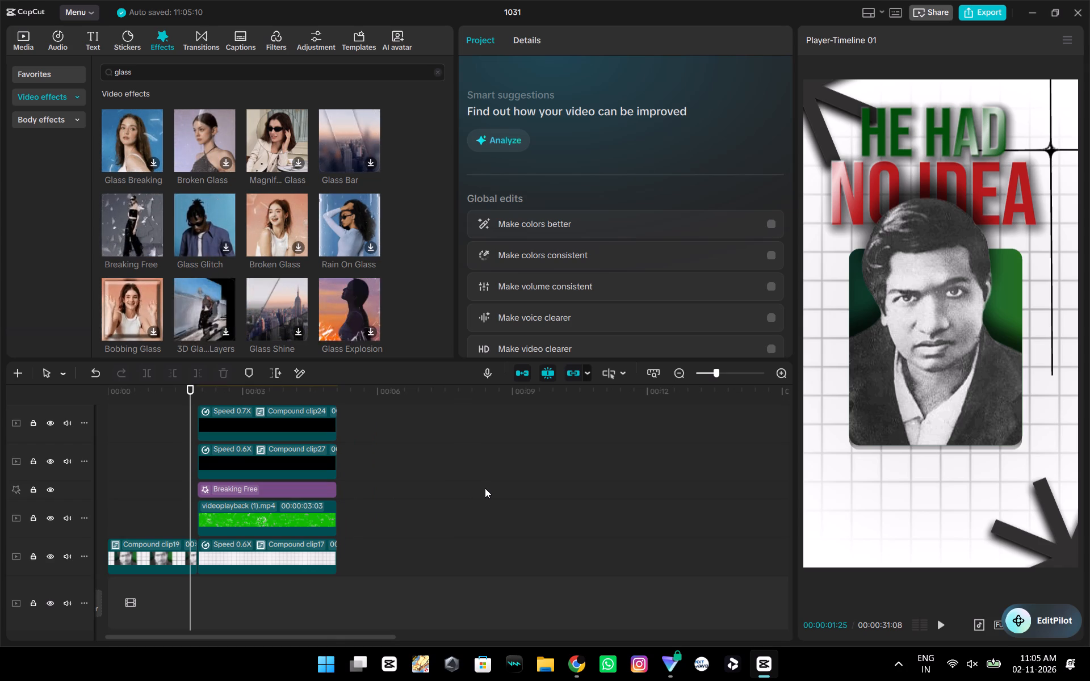
left_click(254, 486)
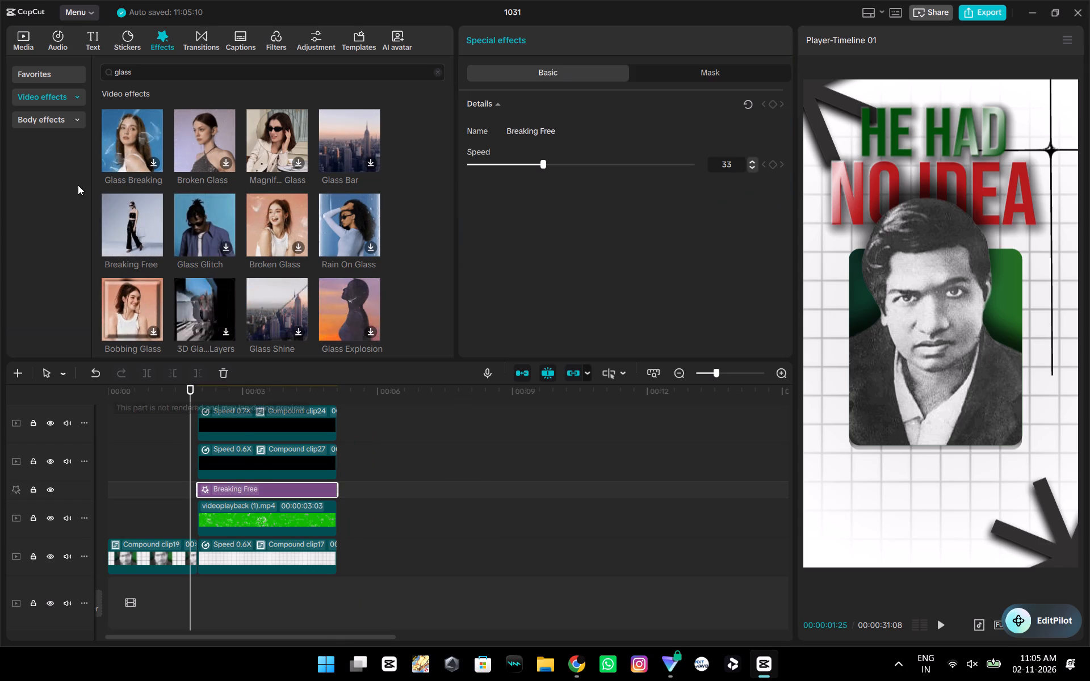
left_click_drag(123, 133, 224, 489)
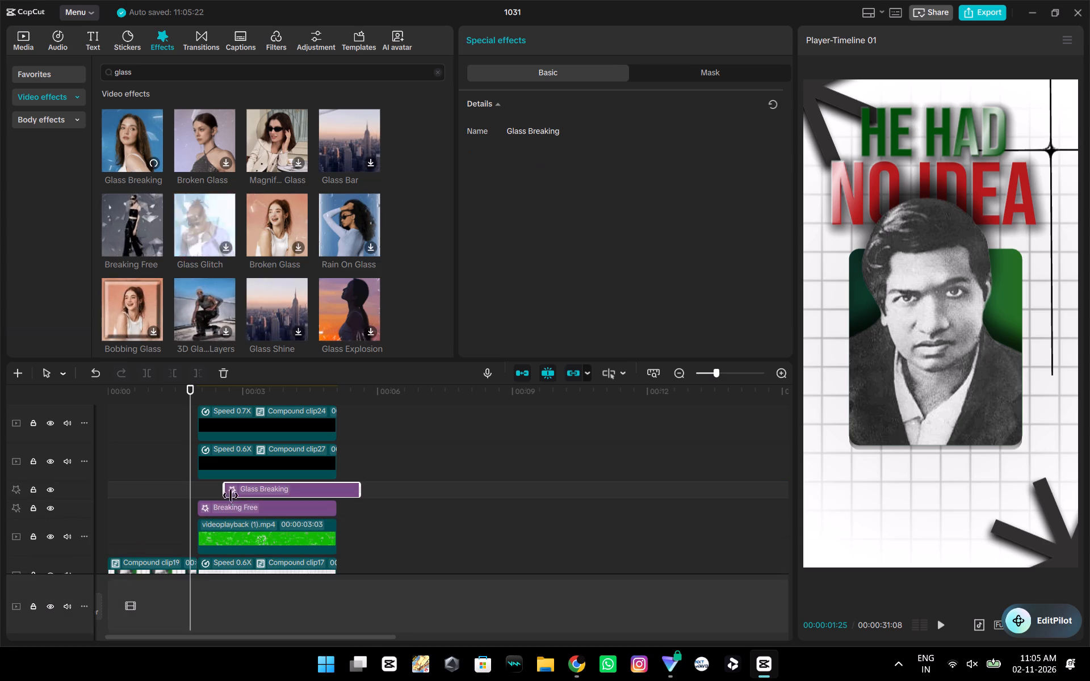
left_click(232, 493)
left_click_drag(258, 485, 233, 485)
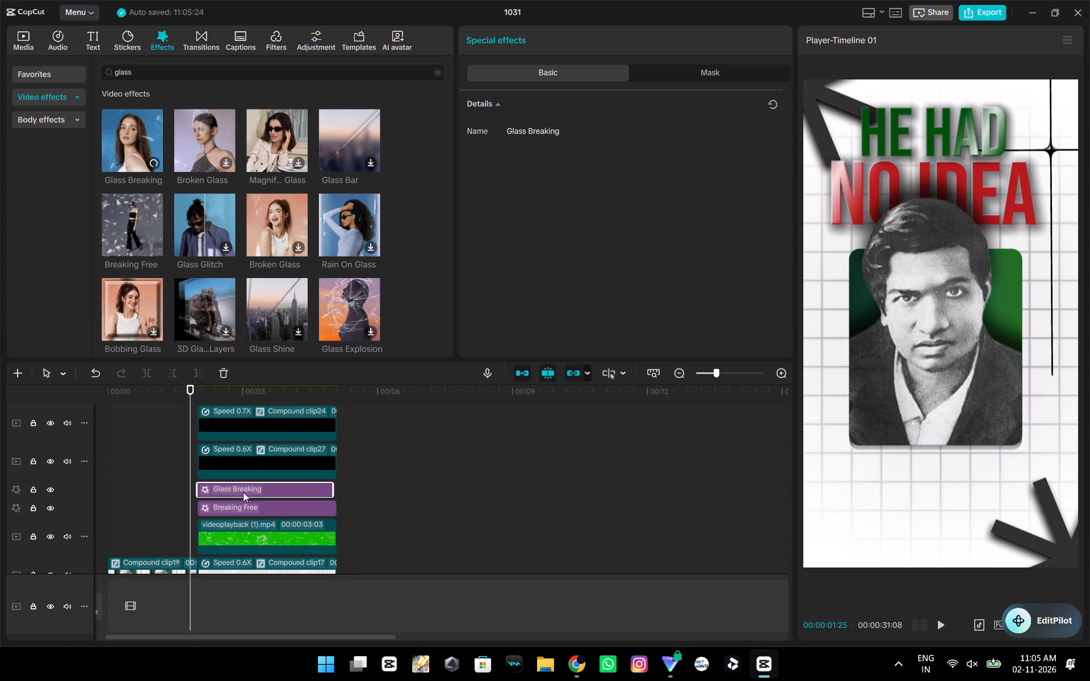
Delete the Breaking Free effect from scene two.
left_click(256, 511)
key("BackSpace")
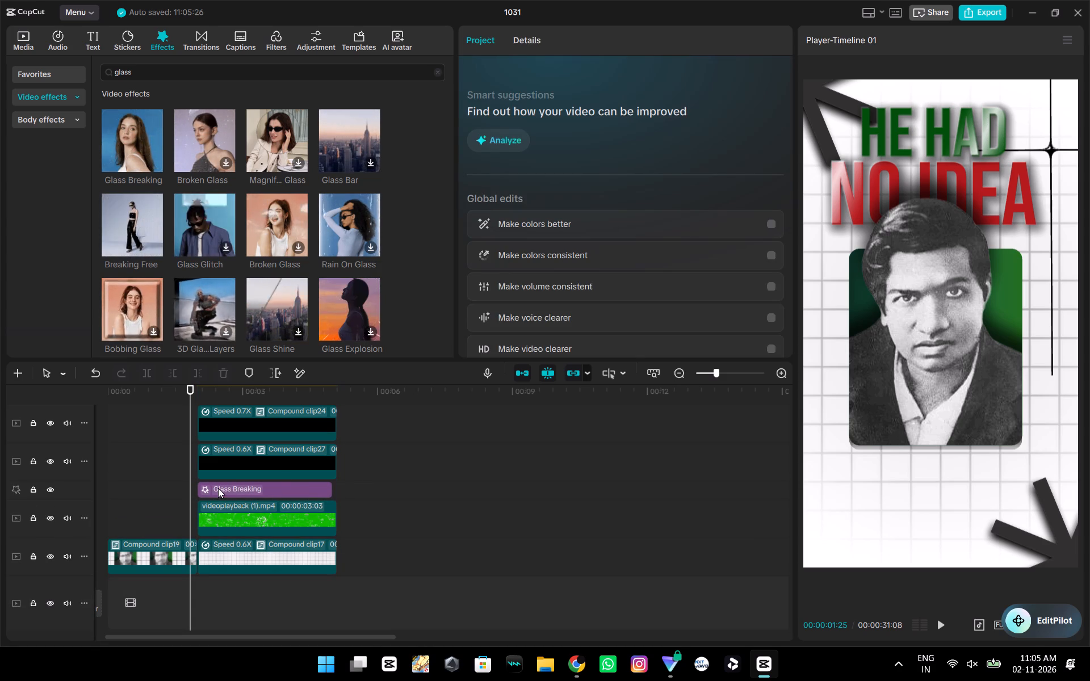
Extend the Glass Breaking effect so its end lines up with the end of the scene-two clips.
left_click(329, 489)
left_click_drag(334, 491, 340, 497)
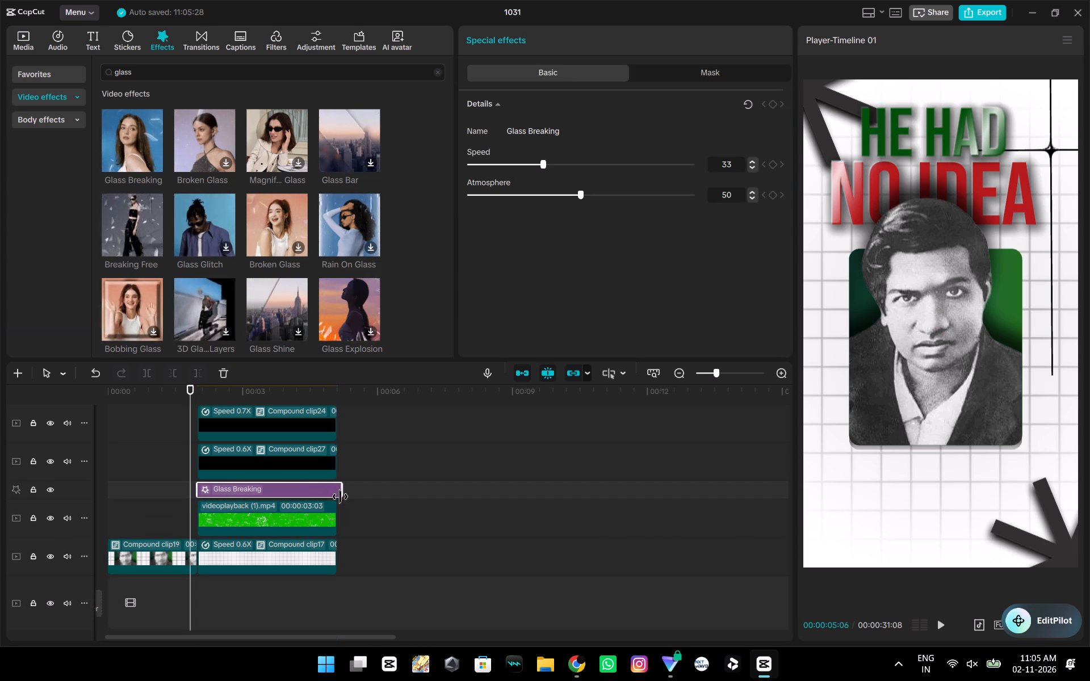
left_click_drag(340, 497, 334, 498)
Play from just before scene two to check the Glass Breaking effect over the equations.
key("space")
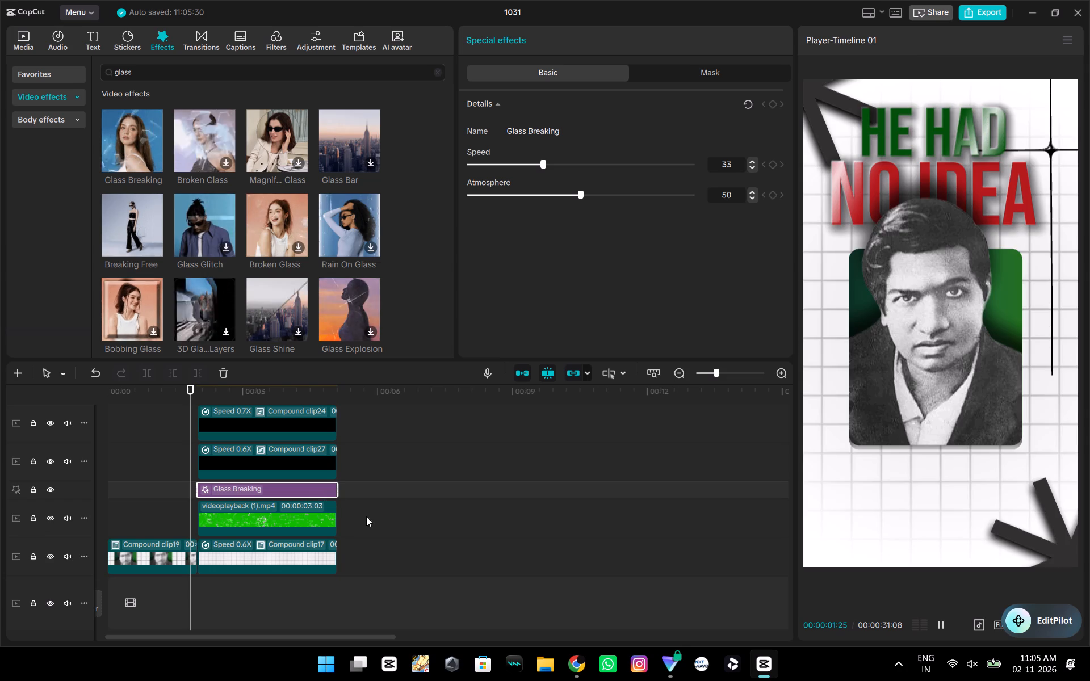
key("space")
left_click(184, 457)
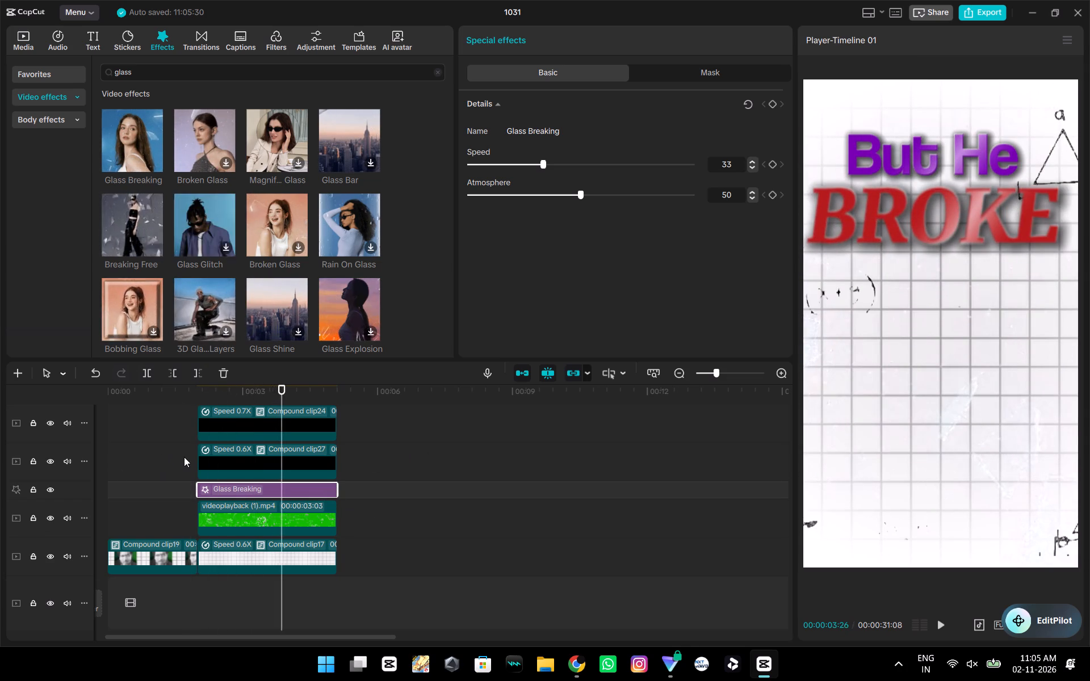
key("space")
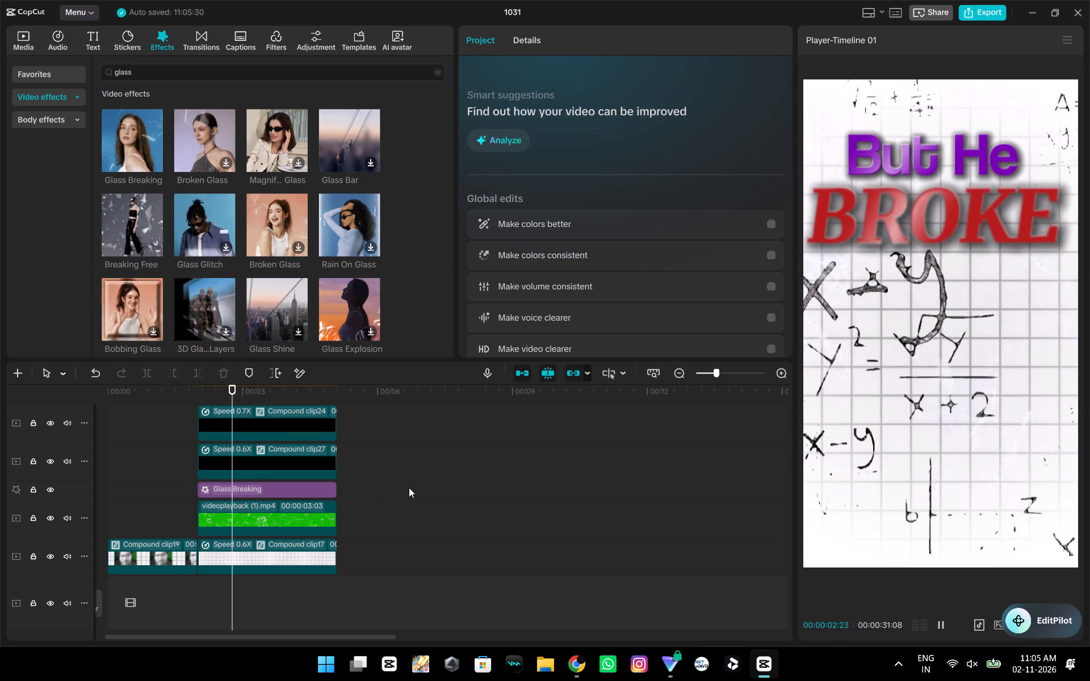
key("space")
Raise the Glass Breaking effect's Atmosphere to 100.
left_click(324, 498)
left_click(262, 490)
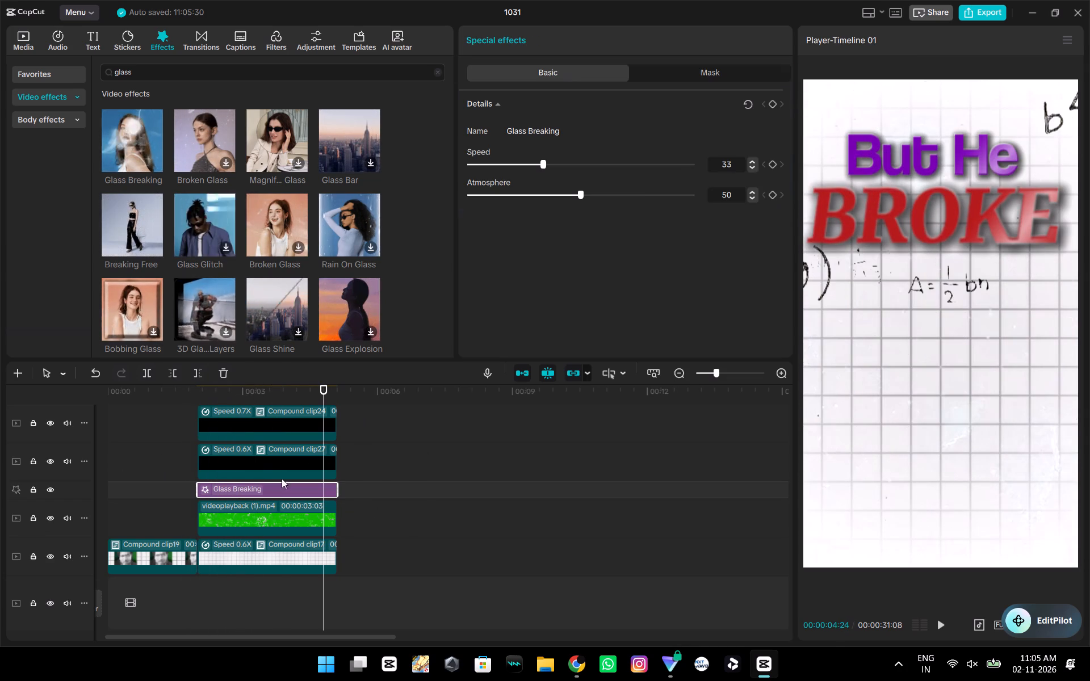
left_click_drag(589, 187, 802, 246)
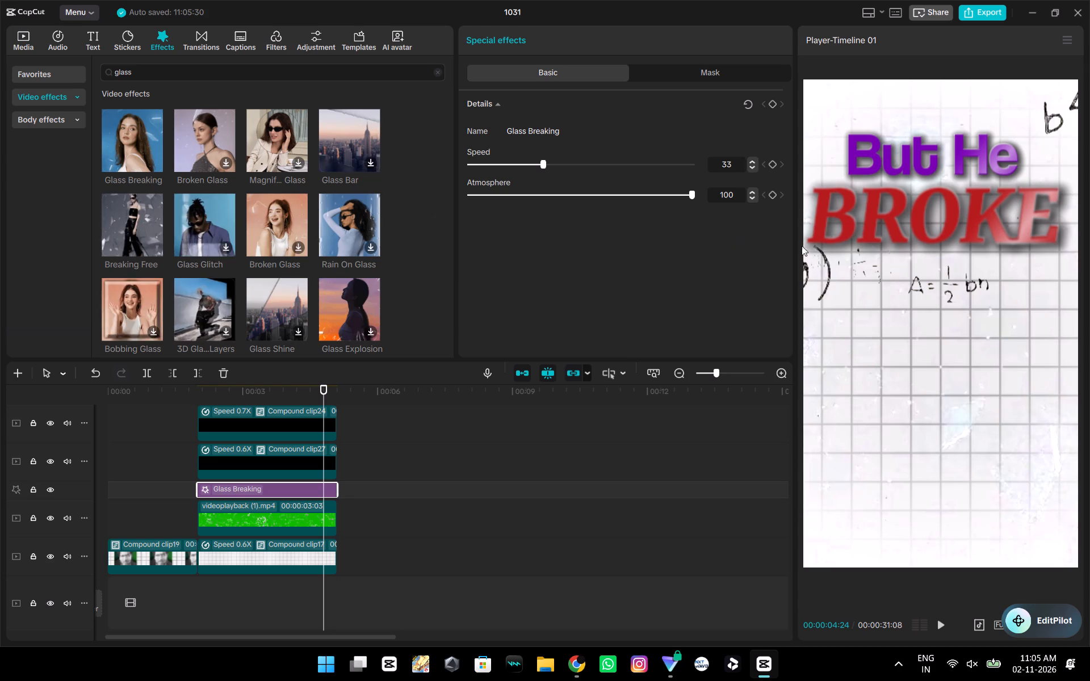
left_click_drag(802, 246, 832, 236)
left_click_drag(573, 154, 639, 155)
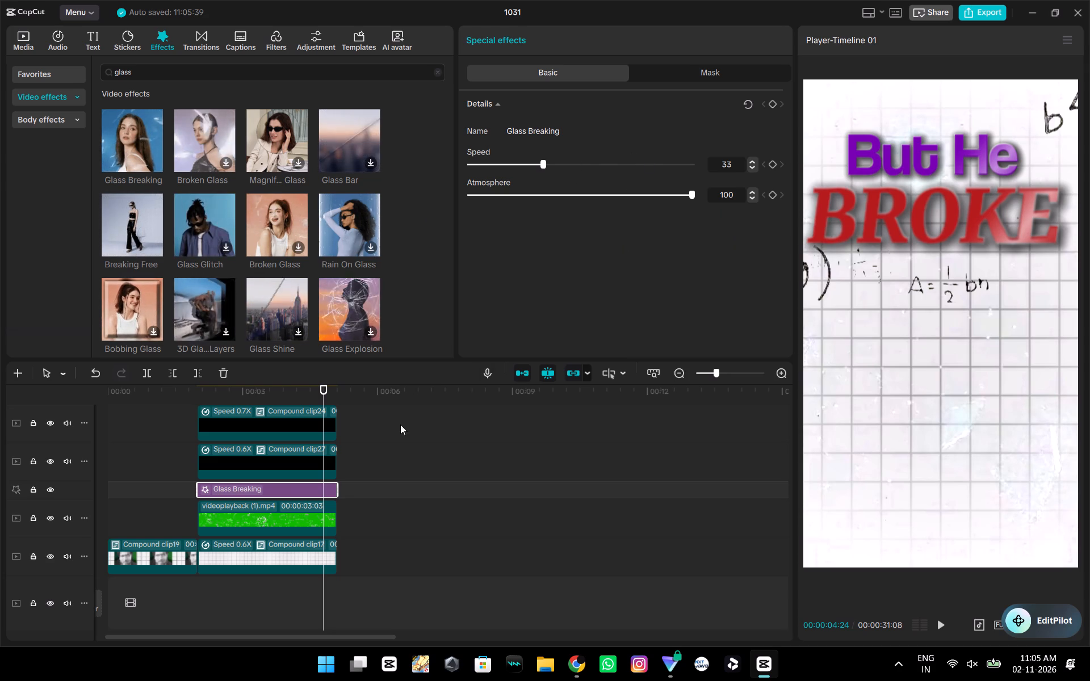
Play the start of scene two from about 00:00:01:23 to check the Glass Breaking effect with its stronger atmosphere.
left_click(183, 448)
key("space")
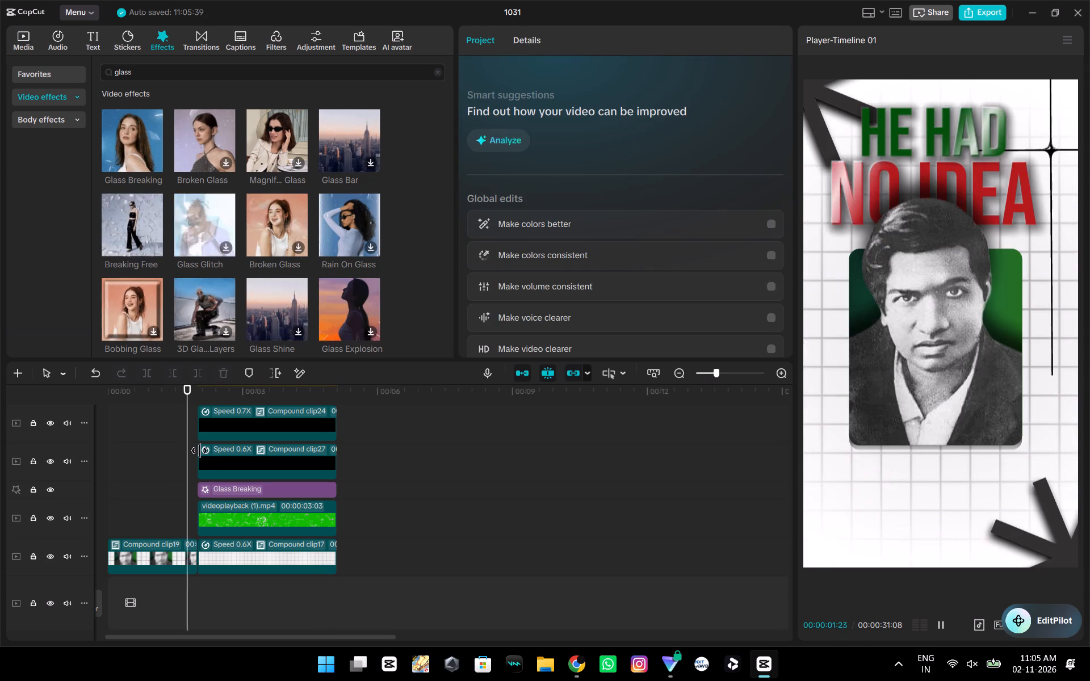
key("space")
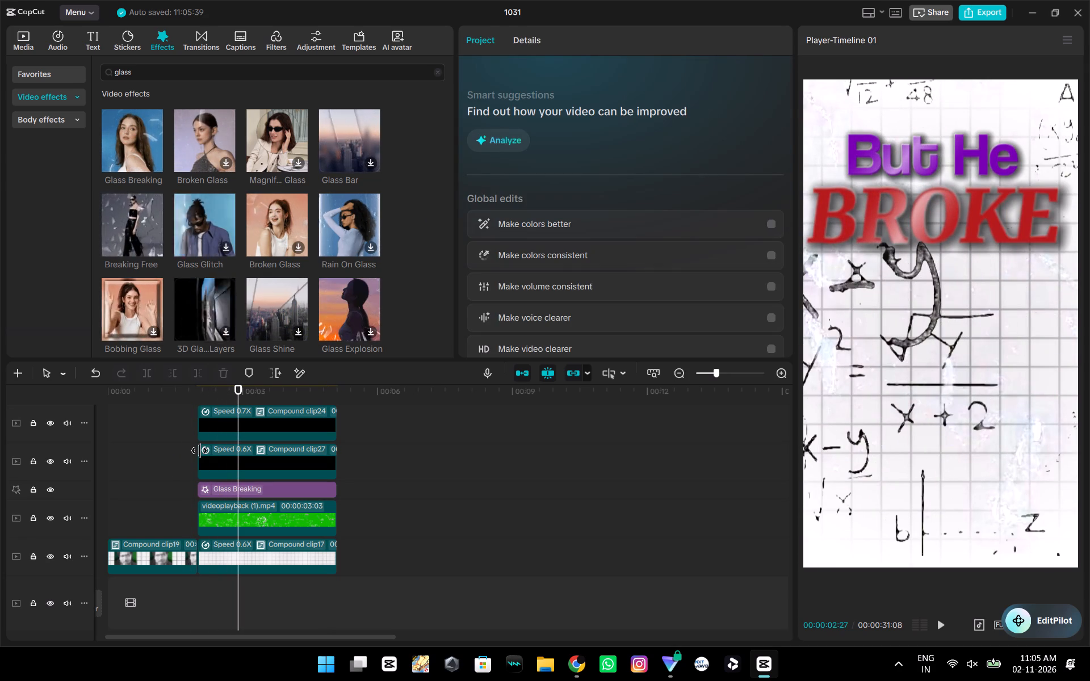
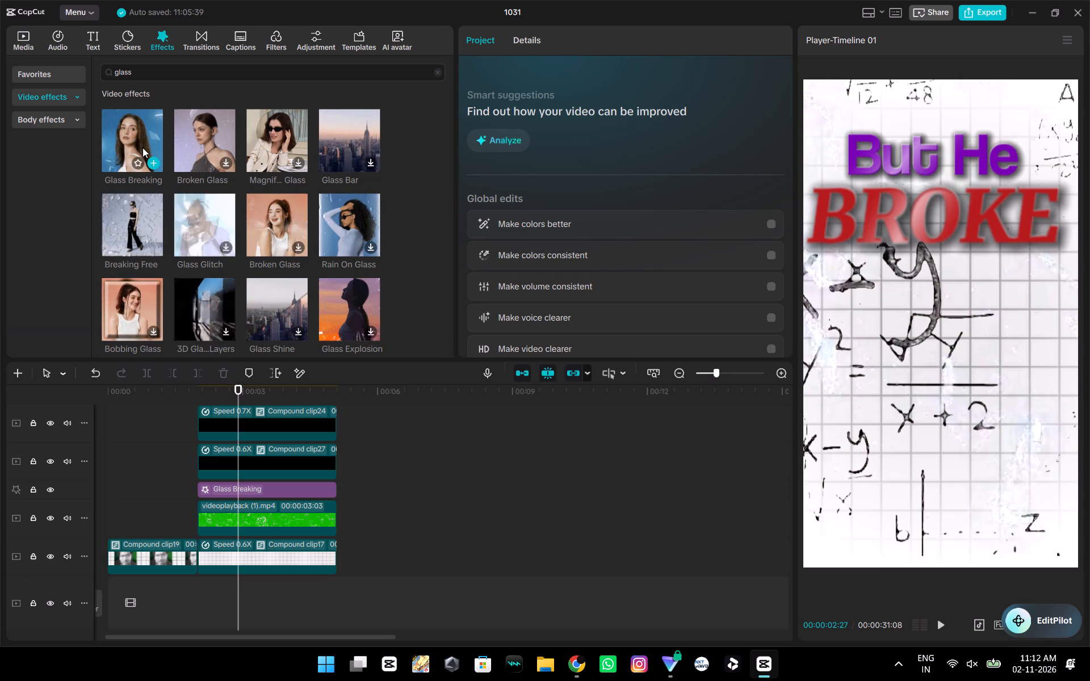
Play from just before scene two to check the Glass Breaking effect over the equations again.
left_click(189, 430)
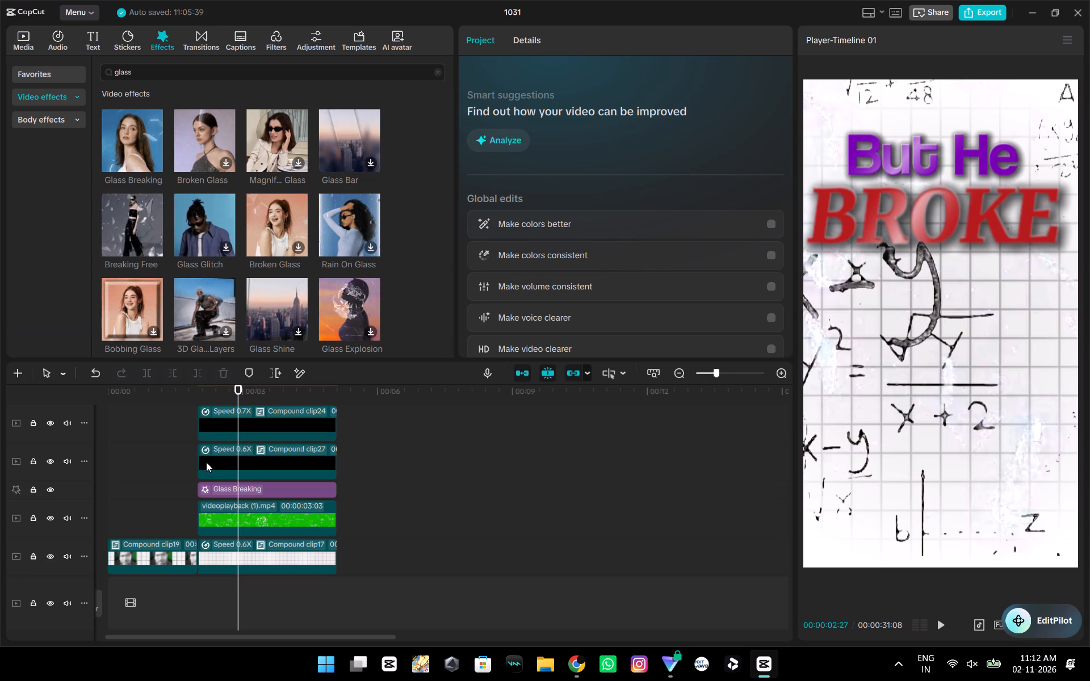
left_click(163, 462)
key("space")
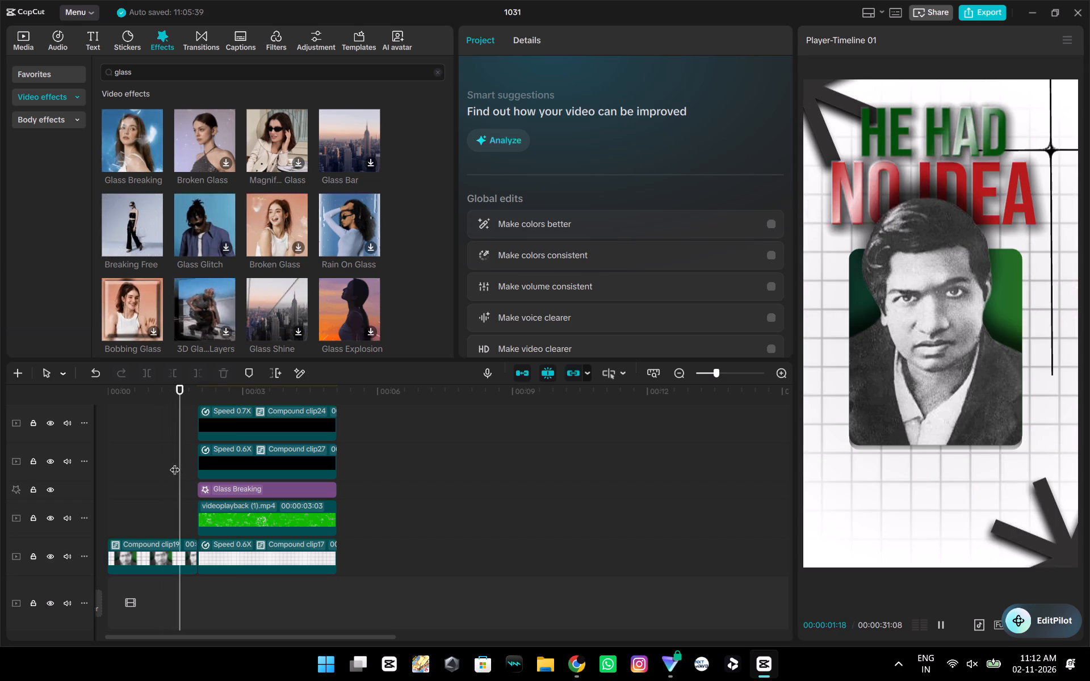
key("space")
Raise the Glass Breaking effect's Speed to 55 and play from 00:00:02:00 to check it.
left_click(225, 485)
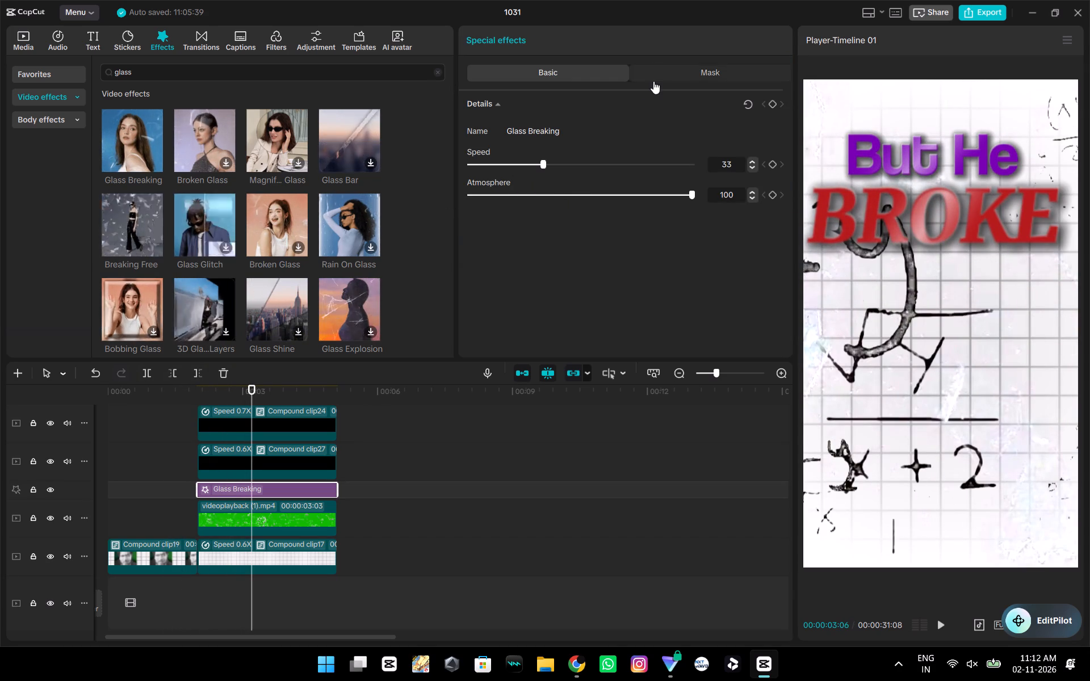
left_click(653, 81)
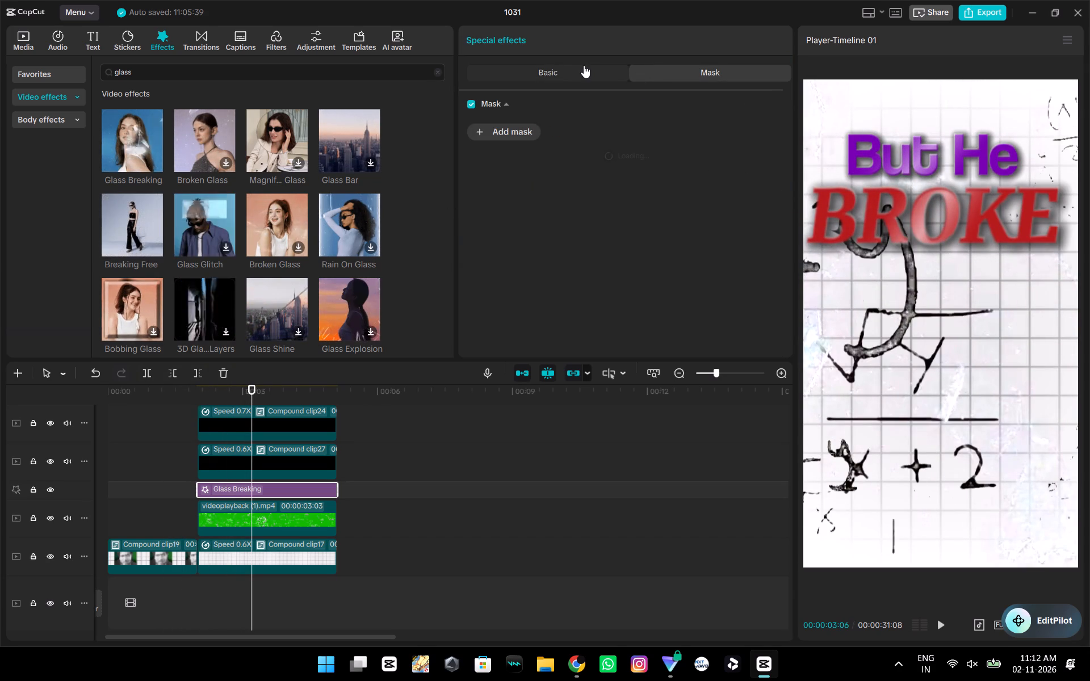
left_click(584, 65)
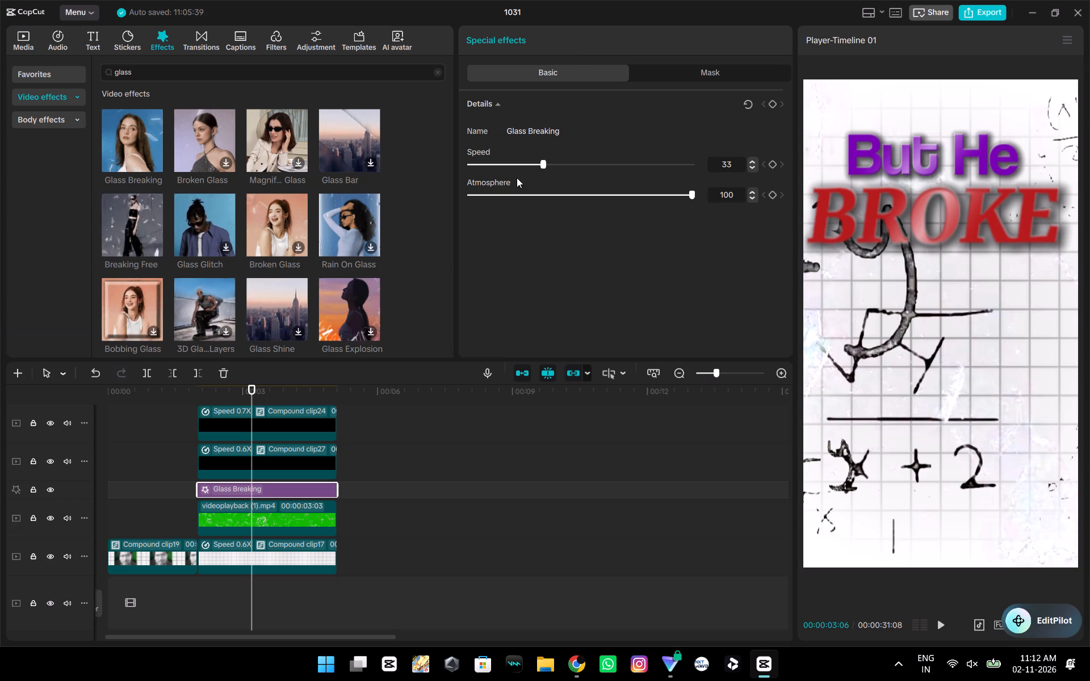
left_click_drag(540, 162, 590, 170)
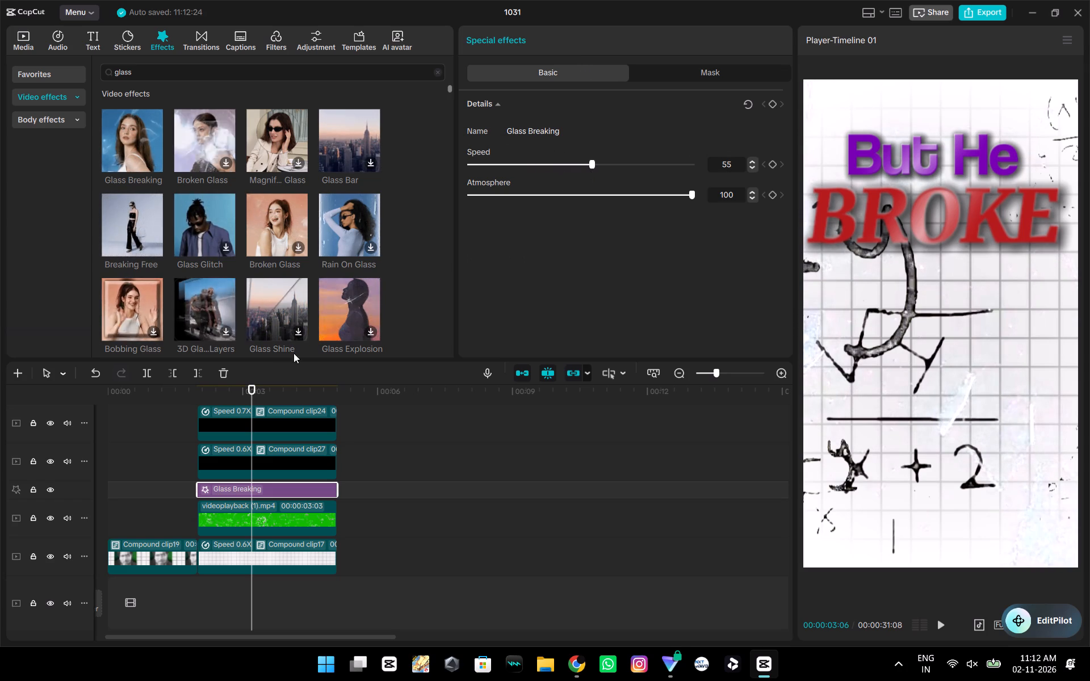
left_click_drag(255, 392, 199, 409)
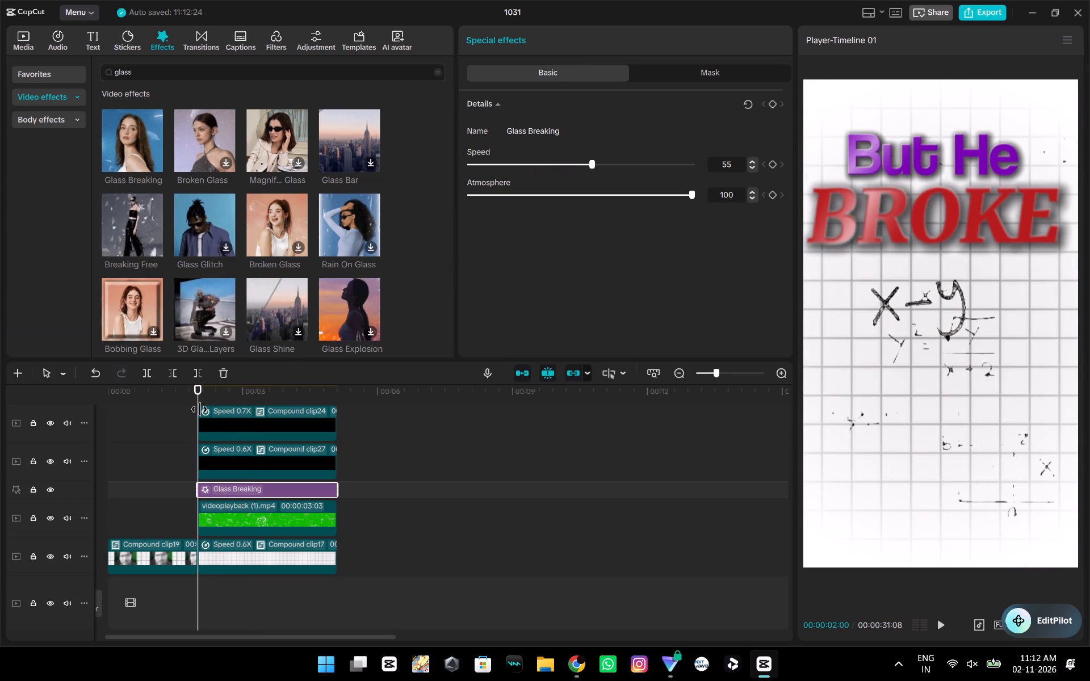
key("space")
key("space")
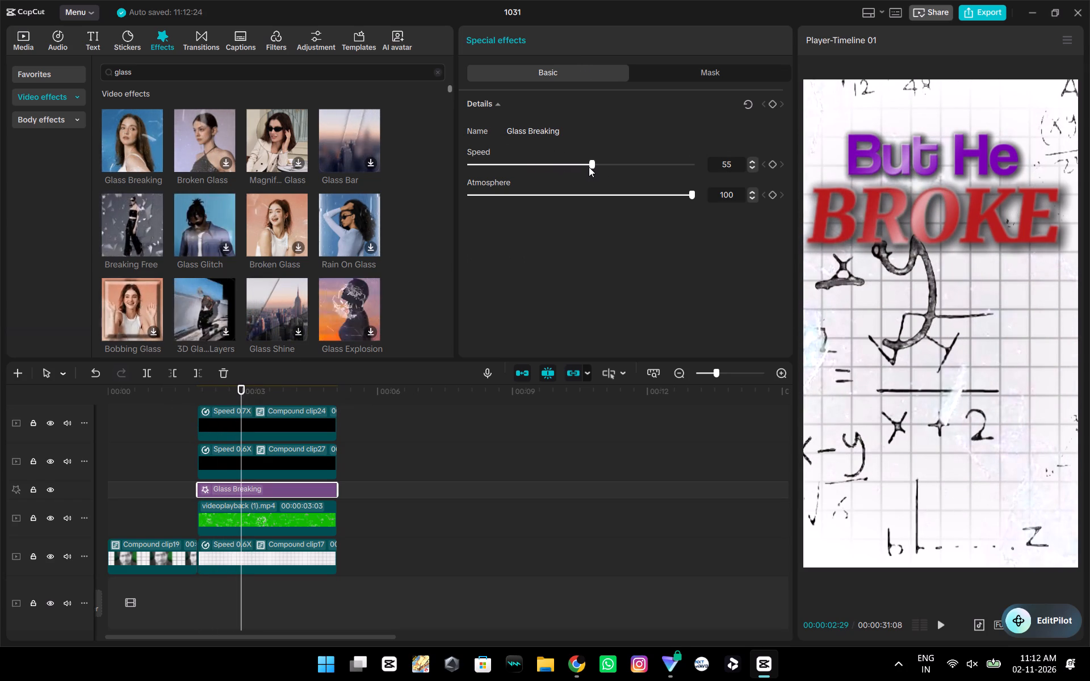
Raise the Glass Breaking effect's Speed to 70 and play the start of scene two to check it.
left_click_drag(591, 162, 627, 180)
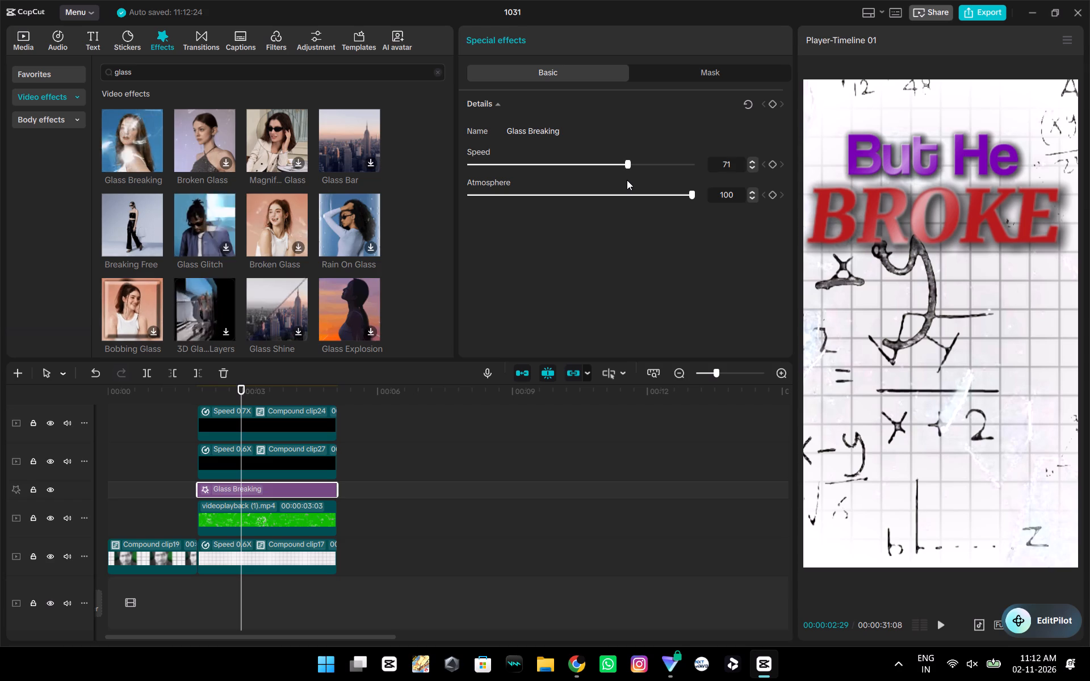
left_click_drag(627, 180, 623, 181)
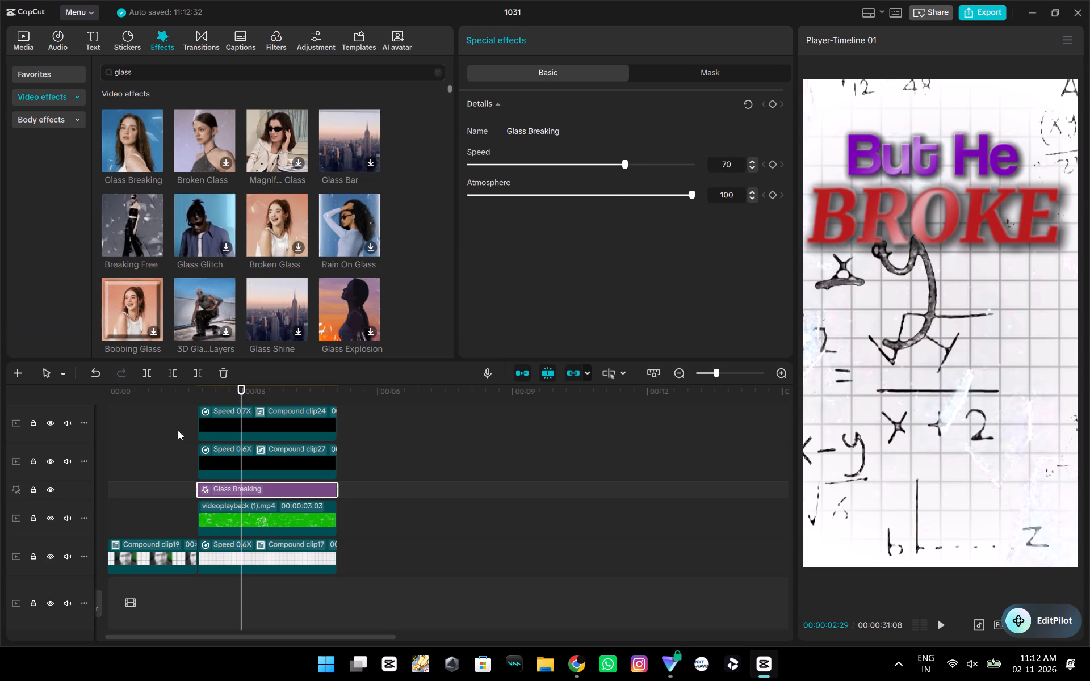
left_click(186, 419)
key("space")
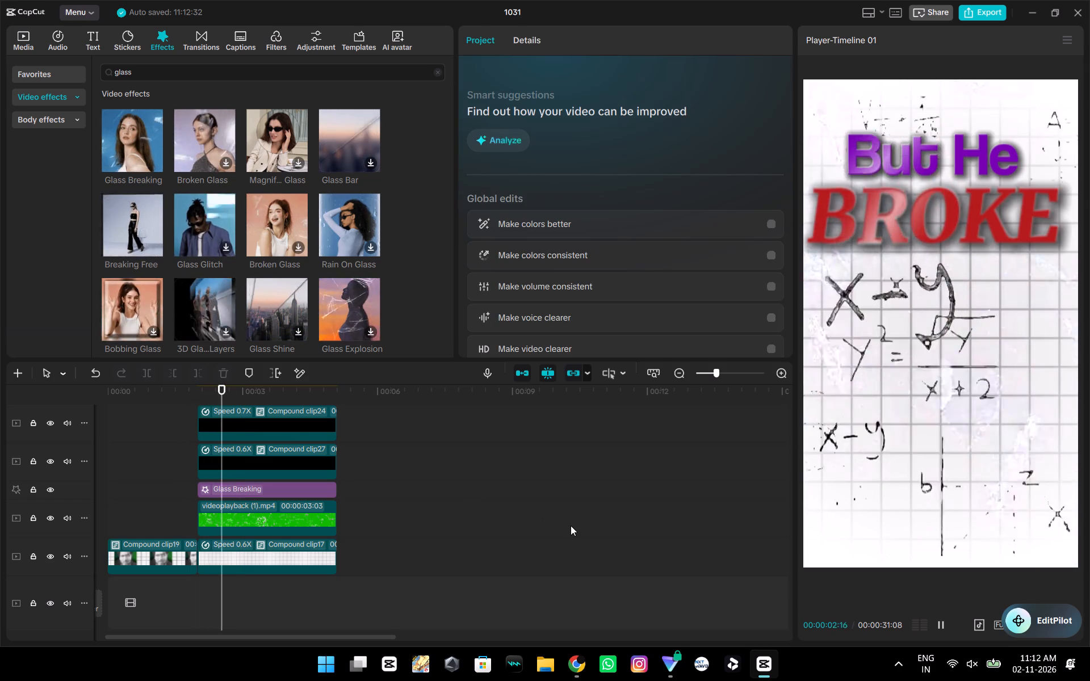
key("space")
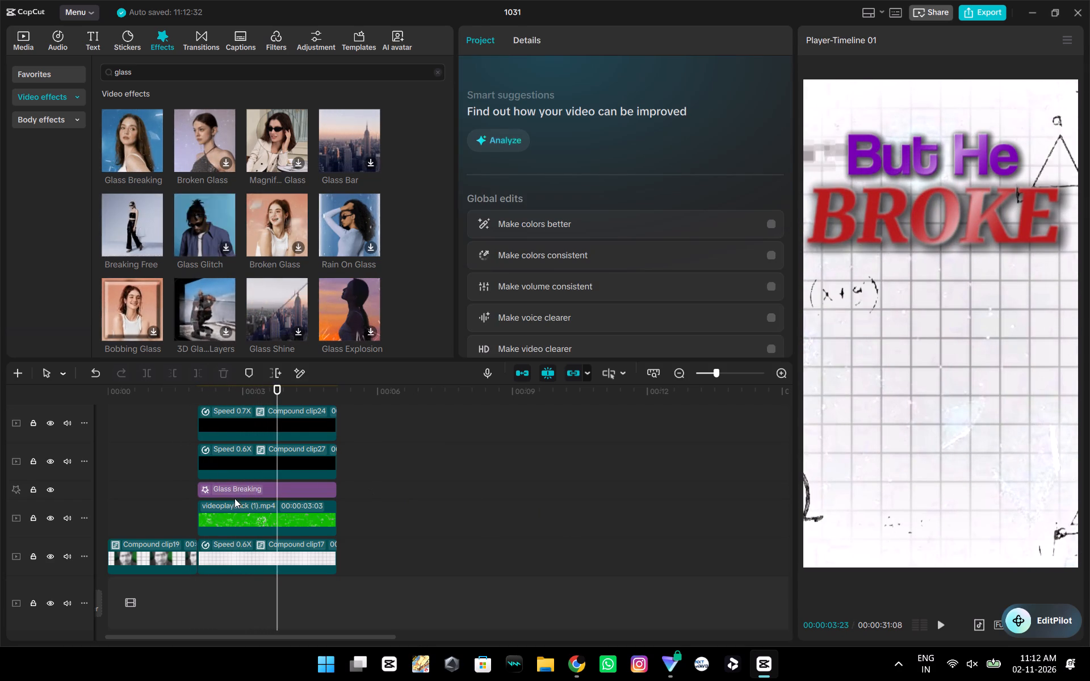
Trim the start of the Glass Breaking effect to 00:00:02:29, keeping its end at the end of scene two.
left_click(233, 493)
left_click_drag(279, 388, 255, 390)
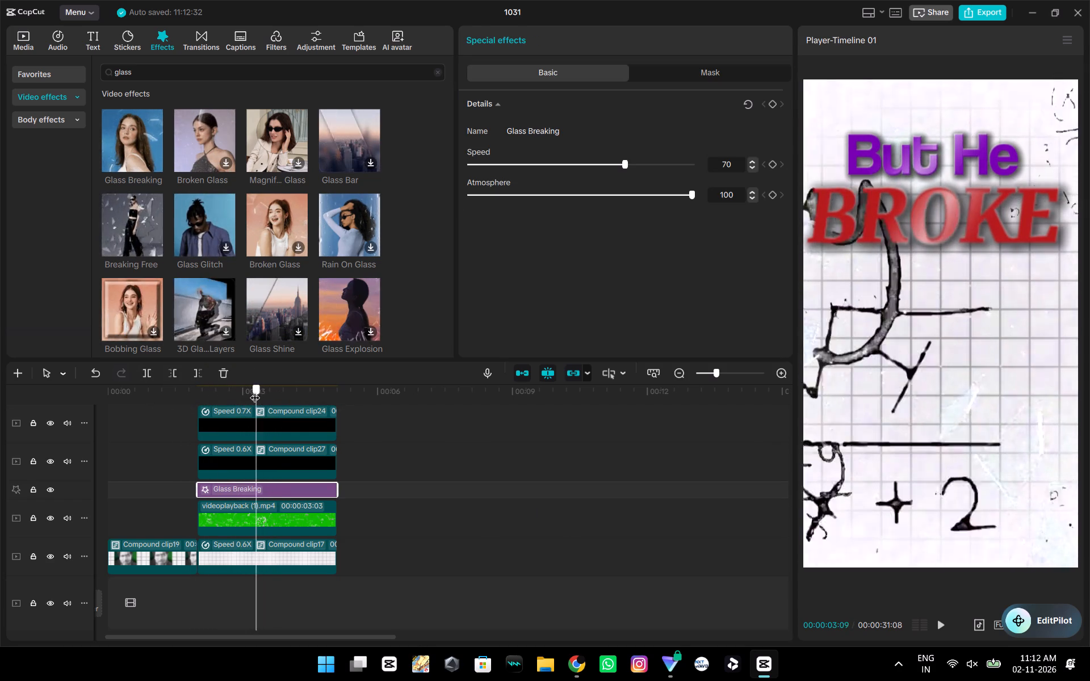
left_click_drag(255, 390, 241, 396)
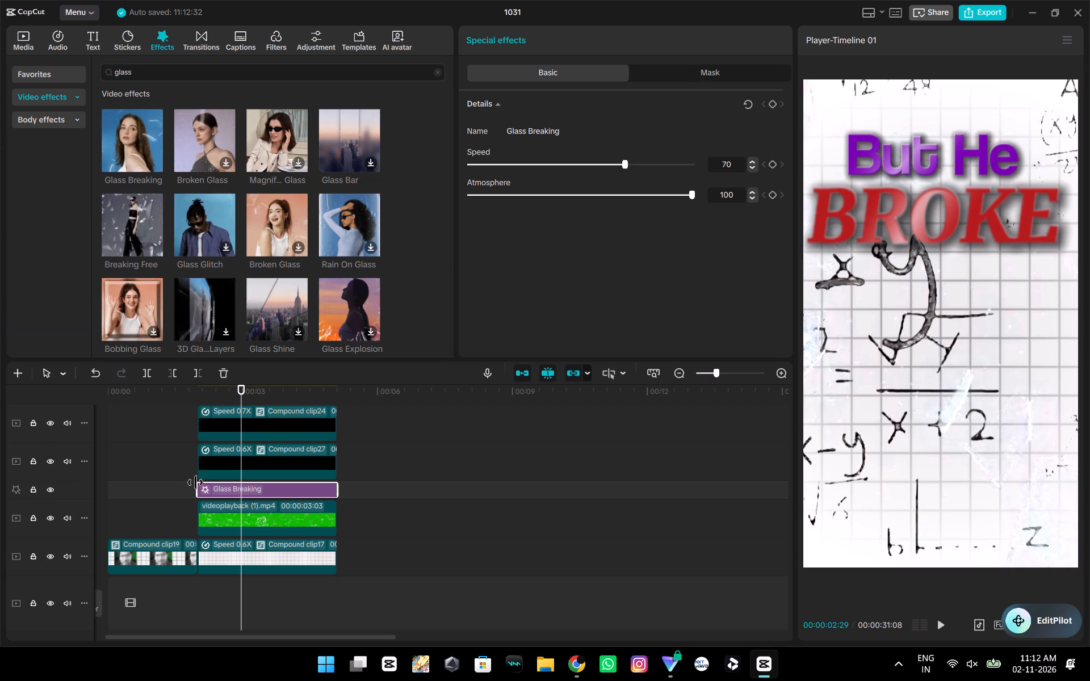
left_click_drag(196, 490, 241, 503)
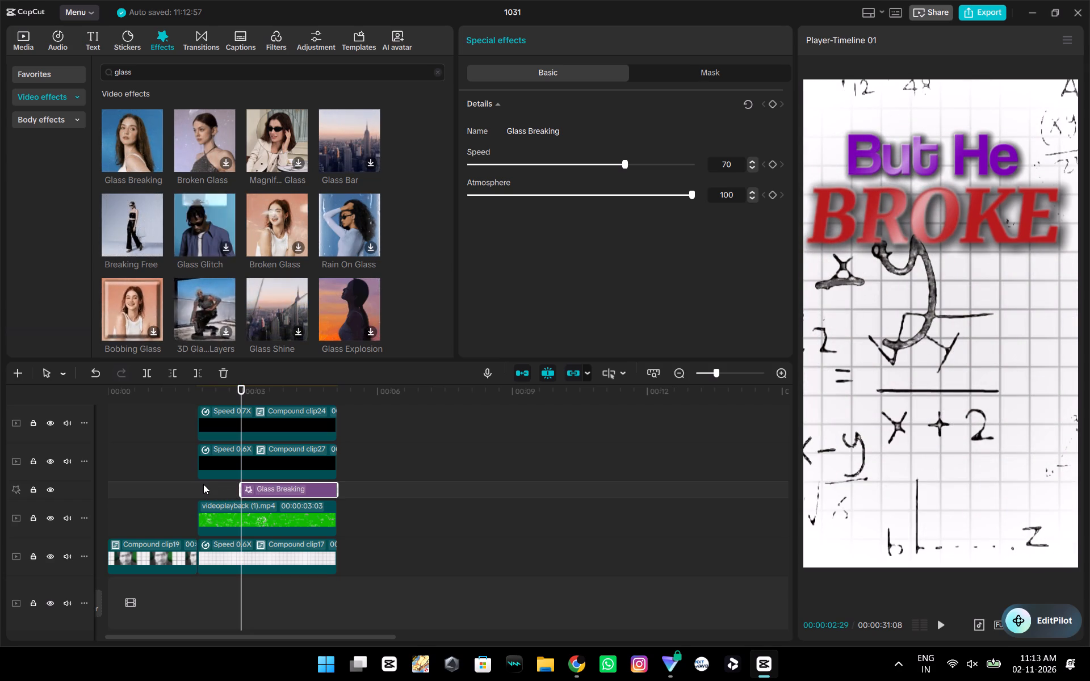
Play scene two with the shortened Glass Breaking effect to check when the glass shatters.
key("space")
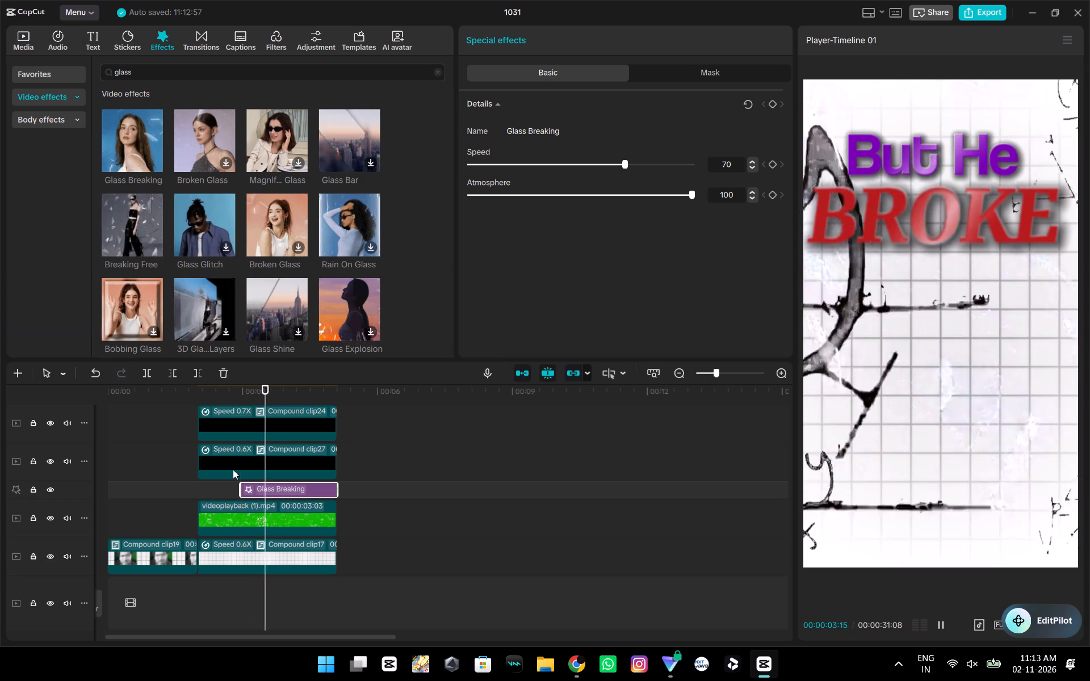
key("space")
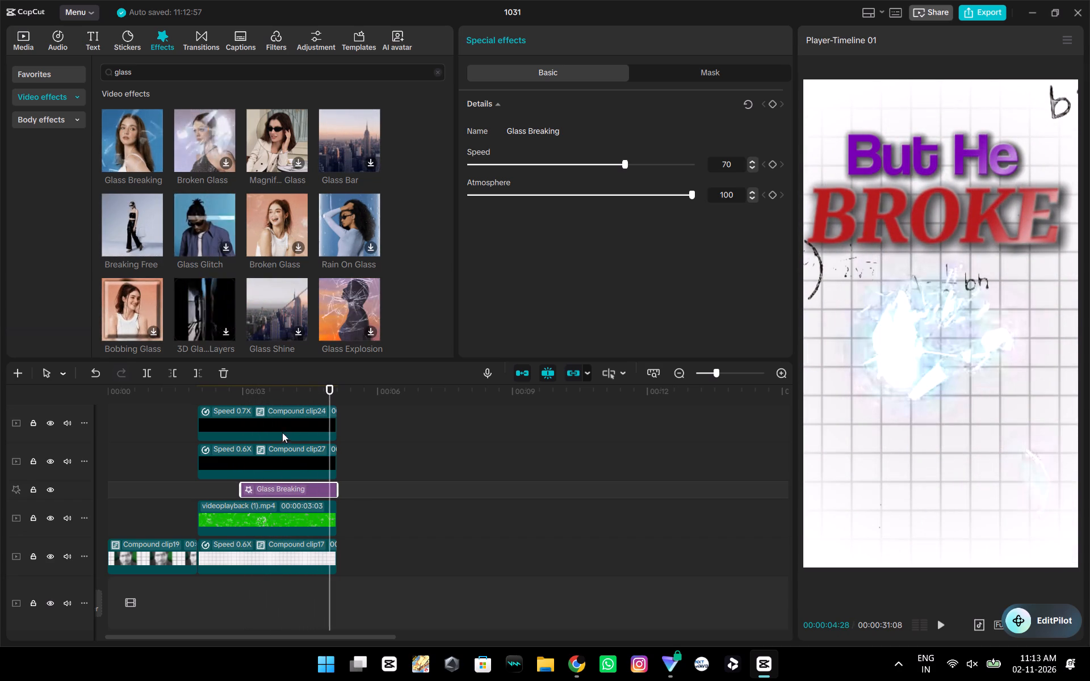
key("space")
key("space")
left_click(217, 495)
key("space")
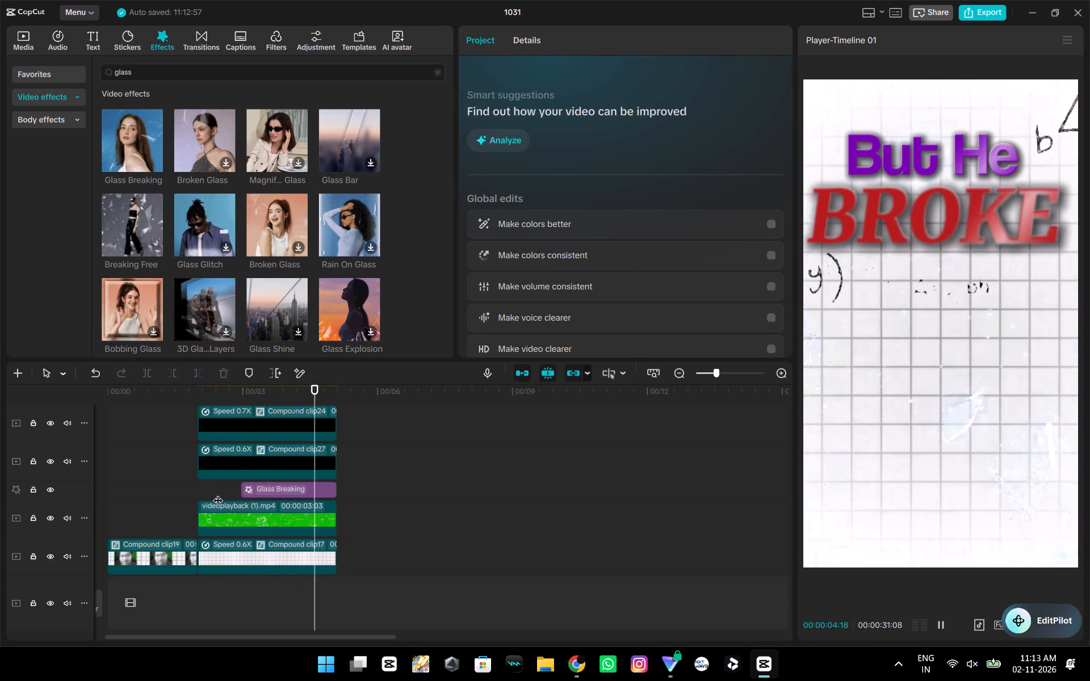
key("space")
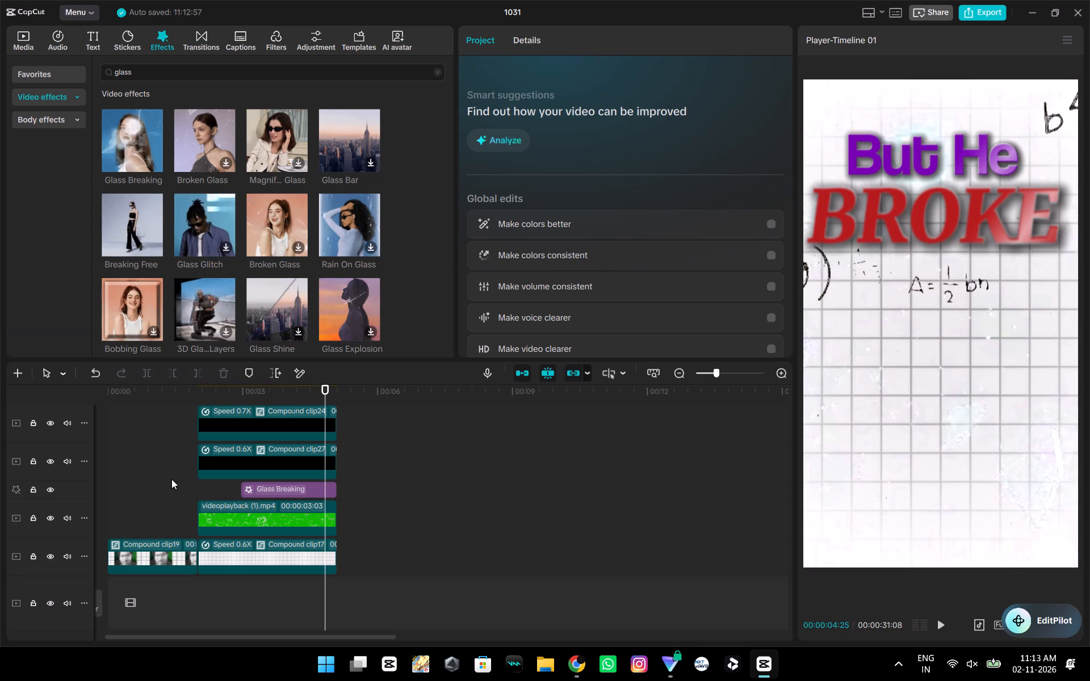
Move the playhead to the start of scene two at 00:00:02:00.
left_click(171, 479)
left_click_drag(174, 472, 205, 477)
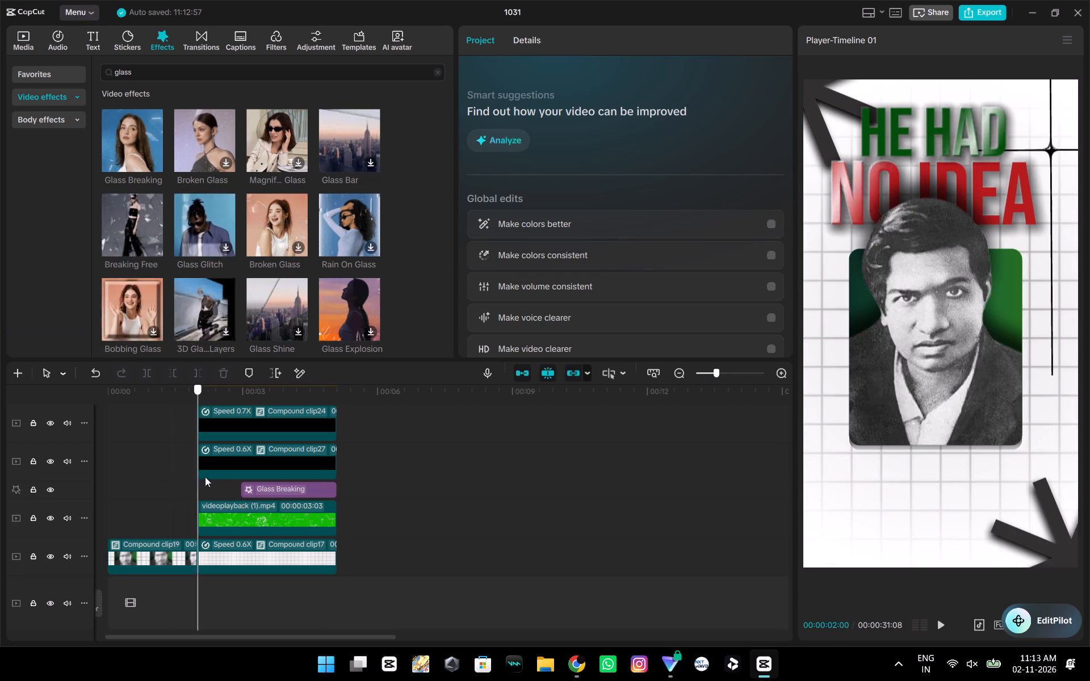
left_click_drag(205, 477, 197, 478)
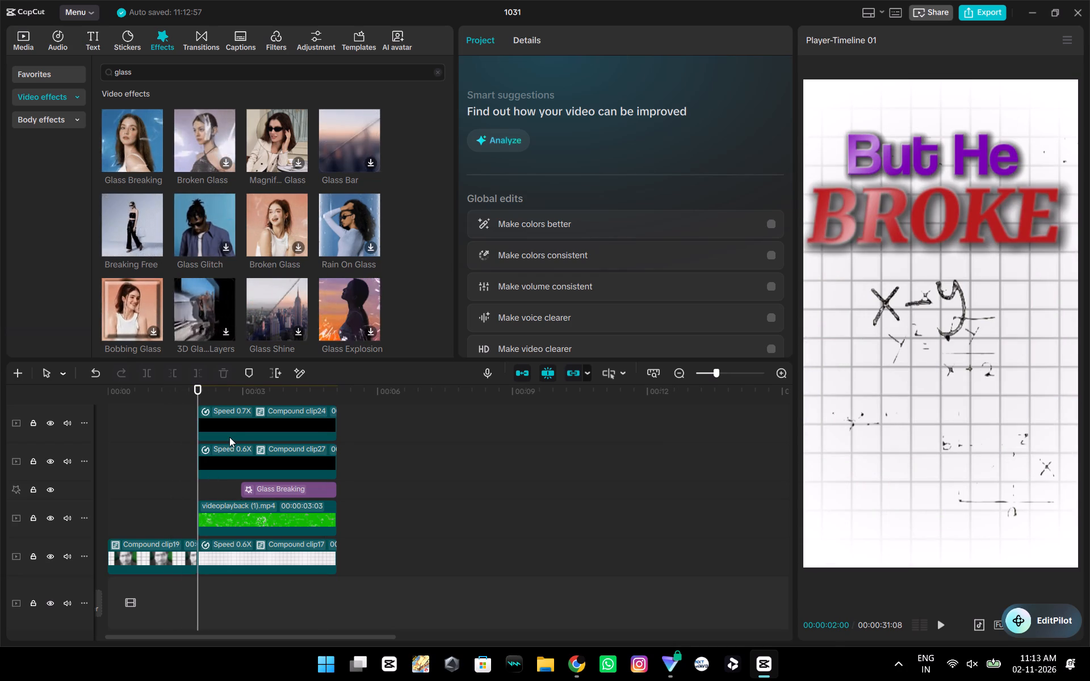
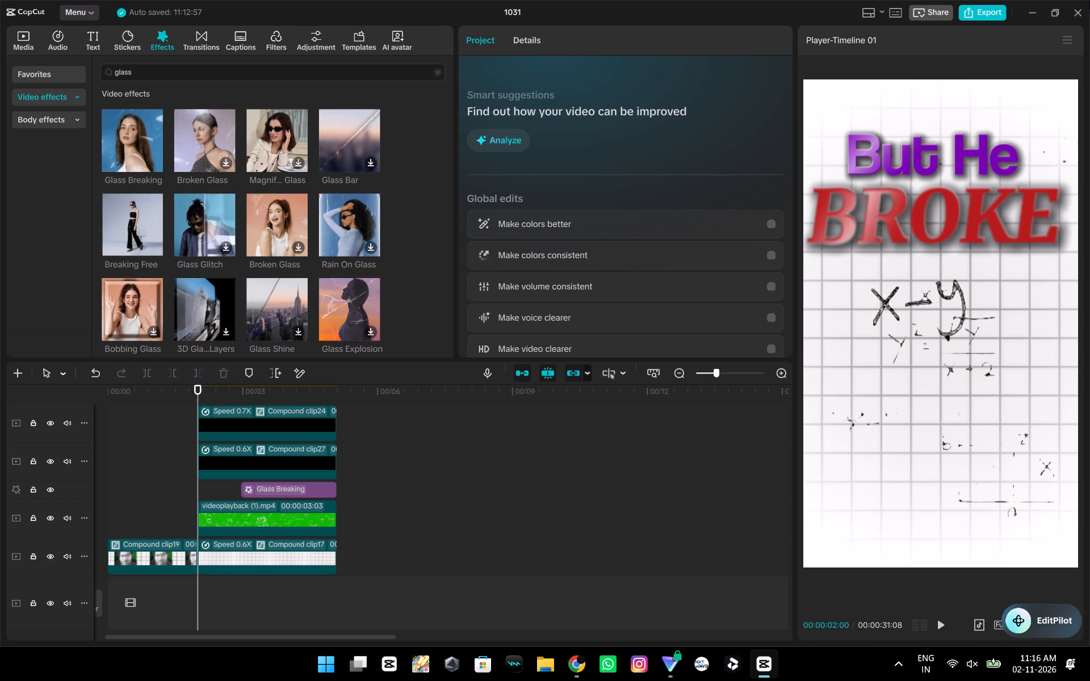
Browse the video effects found for "glass" to look over alternatives to the Glass Breaking effect.
scroll(1089, 186, "down", 6)
scroll(1089, 182, "up", 12)
scroll(1089, 169, "down", 4)
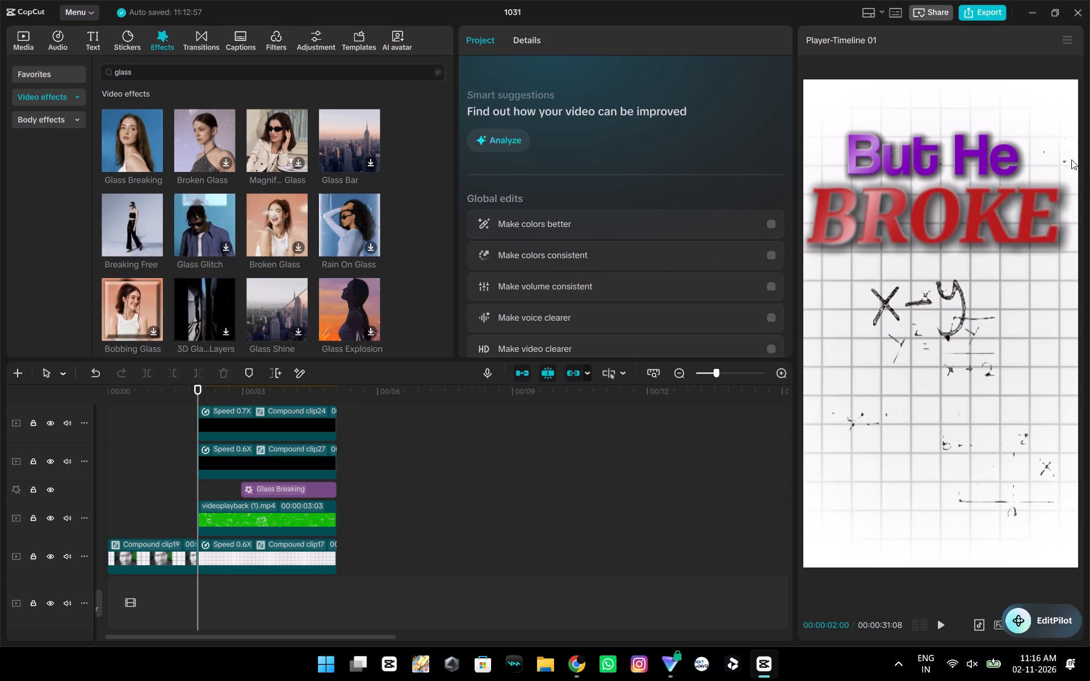
scroll(1003, 62, "up", 6)
scroll(998, 0, "down", 9)
scroll(1089, 28, "up", 4)
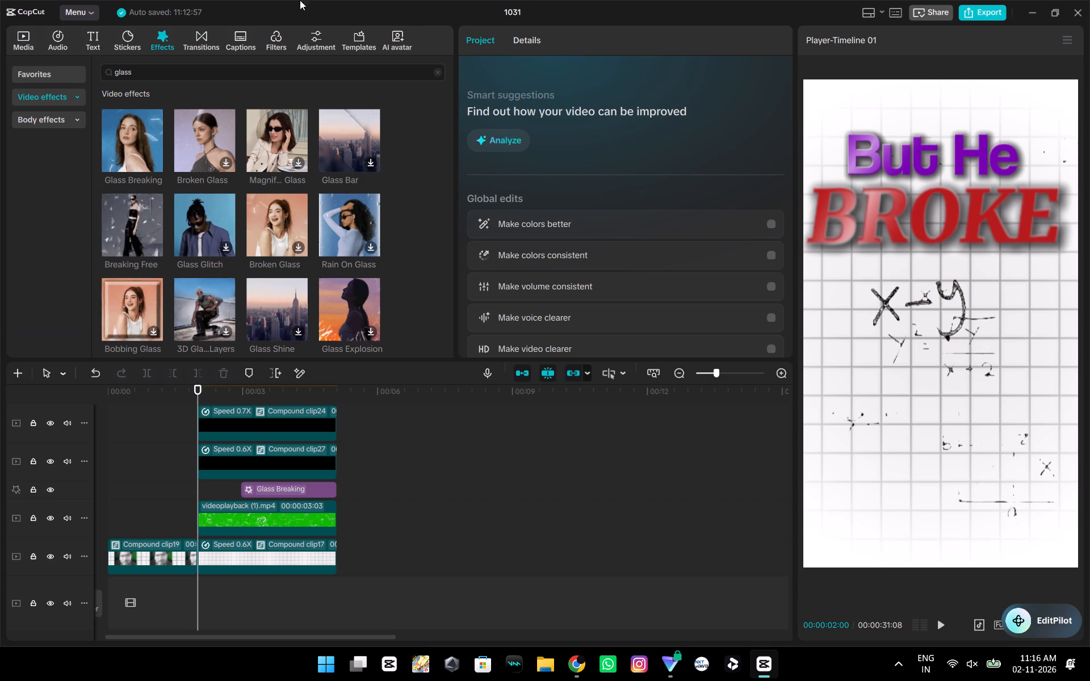
scroll(318, 268, "down", 3)
scroll(104, 192, "down", 3)
scroll(66, 233, "up", 5)
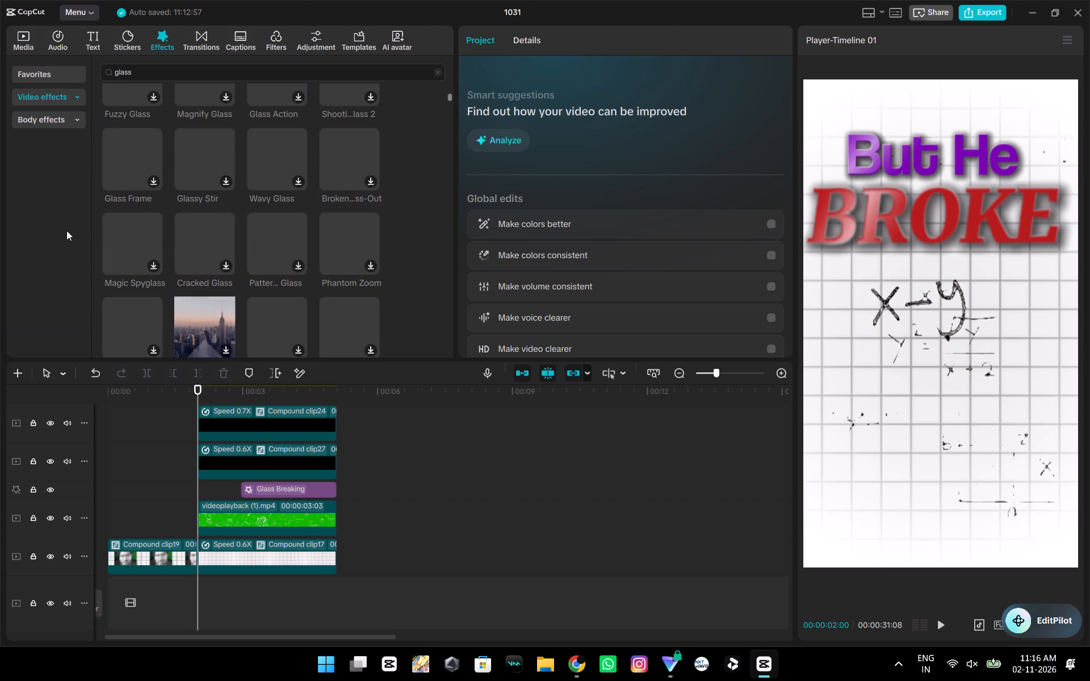
scroll(66, 230, "up", 2)
scroll(75, 216, "down", 6)
scroll(89, 170, "down", 4)
scroll(269, 182, "down", 10)
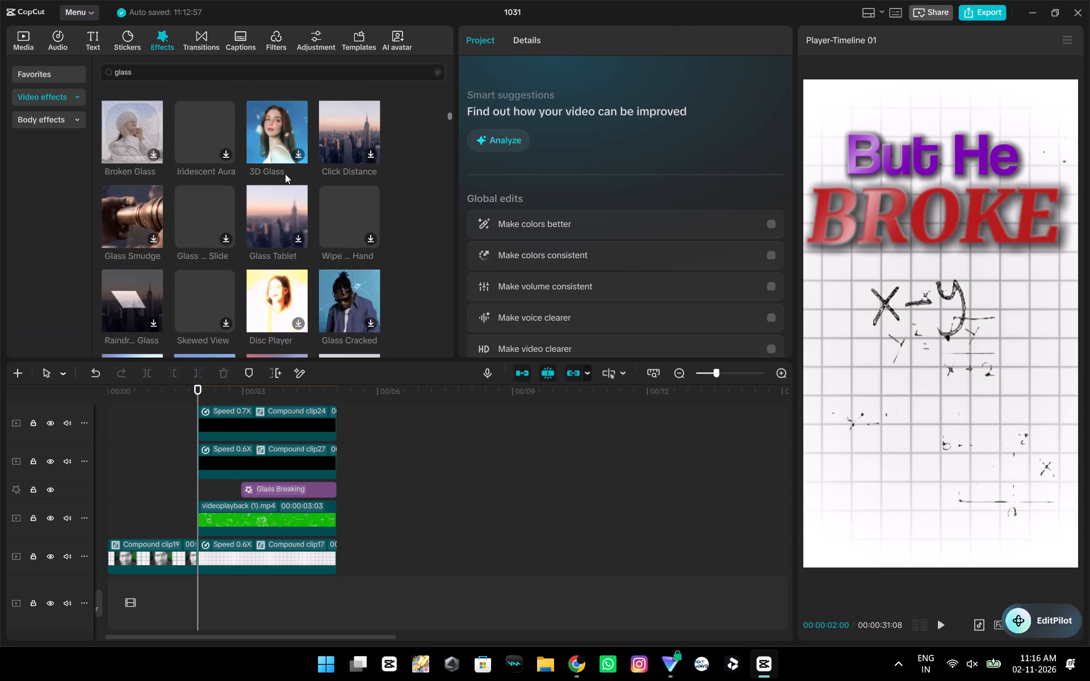
scroll(285, 174, "down", 9)
scroll(258, 174, "up", 14)
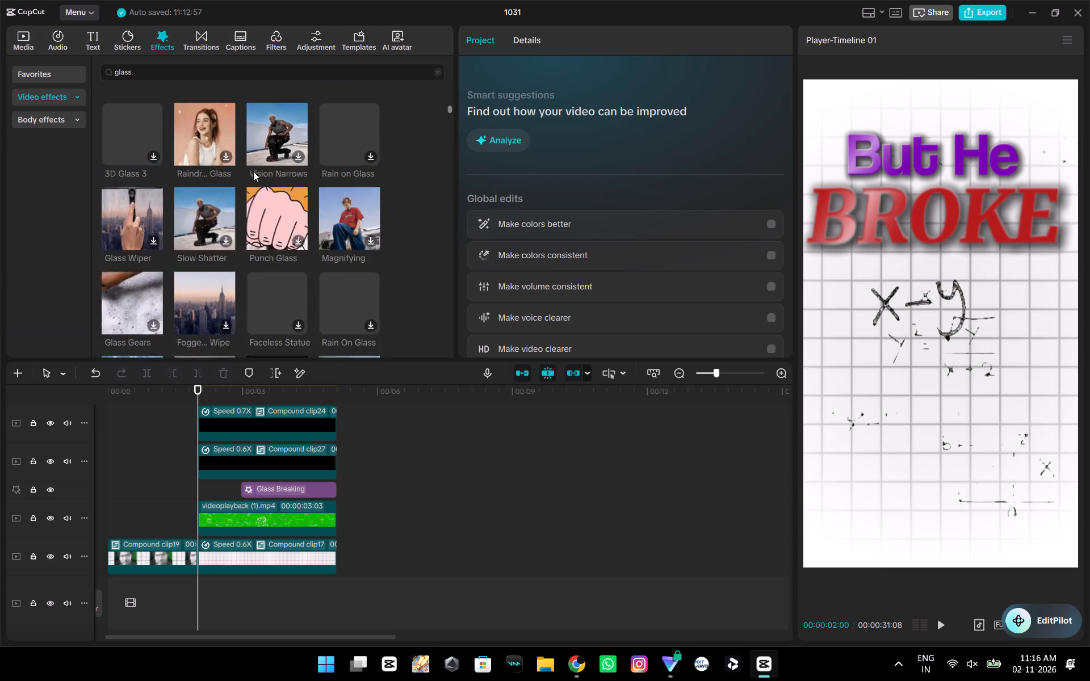
scroll(253, 171, "up", 20)
scroll(253, 171, "up", 13)
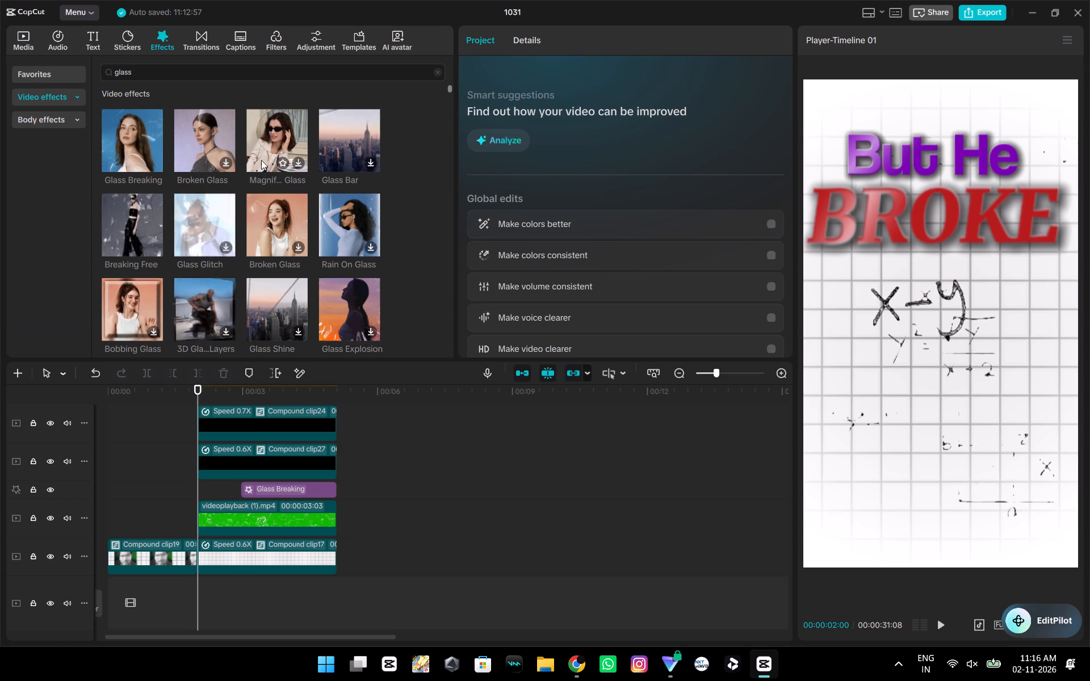
scroll(261, 158, "down", 14)
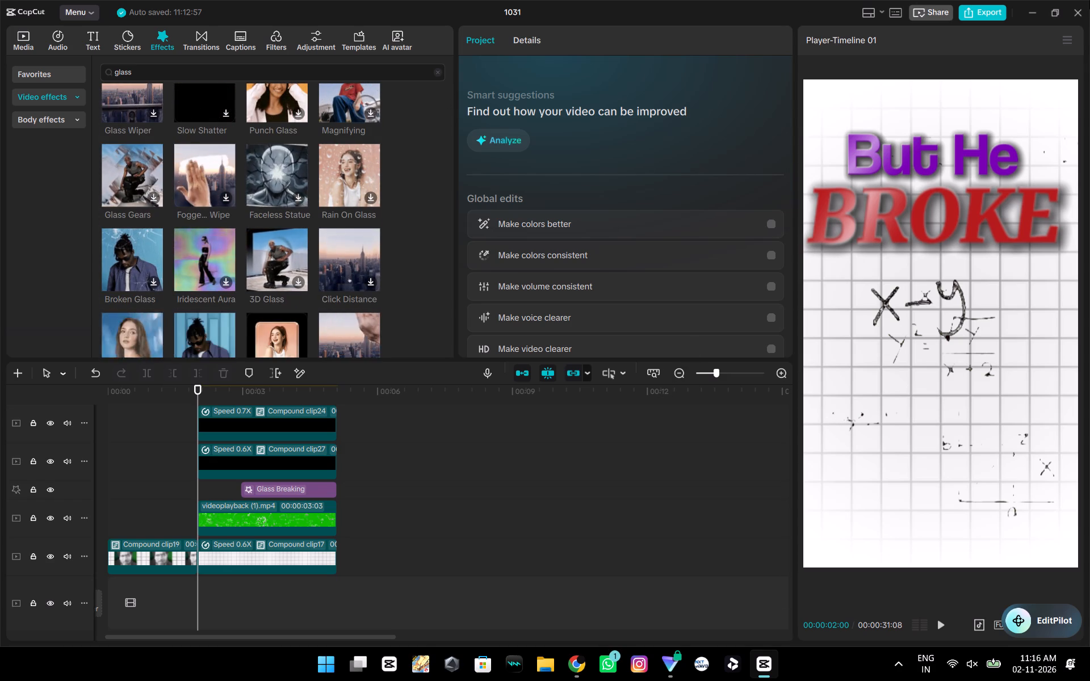
Close project 1031 and quit CapCut from its home window.
left_click(1072, 17)
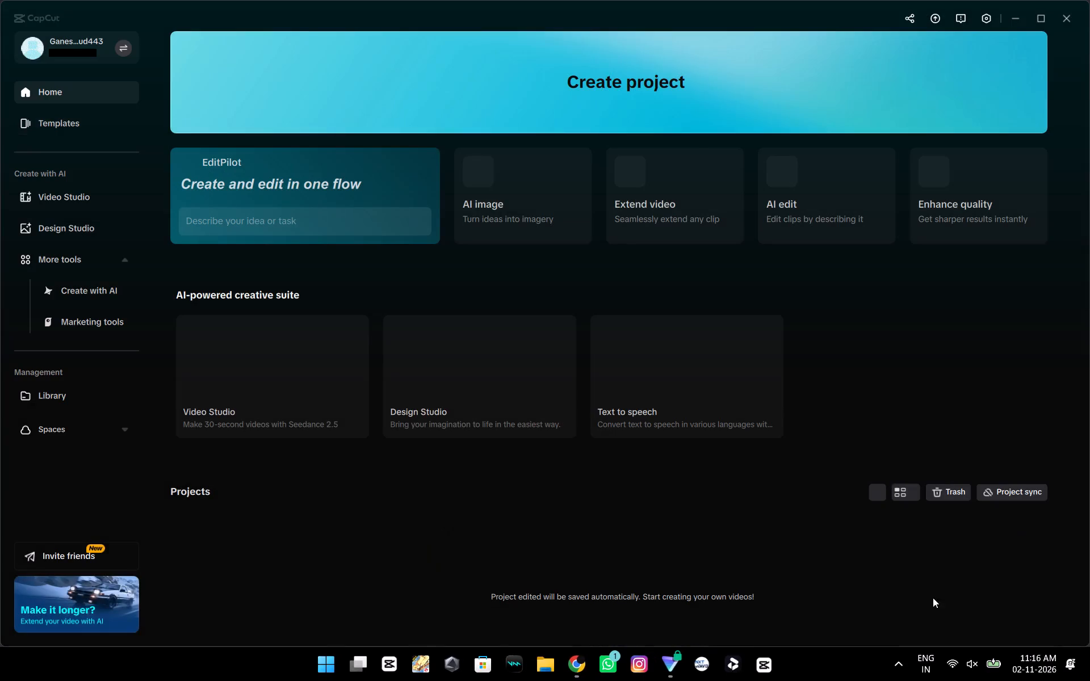
left_click(1061, 19)
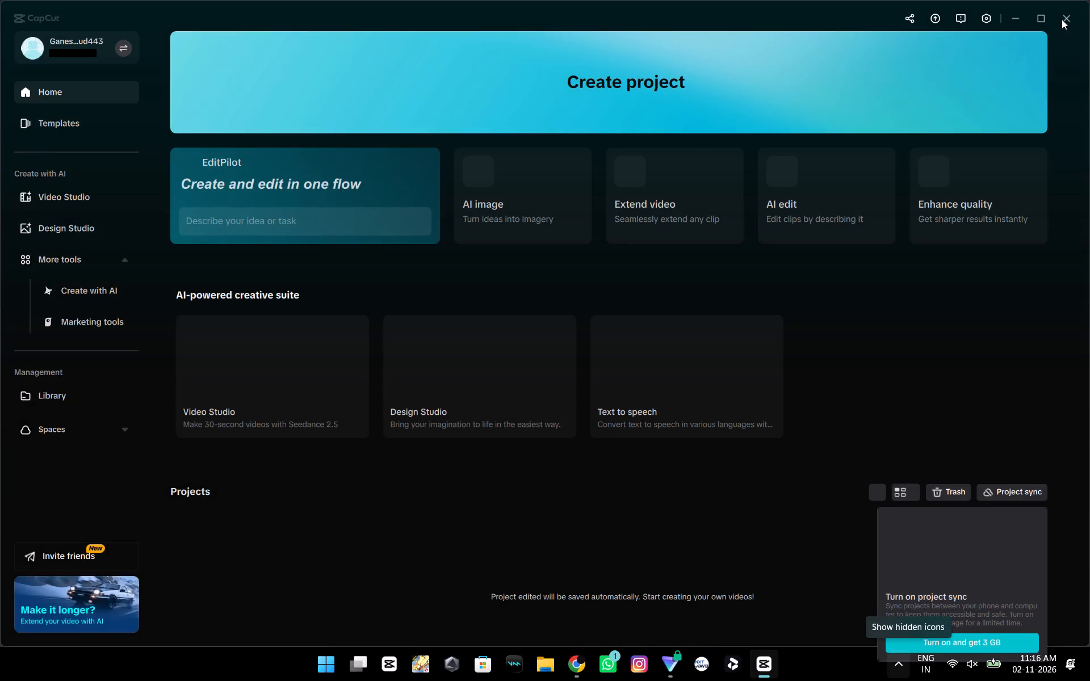
left_click(1068, 15)
left_click(1068, 18)
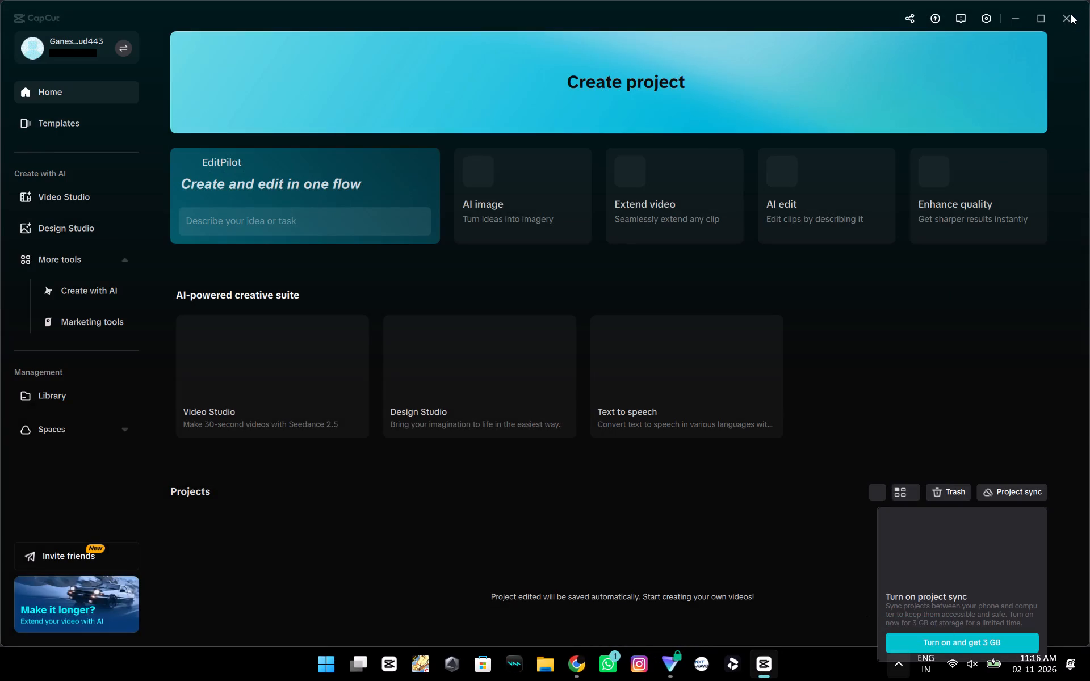
left_click(1060, 21)
left_click(1068, 18)
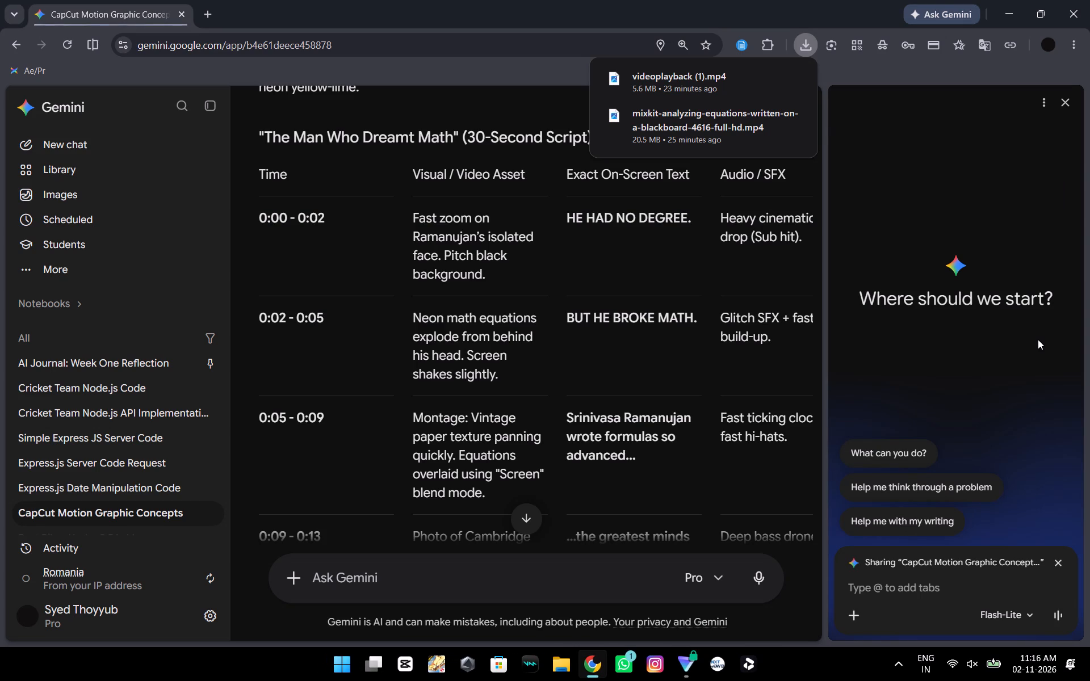
Show the hidden system tray icons.
left_click(904, 669)
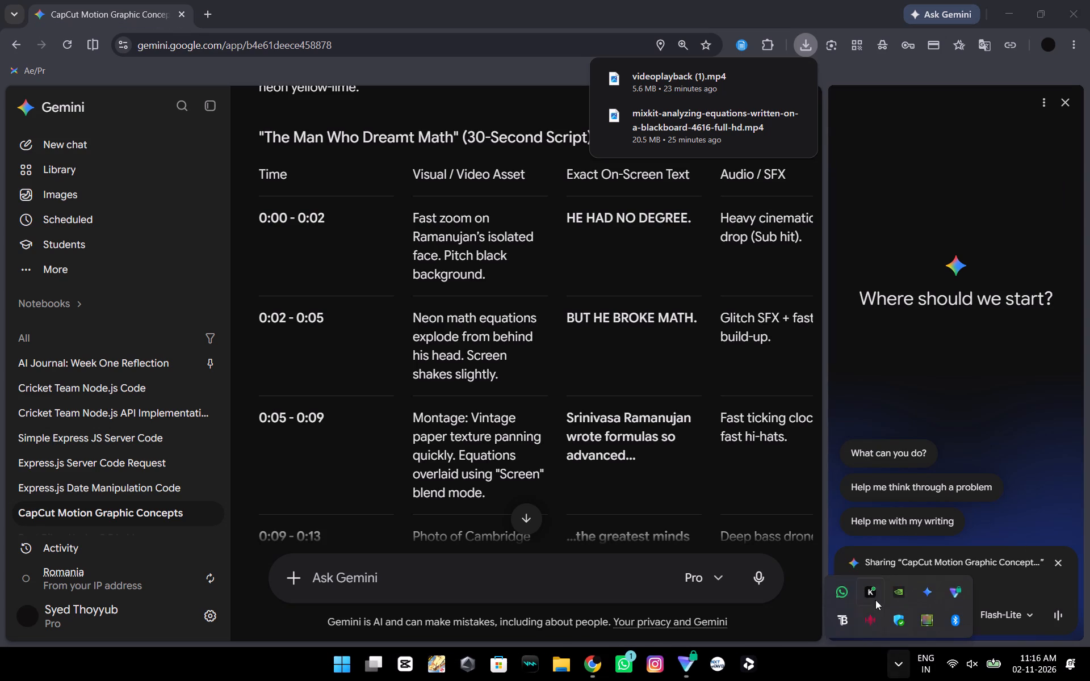